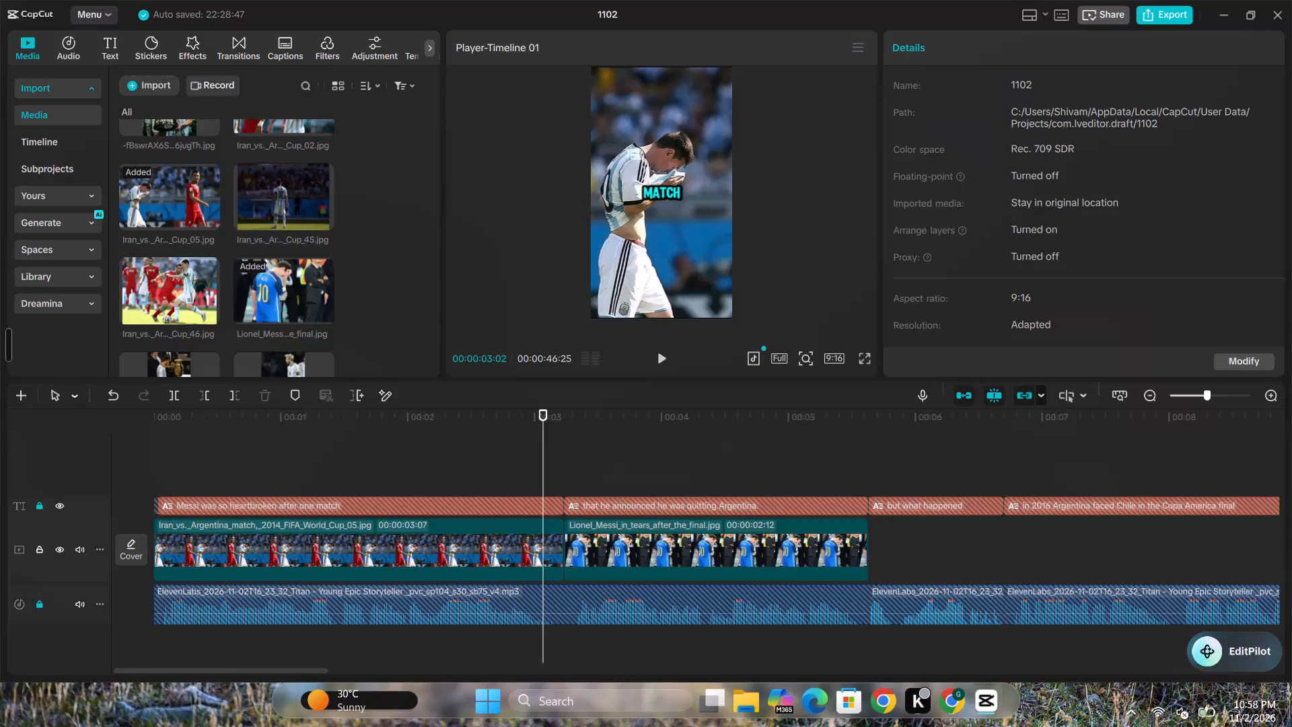
Turn on Bluetooth in the Windows quick settings to connect the audio device.
left_click(1205, 690)
left_click(1187, 718)
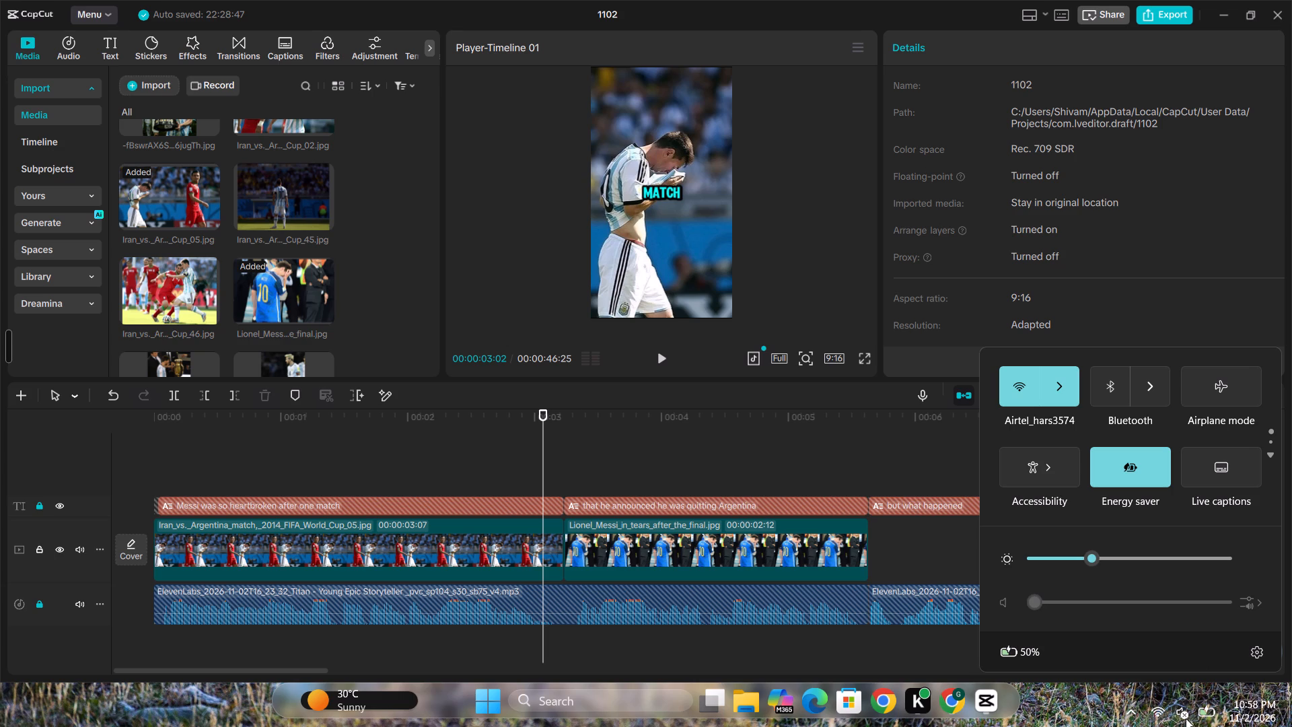
left_click(1105, 401)
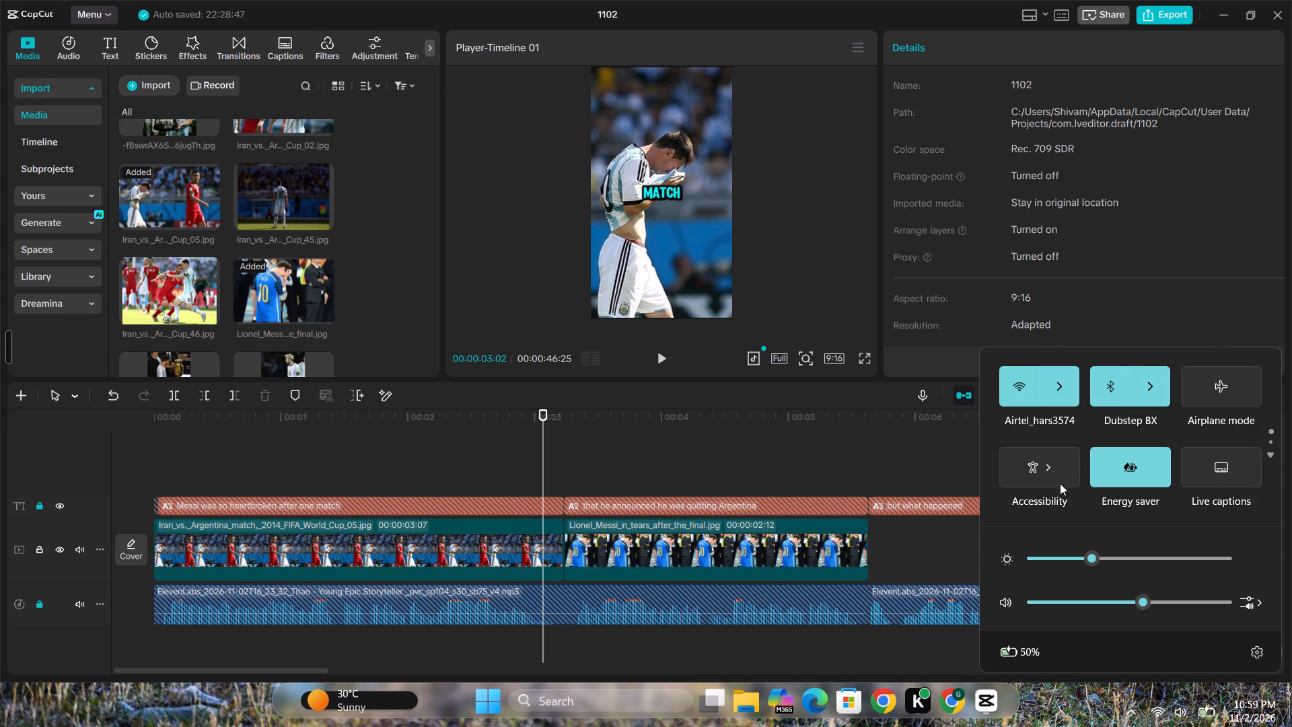
Play back the first two image clips and examine the cut between them with the captions and voiceover.
left_click(655, 361)
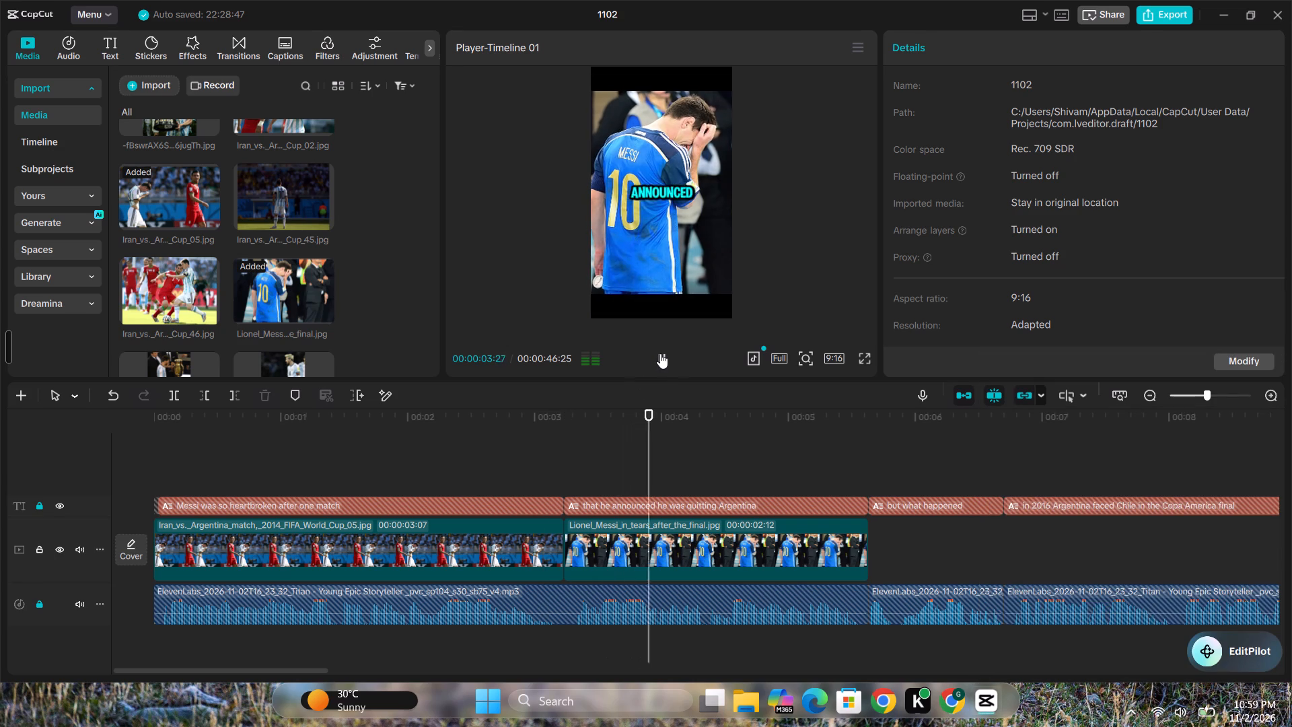
left_click(660, 353)
left_click(452, 448)
left_click(656, 348)
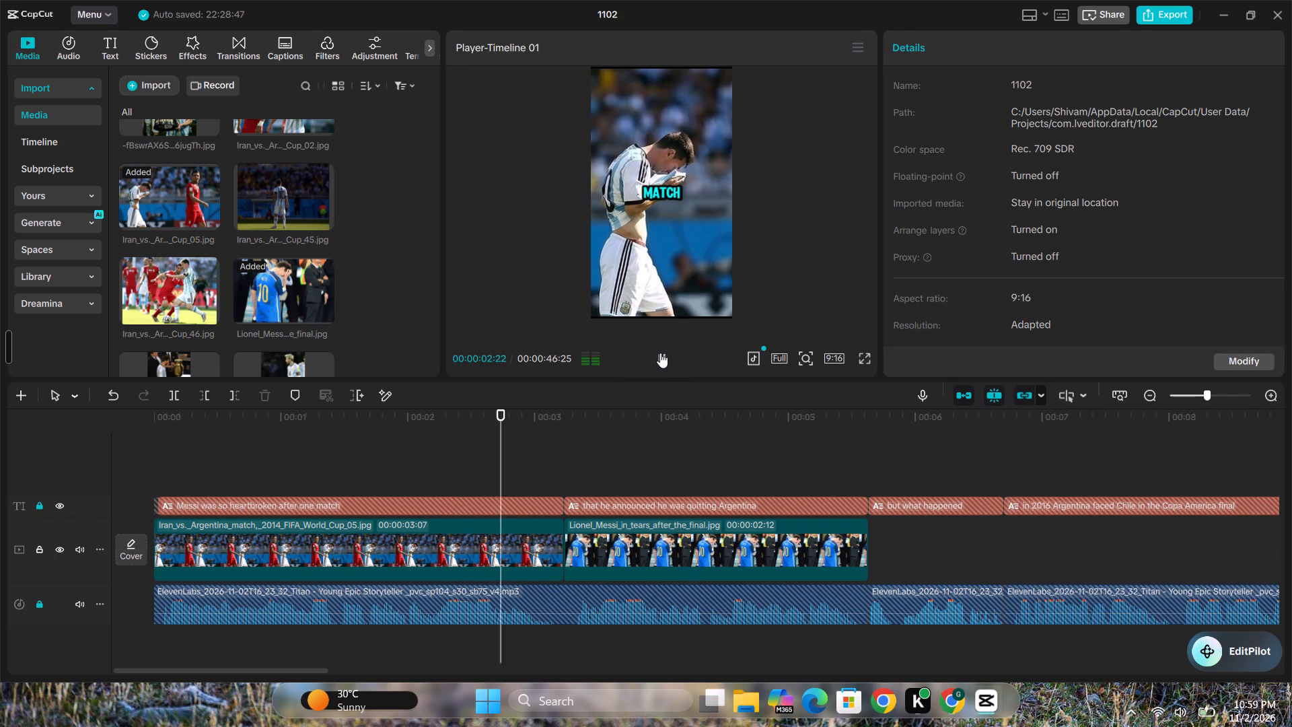
left_click(660, 353)
left_click(133, 480)
key("space")
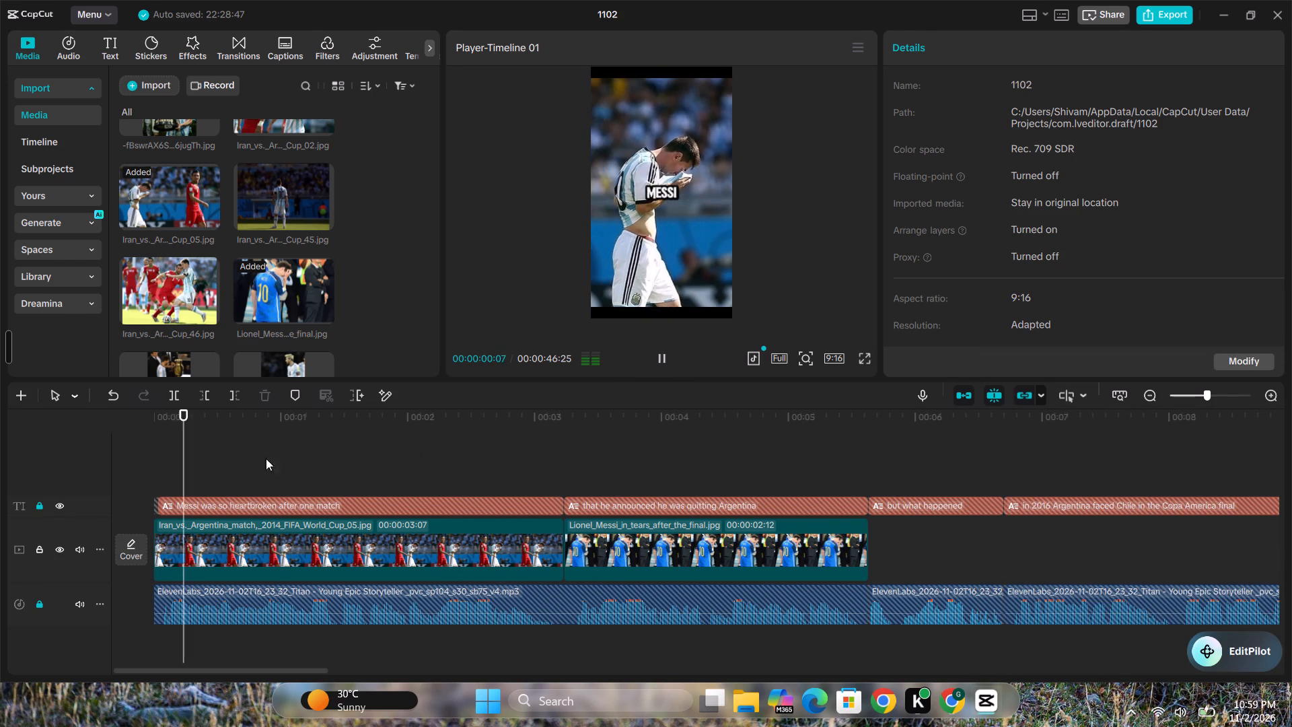
left_click(659, 351)
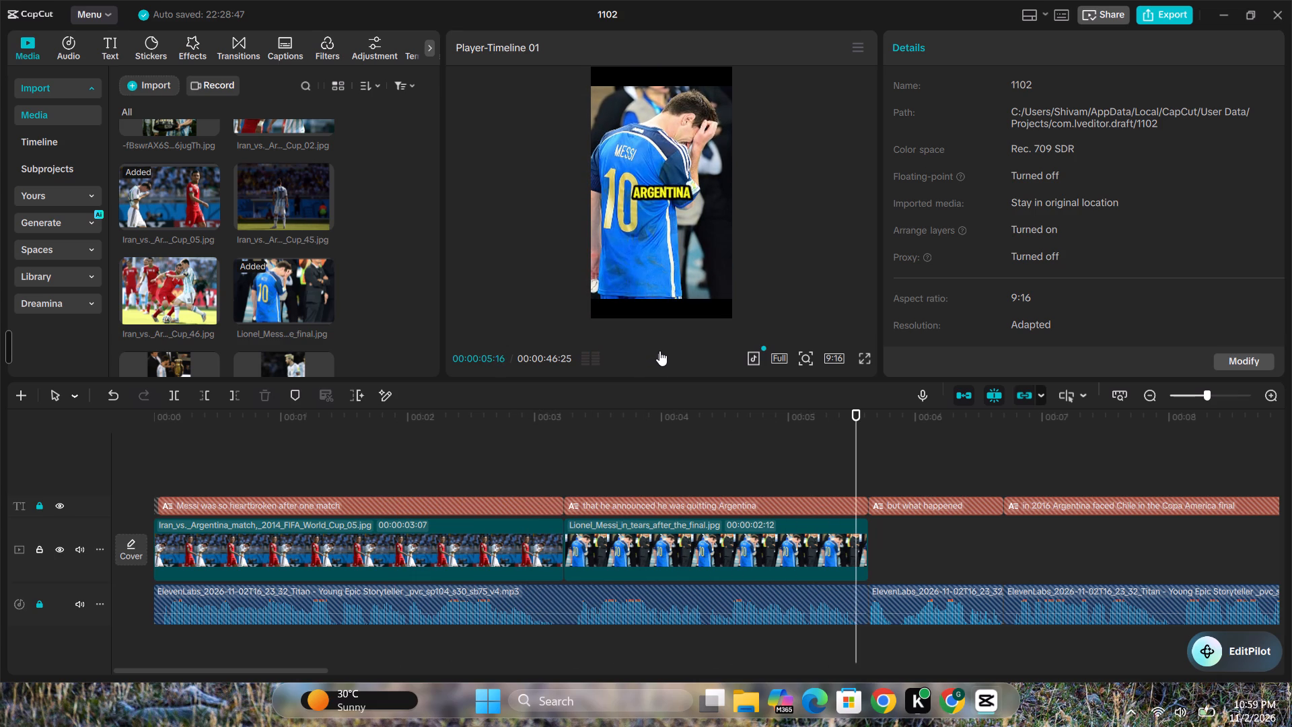
left_click(659, 351)
left_click(659, 351)
left_click(593, 466)
left_click(526, 464)
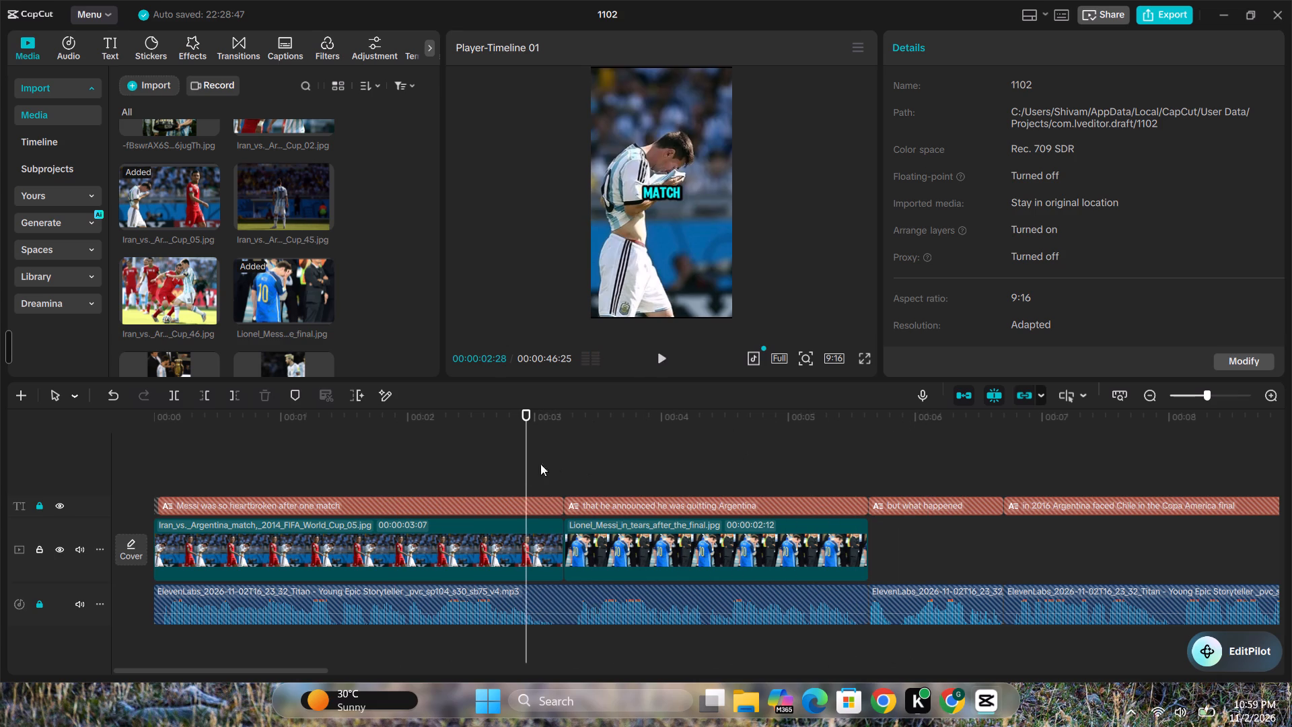
left_click(551, 466)
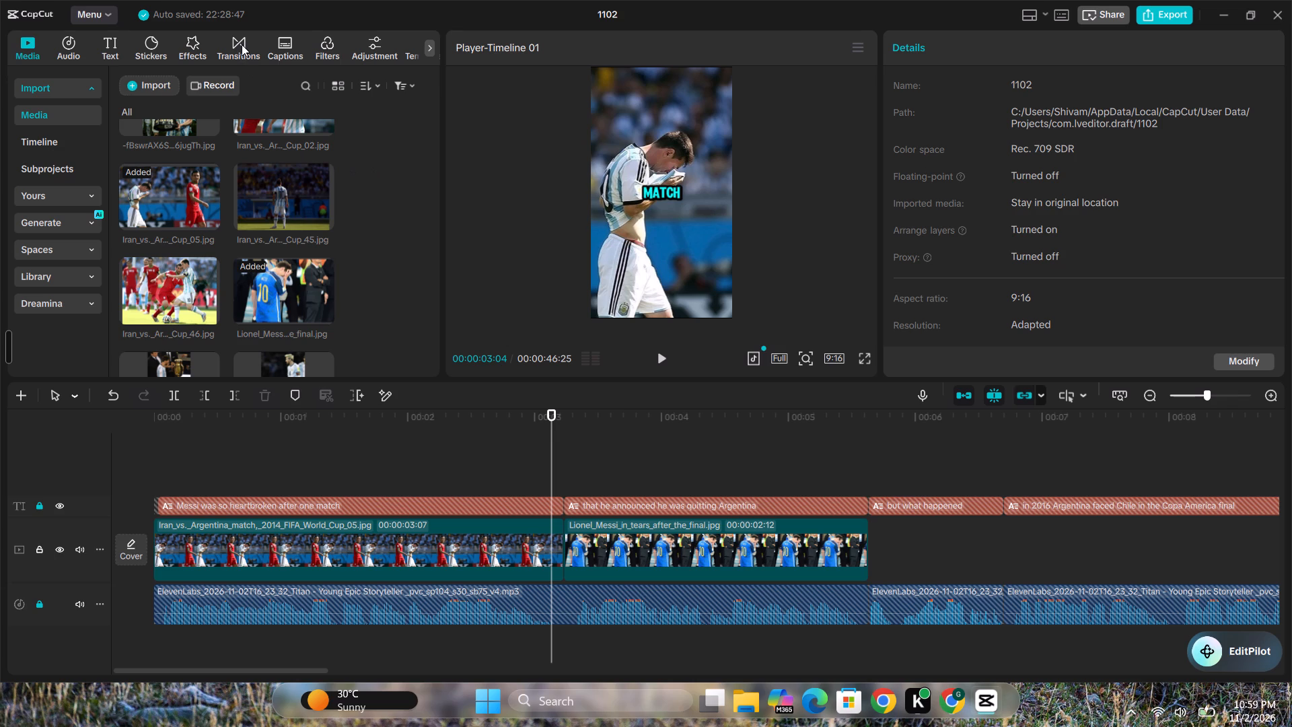
Add whoosh.mp3 on a new audio track under the start of the voiceover and trim both its ends to about 0.3 seconds.
scroll(217, 211, "up", 5)
scroll(218, 204, "down", 3)
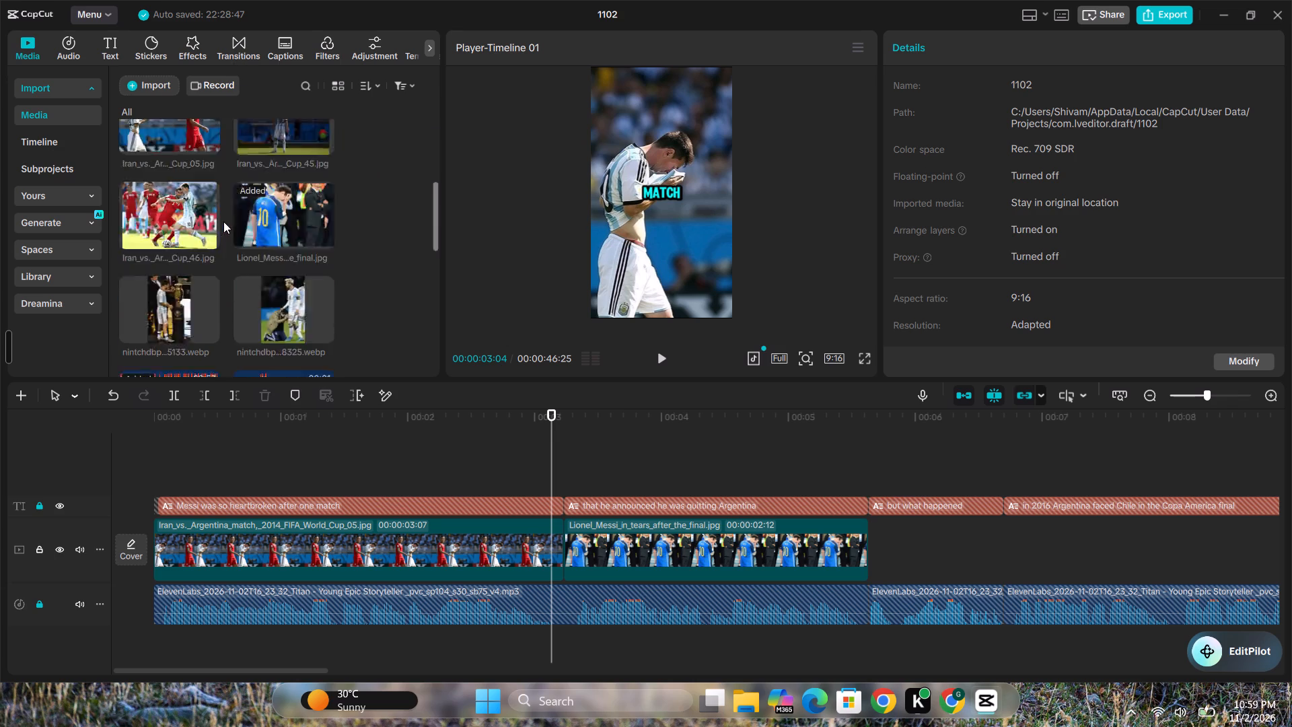
scroll(223, 221, "down", 8)
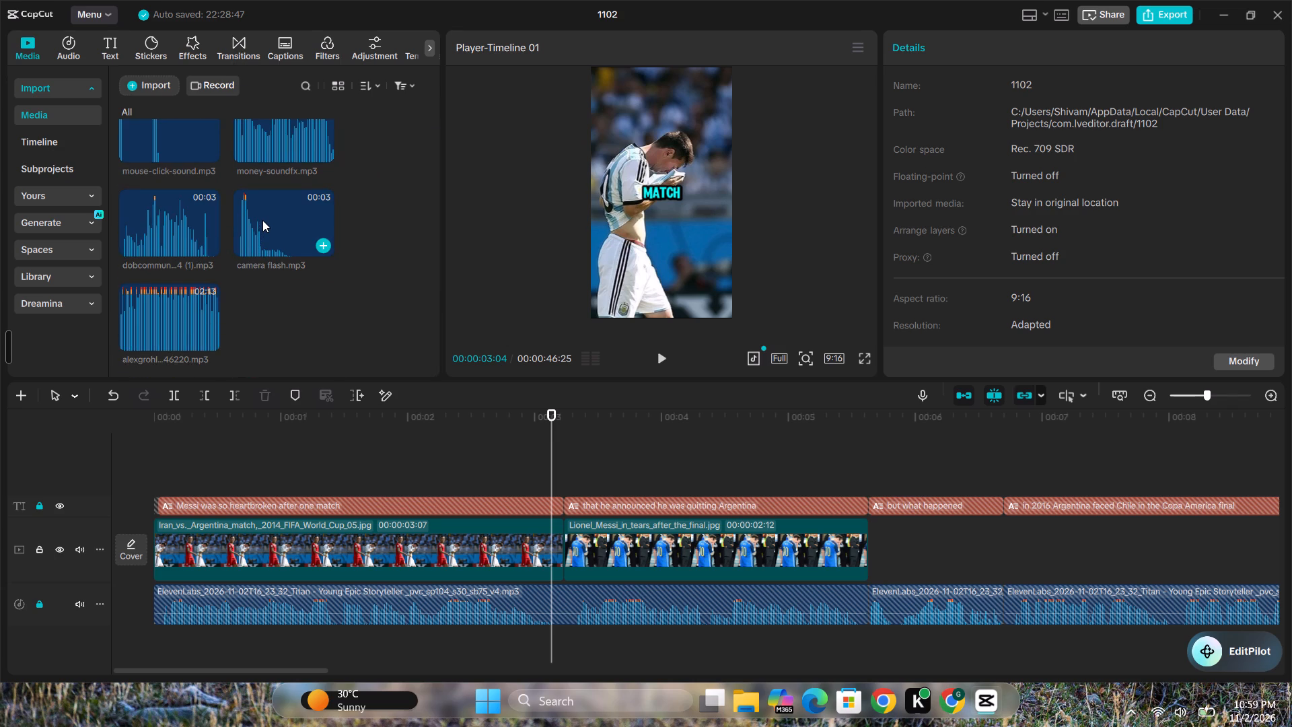
scroll(259, 217, "up", 1)
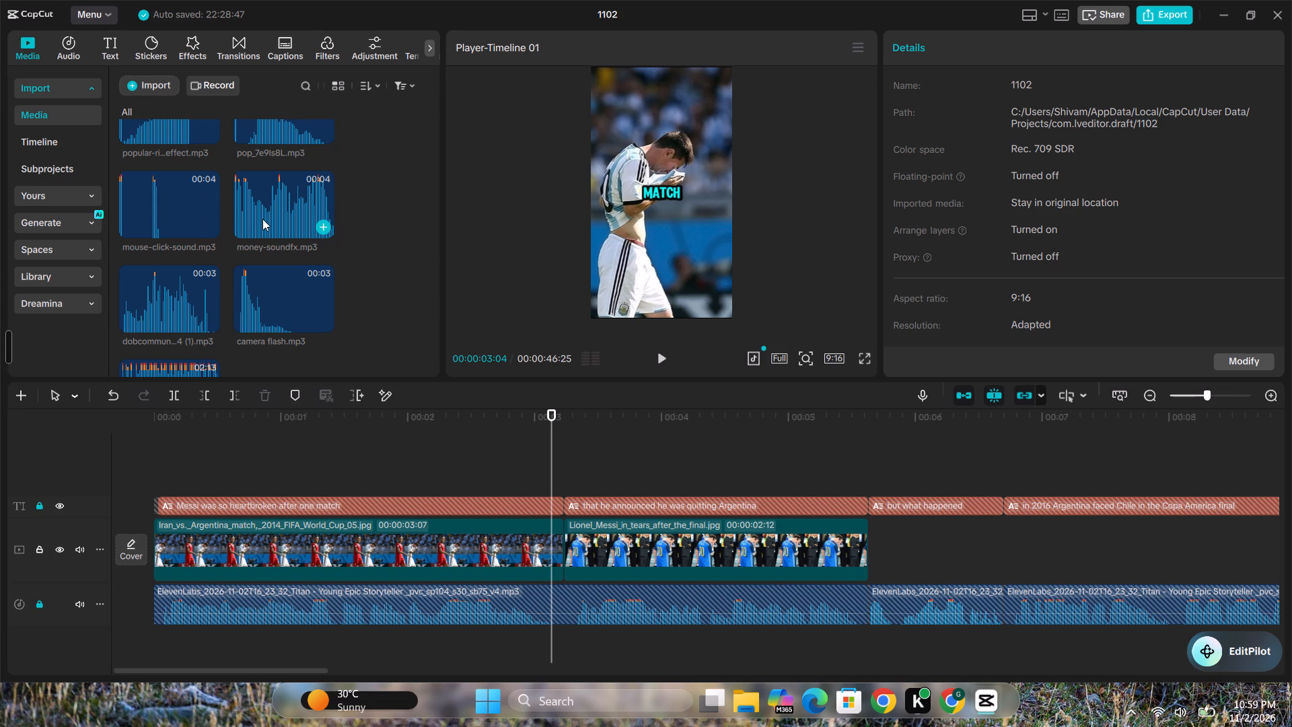
scroll(261, 227, "up", 2)
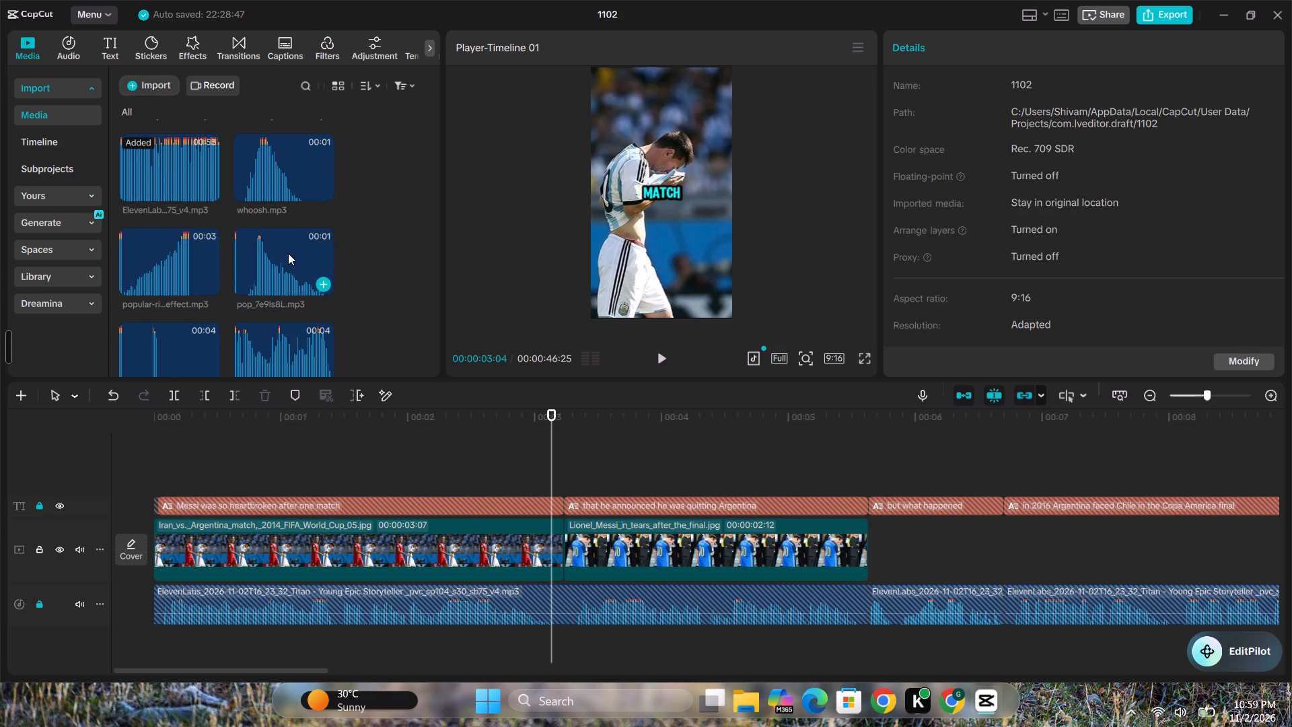
left_click_drag(284, 161, 172, 611)
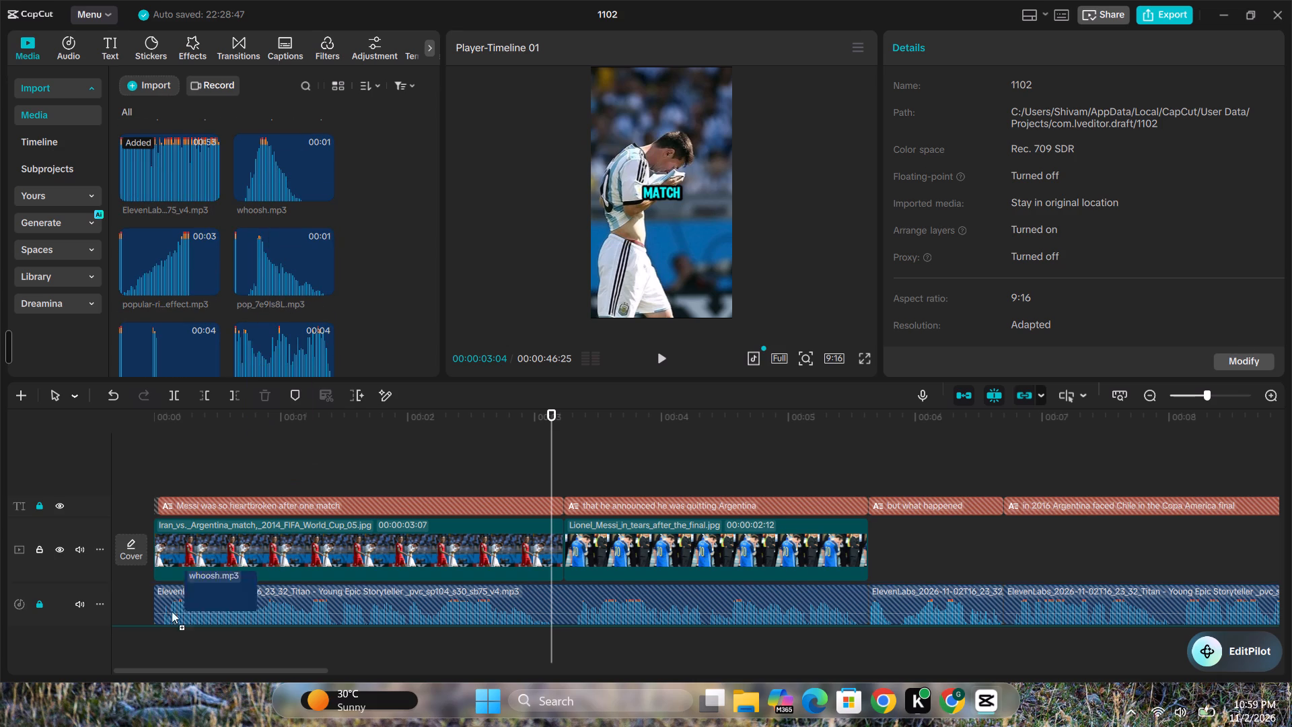
left_click_drag(172, 611, 151, 644)
left_click_drag(155, 612, 159, 611)
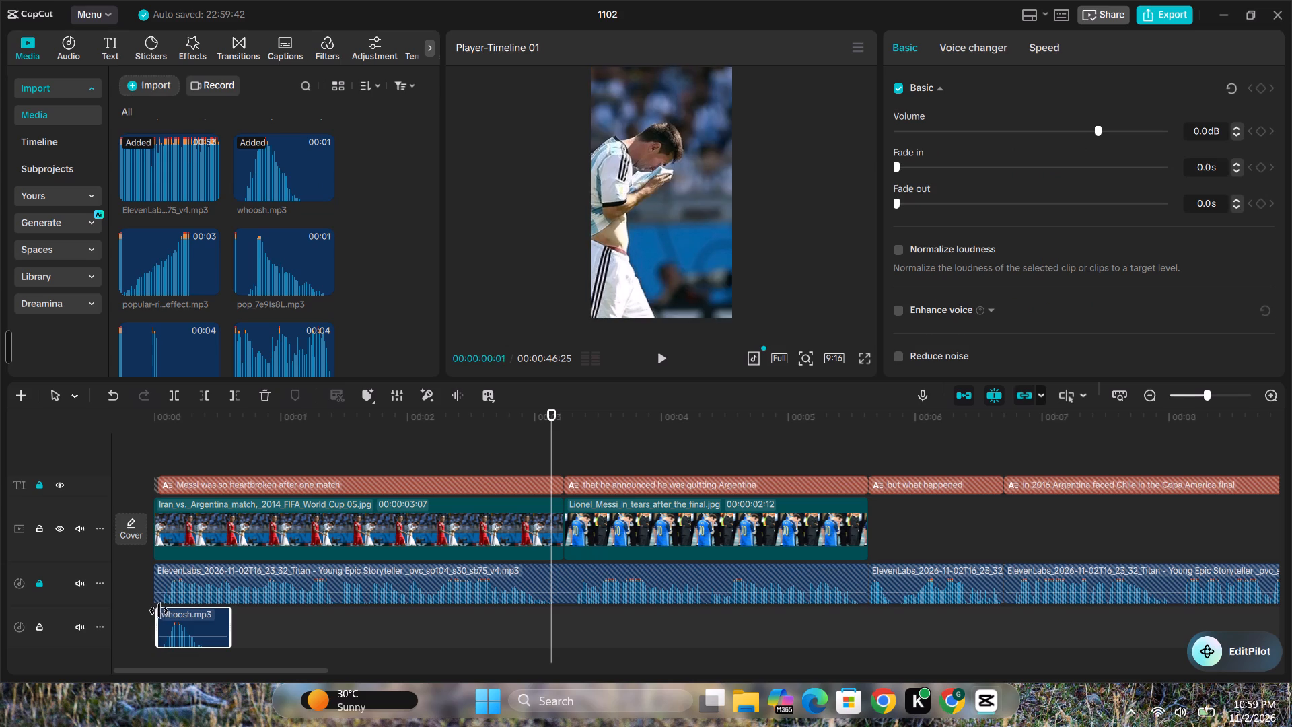
left_click_drag(159, 611, 164, 610)
left_click_drag(229, 611, 200, 611)
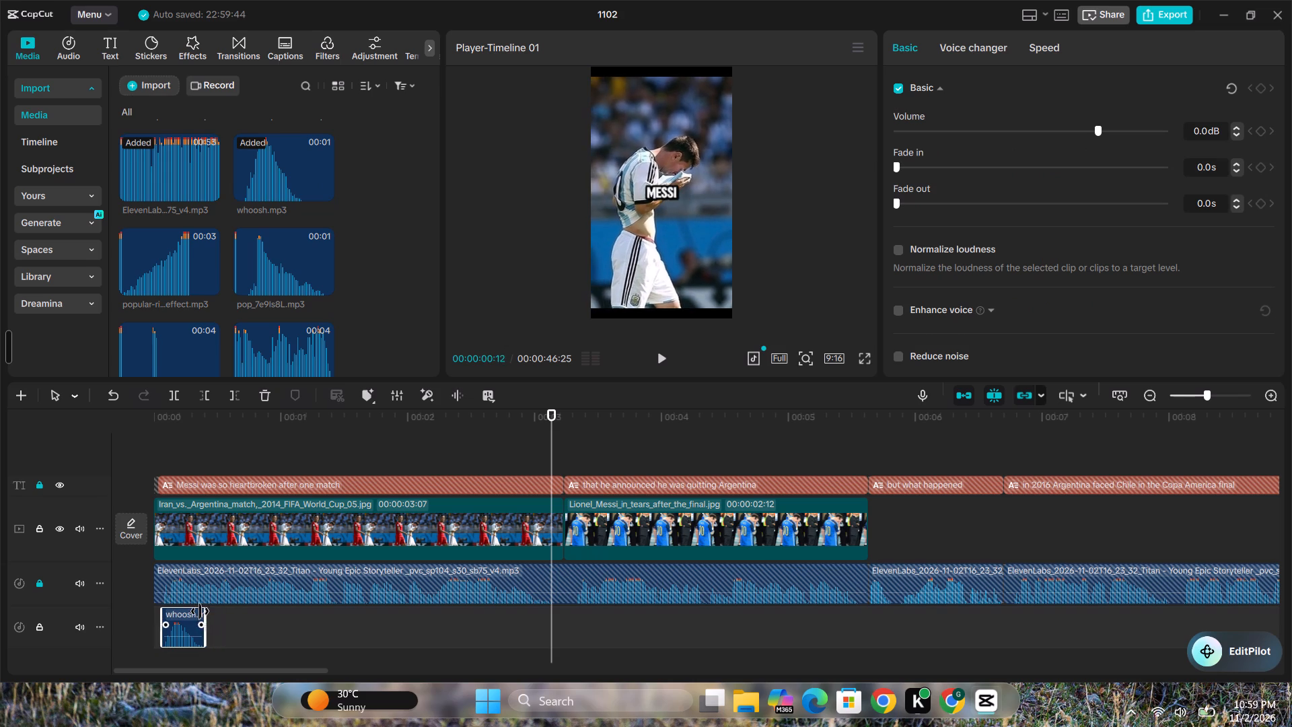
left_click_drag(200, 611, 196, 611)
Lower the whoosh clip's volume to -8.0 dB and move it to the very start of the timeline.
left_click(183, 637)
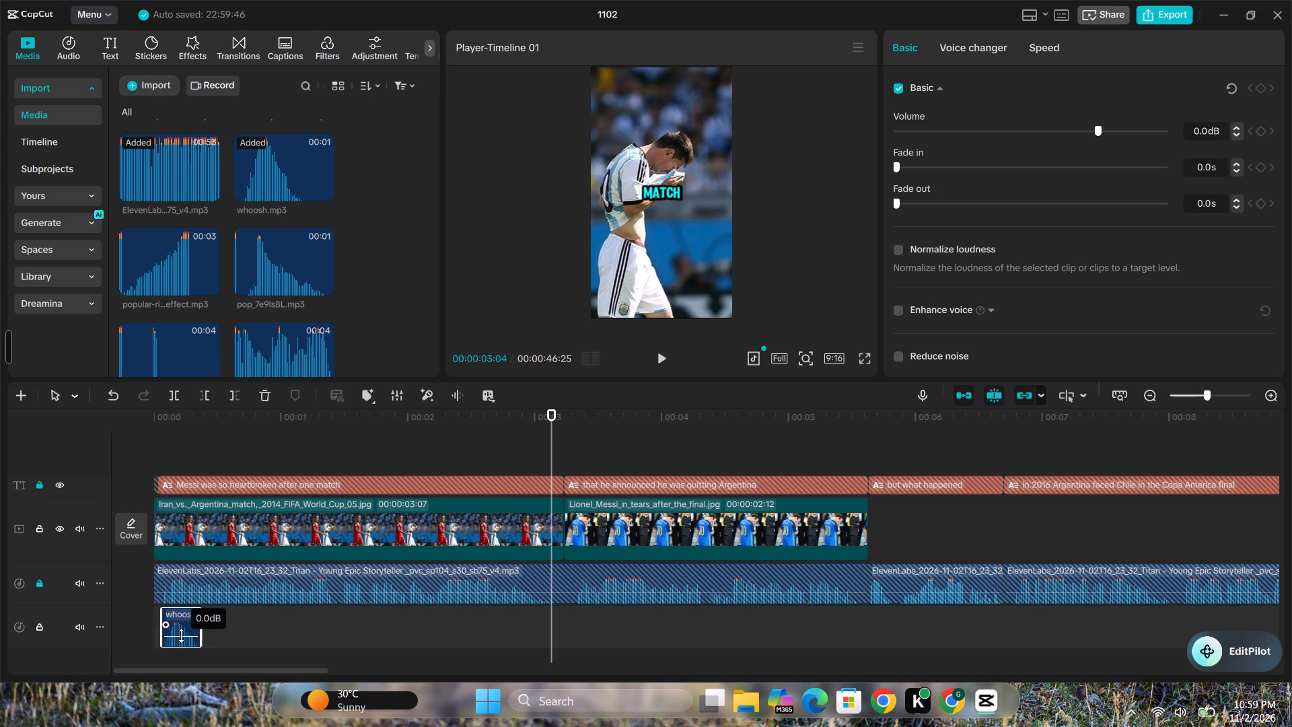
left_click_drag(181, 613, 170, 613)
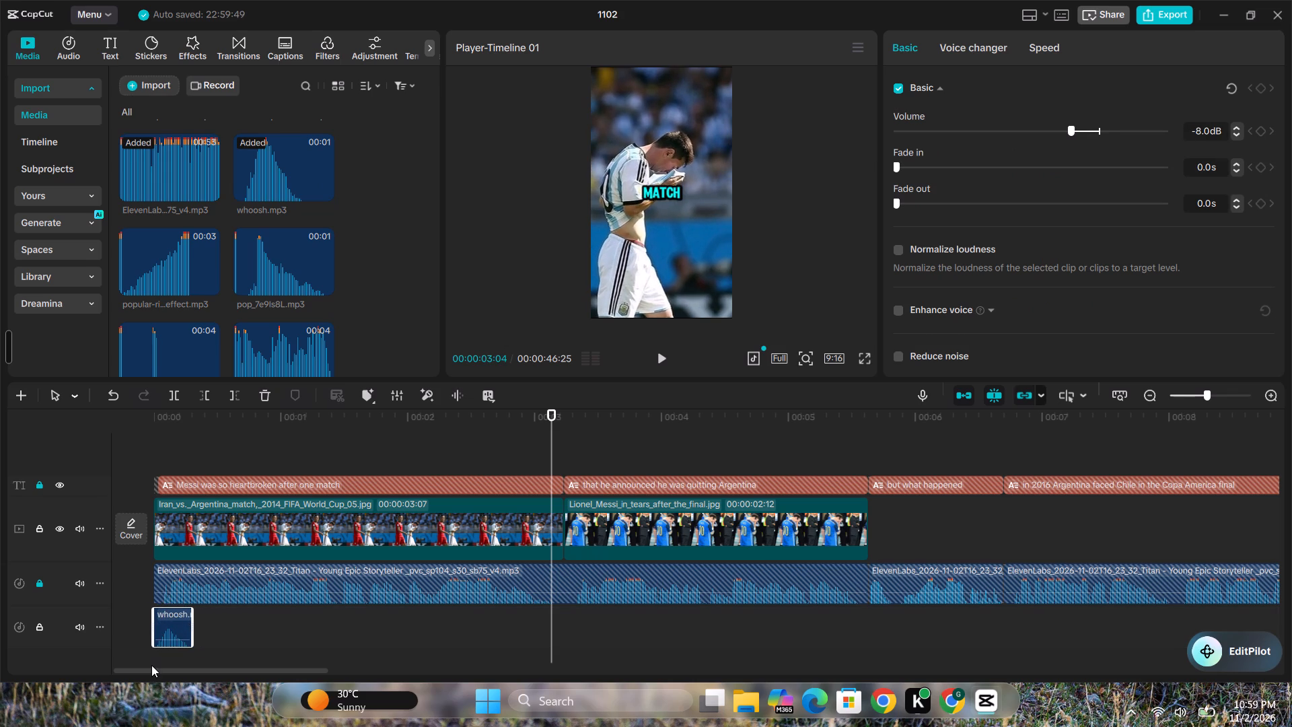
Play back the opening from the timeline start to check the whoosh's timing and loudness against the voiceover.
left_click(151, 665)
left_click(151, 657)
left_click(158, 653)
left_click(157, 651)
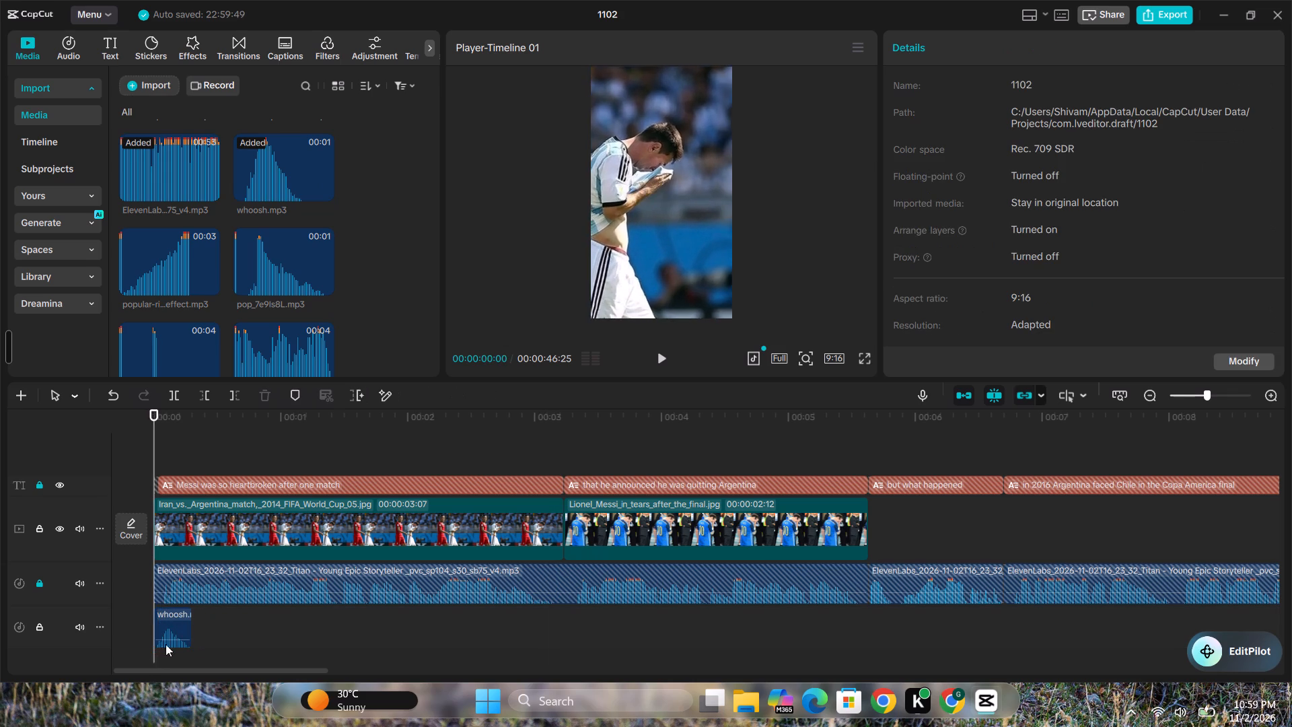
key("space")
left_click(667, 359)
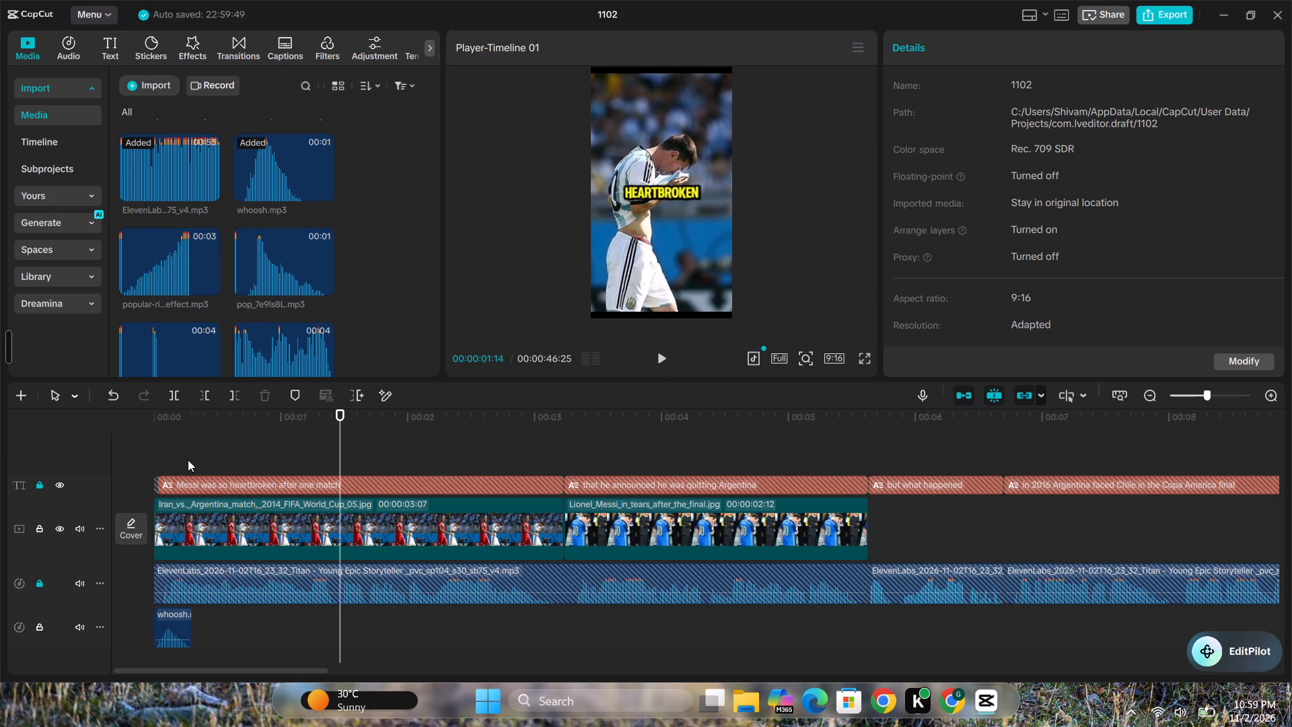
left_click(153, 460)
left_click(158, 462)
left_click(157, 466)
key("space")
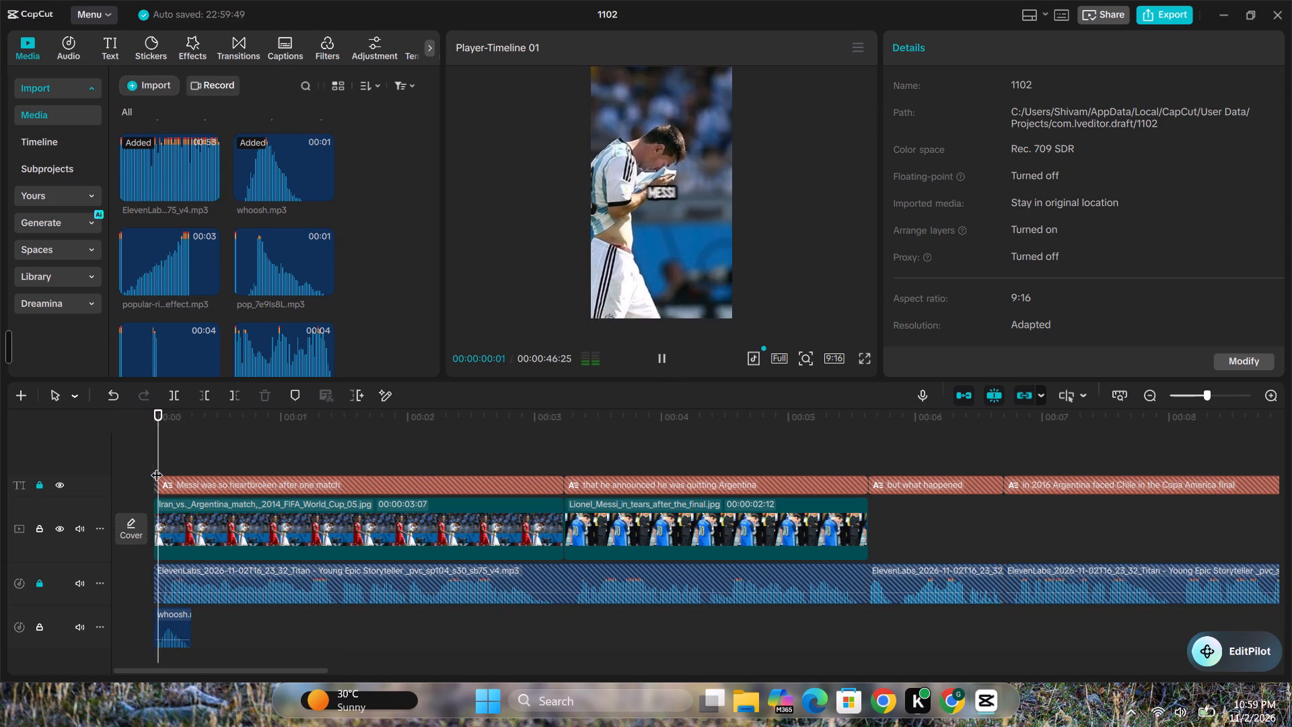
left_click(662, 356)
Trim a little more off the beginning of the whoosh clip and realign it with the timeline start.
left_click(164, 620)
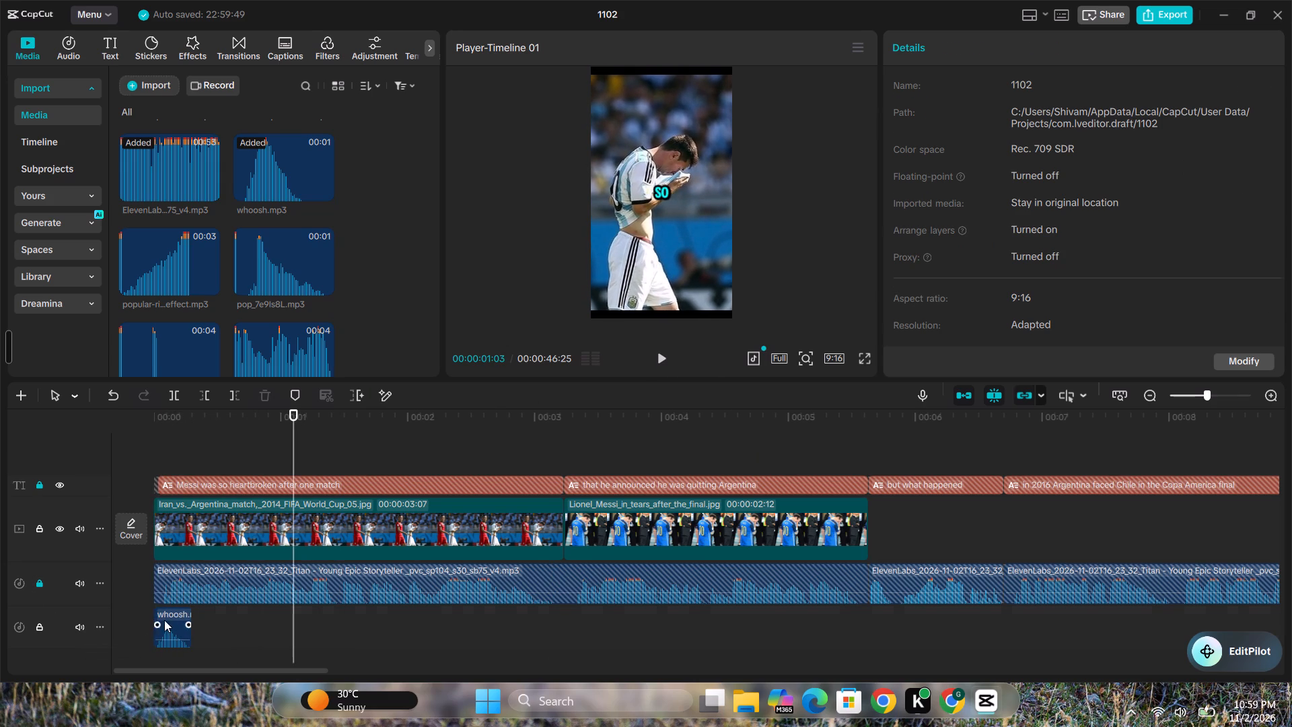
left_click_drag(154, 620, 148, 618)
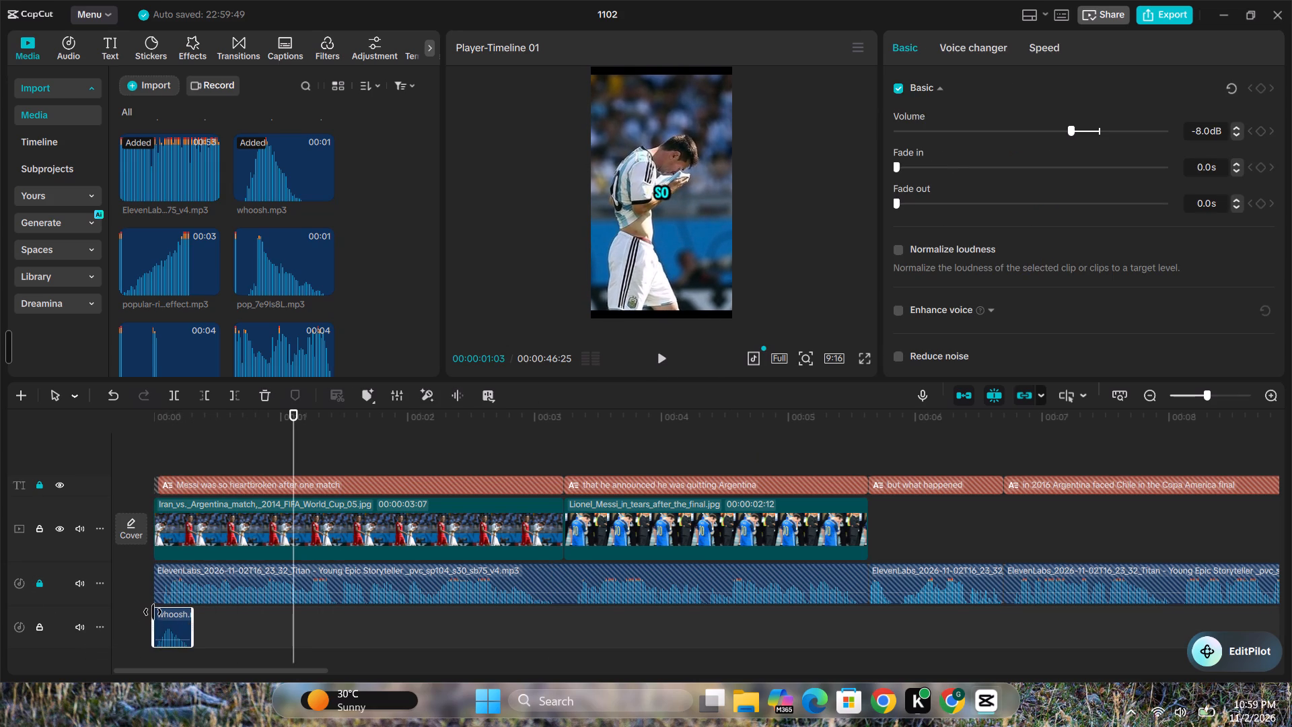
left_click_drag(153, 612, 161, 612)
left_click_drag(174, 619, 164, 619)
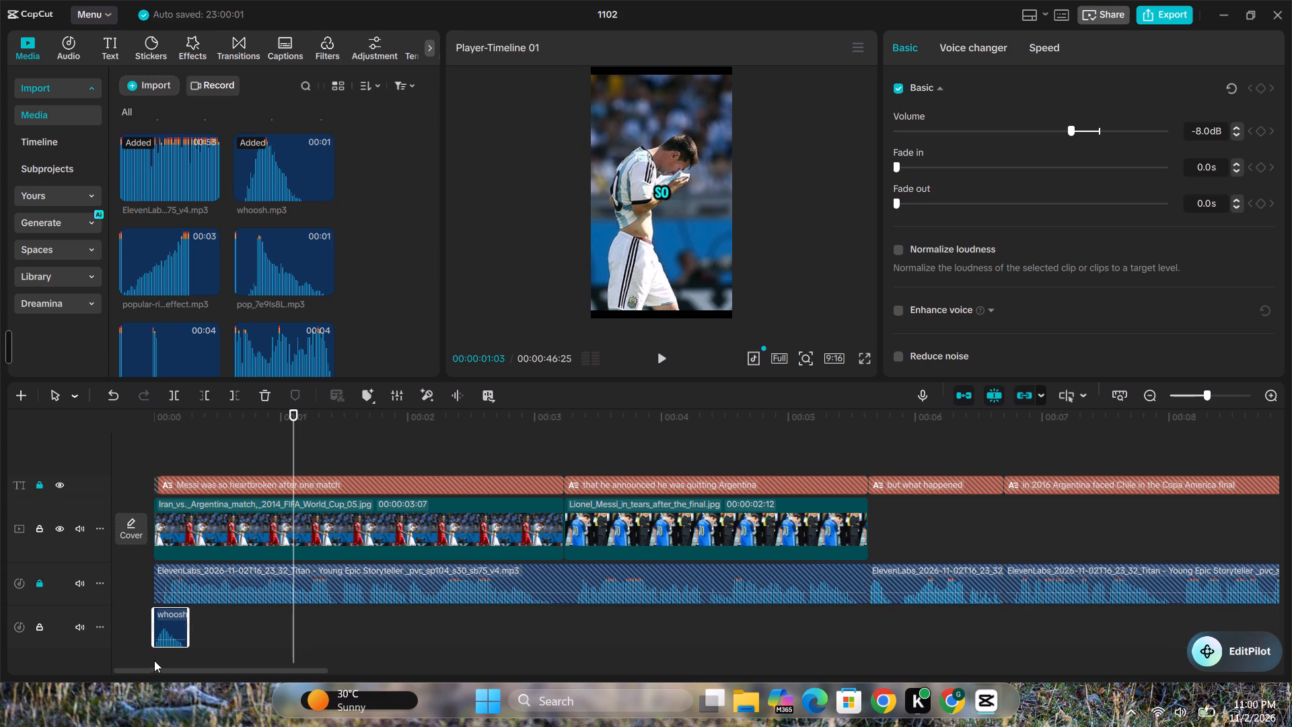
Replay the opening from the timeline start to check the retrimmed whoosh, and return the playhead to the beginning.
left_click(153, 662)
left_click(153, 655)
left_click(153, 651)
left_click(157, 634)
left_click(164, 458)
left_click(153, 456)
key("space")
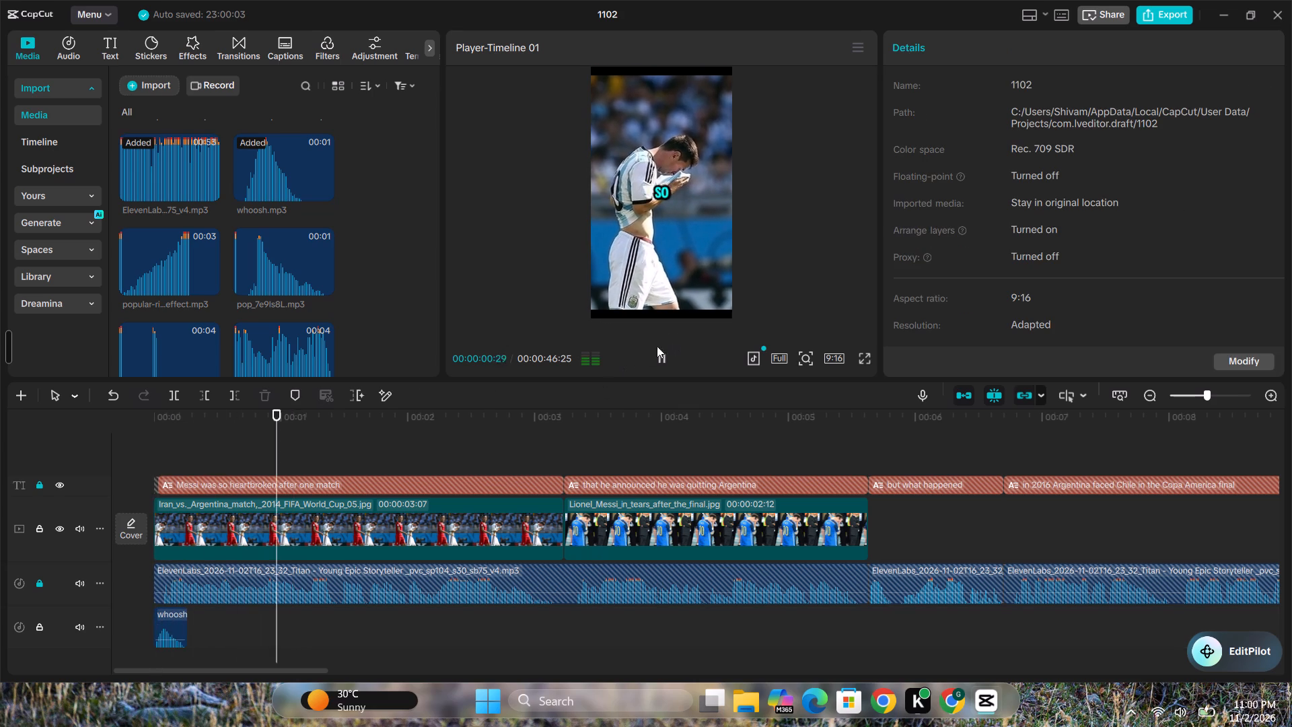
left_click(151, 454)
left_click(157, 454)
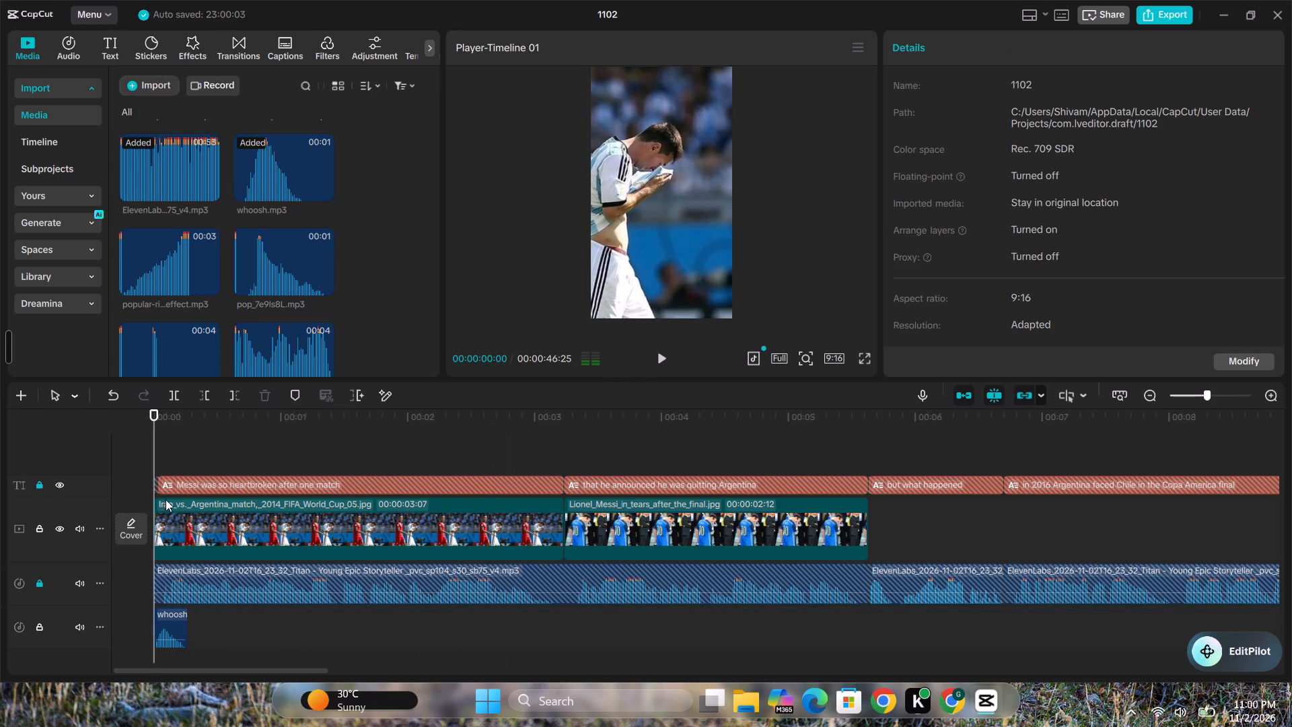
Shorten the end of the whoosh clip to about 0.2 seconds in total and play back the first image clip.
left_click(174, 609)
left_click_drag(186, 615, 177, 616)
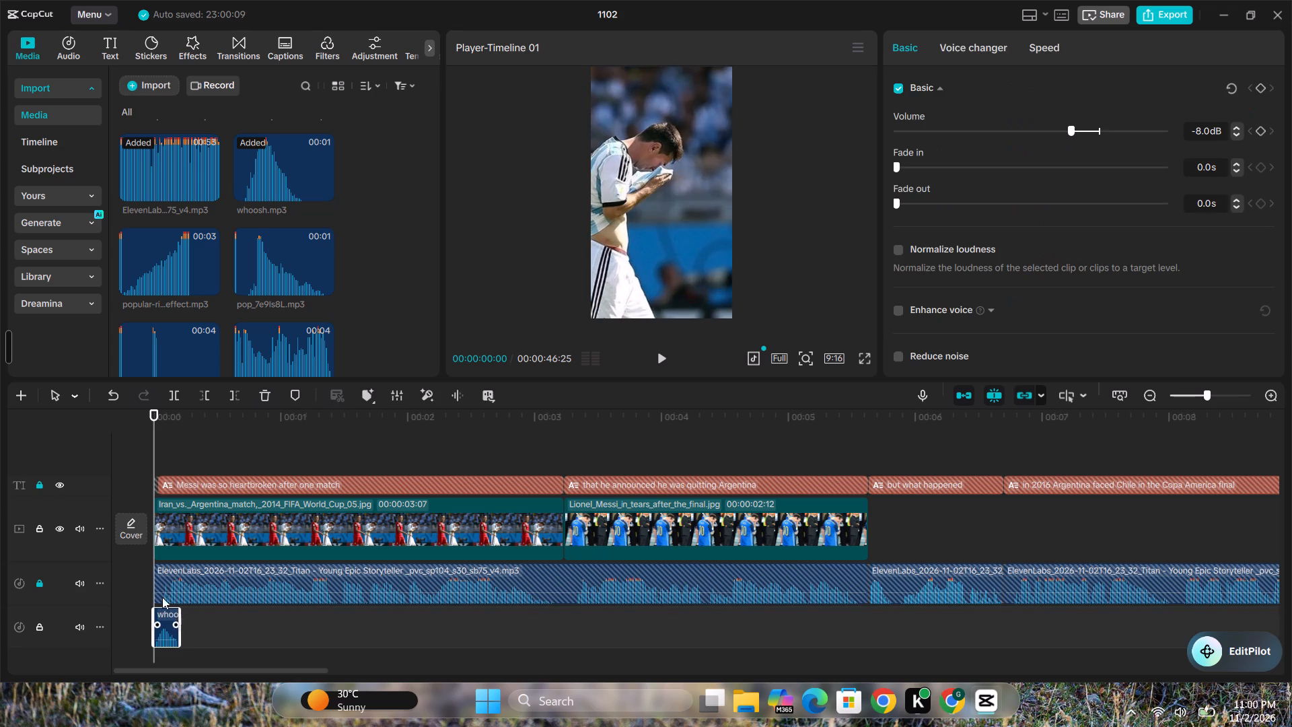
left_click(660, 359)
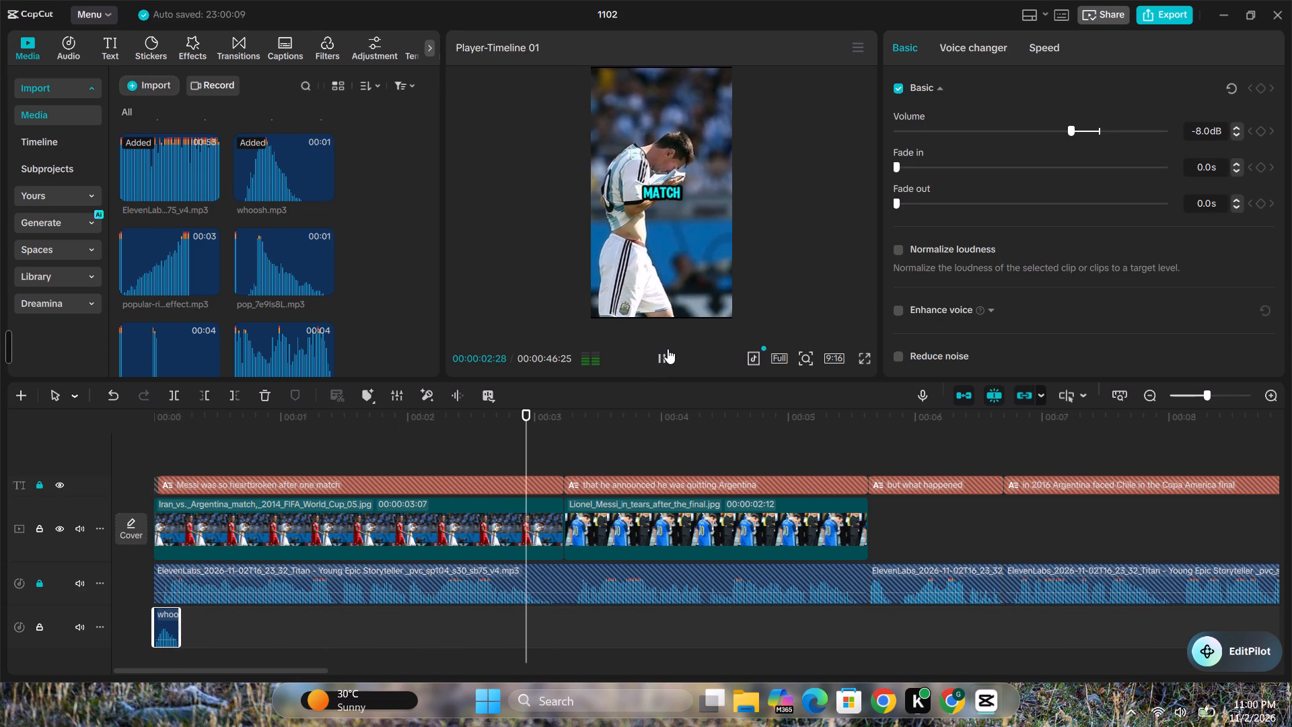
left_click(668, 349)
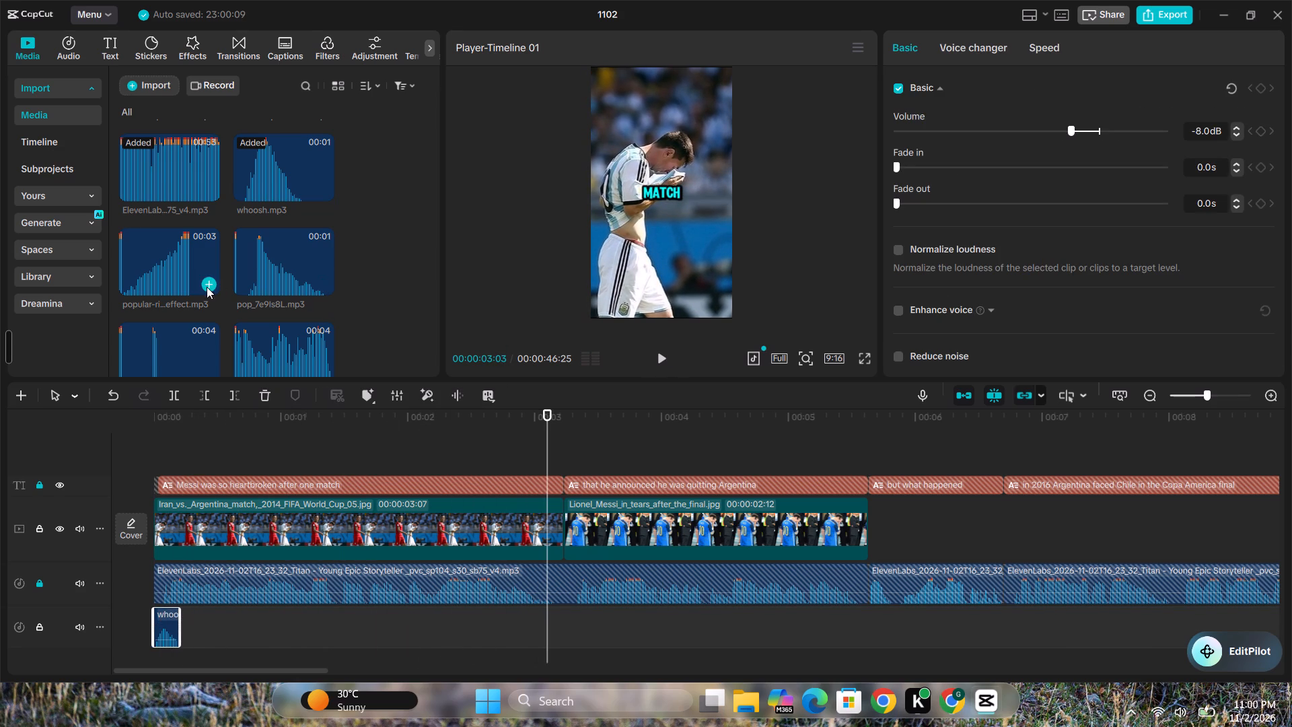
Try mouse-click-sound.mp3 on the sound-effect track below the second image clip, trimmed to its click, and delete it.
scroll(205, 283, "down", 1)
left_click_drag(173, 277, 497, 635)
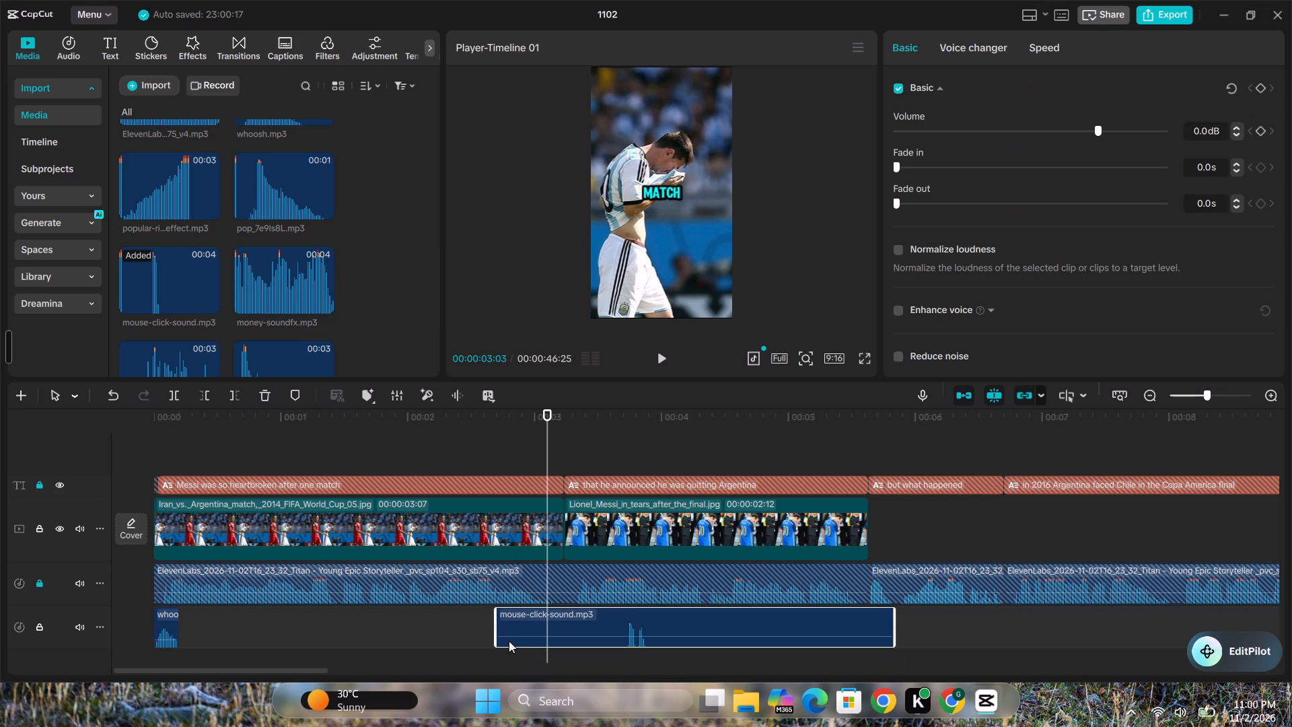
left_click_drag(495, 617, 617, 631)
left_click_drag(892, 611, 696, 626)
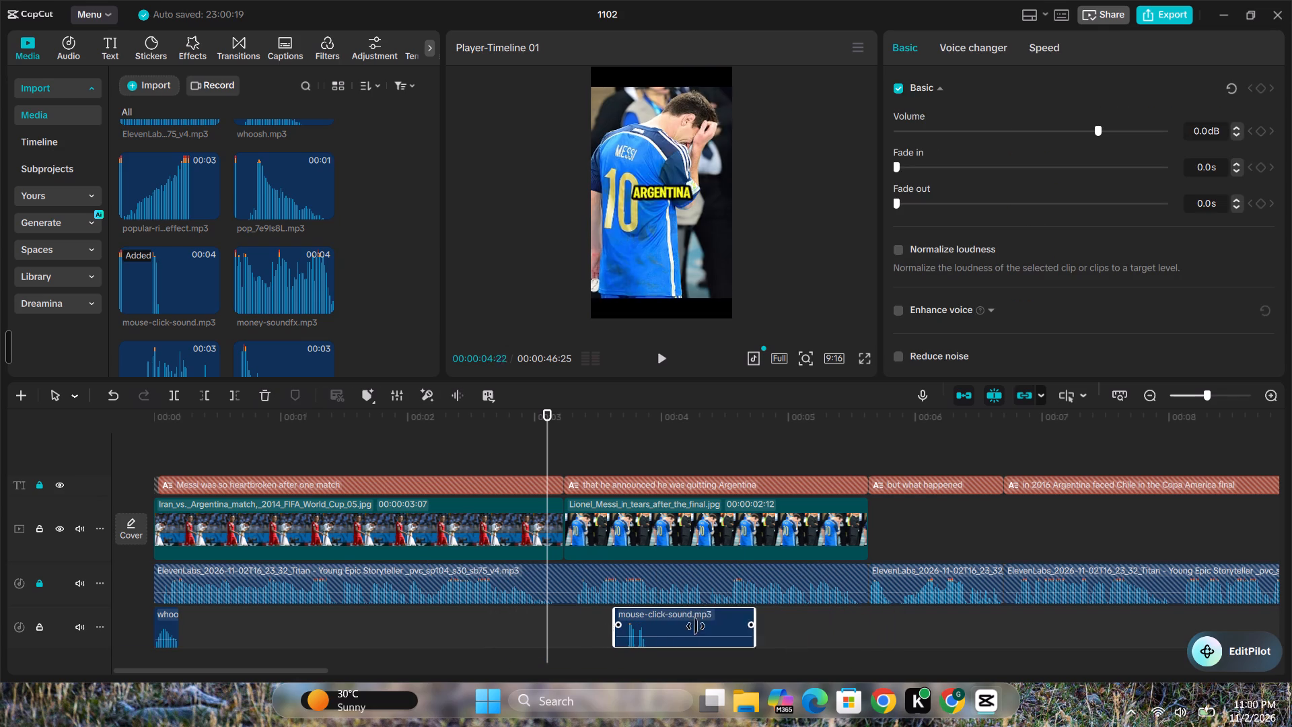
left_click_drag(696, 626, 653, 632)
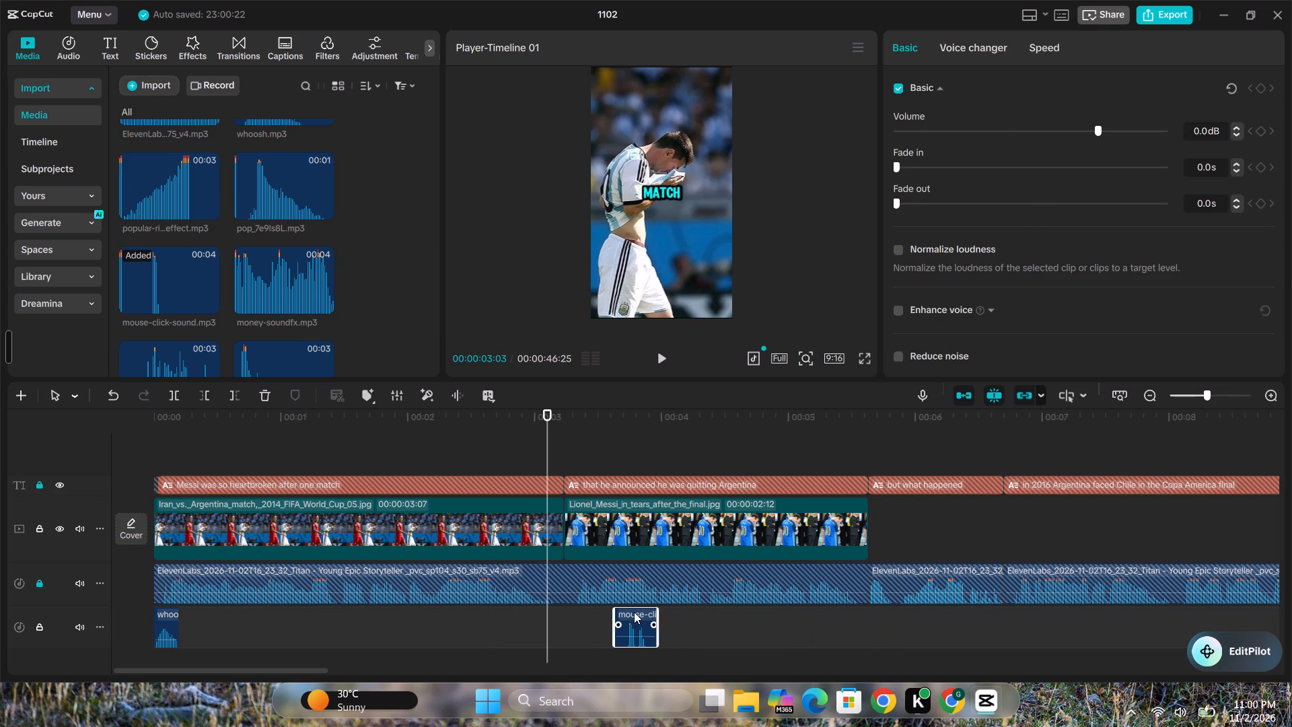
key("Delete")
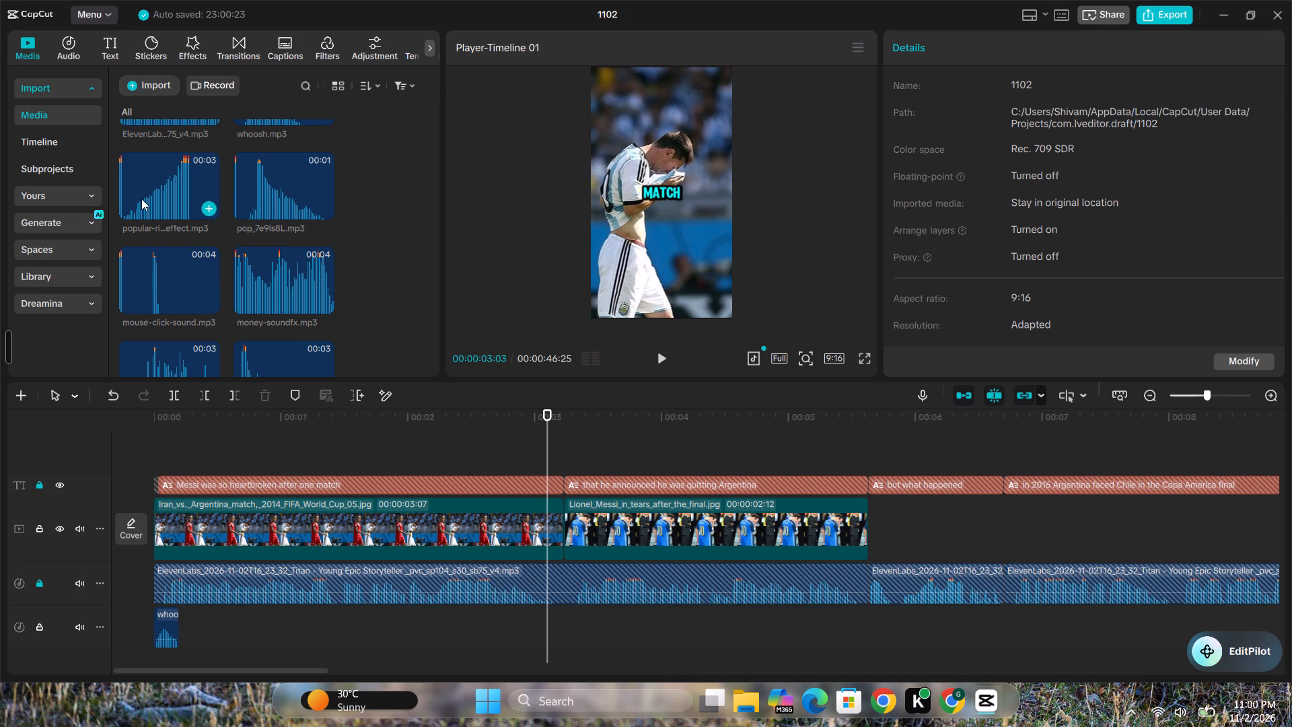
Add camera flash.mp3 to the sound-effect track near the cut between the two images and trim it to about 0.5 seconds.
scroll(203, 248, "up", 1)
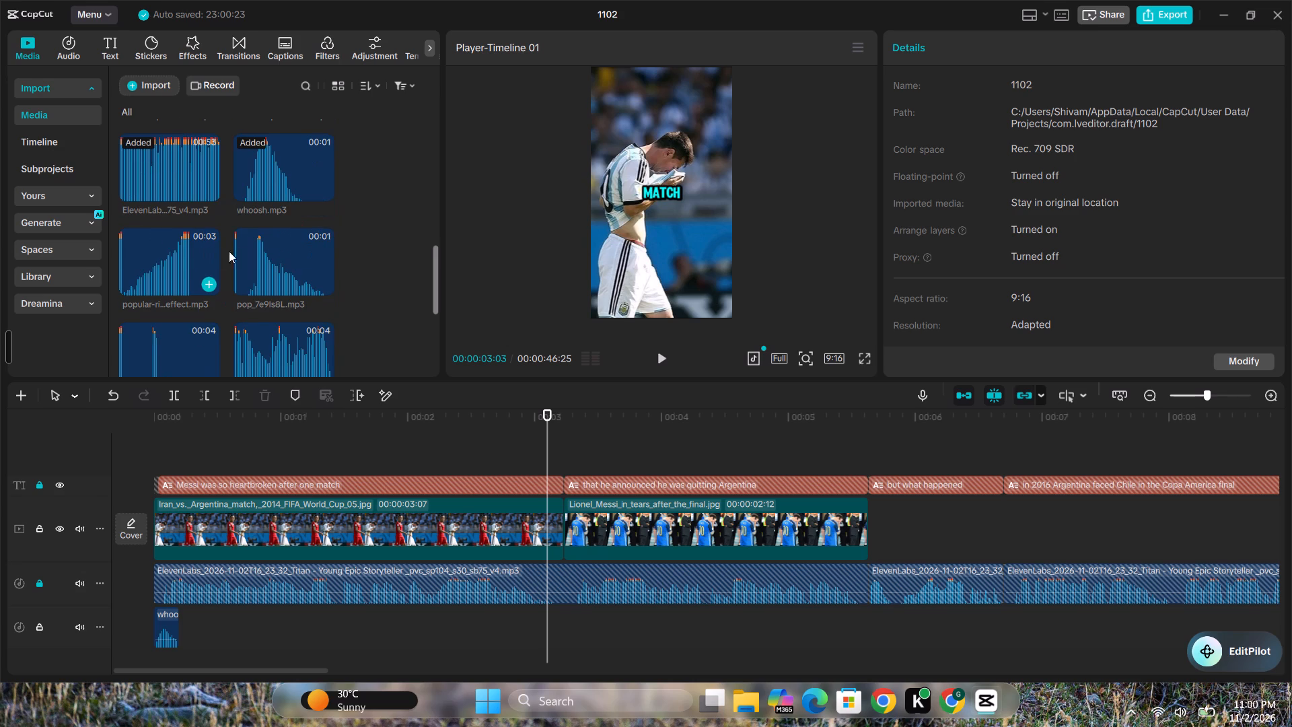
scroll(240, 248, "down", 2)
left_click_drag(268, 288, 515, 617)
left_click_drag(510, 612, 526, 617)
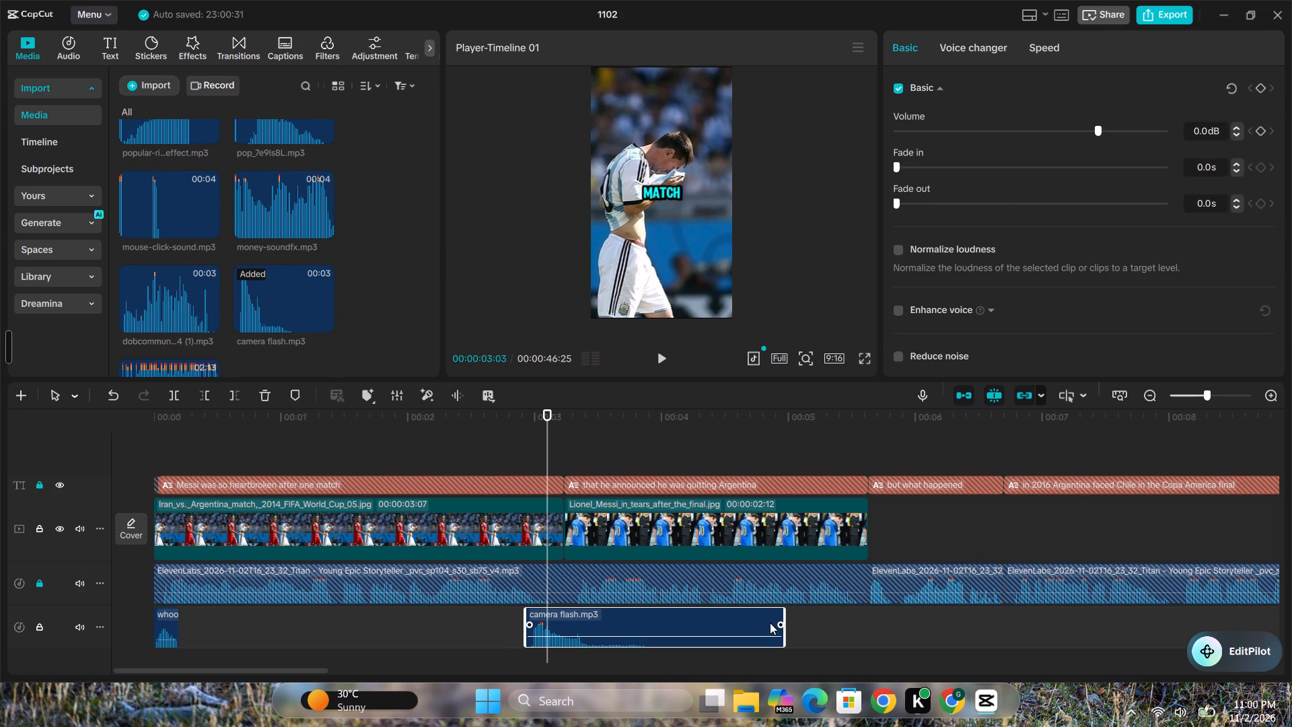
left_click_drag(785, 611, 585, 635)
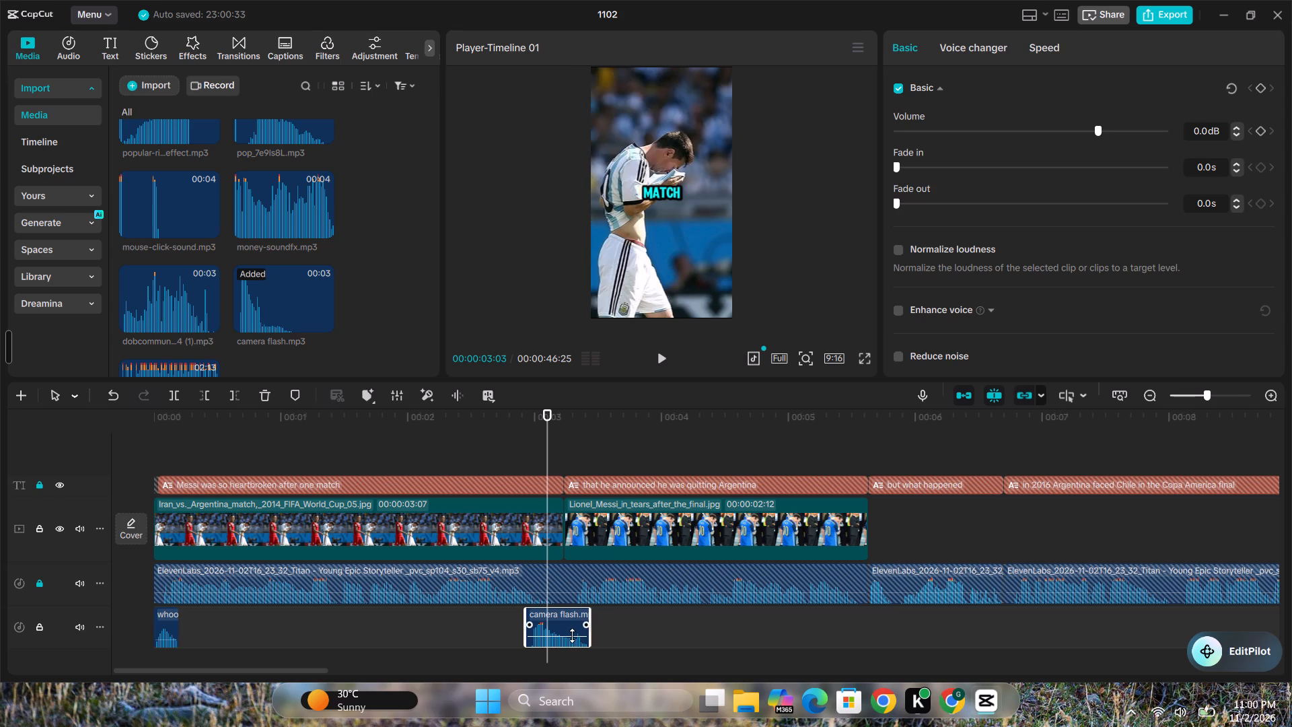
Lower the camera flash clip's volume to -12.1 dB and shift it slightly later toward the cut.
left_click(569, 637)
left_click_drag(563, 623, 570, 622)
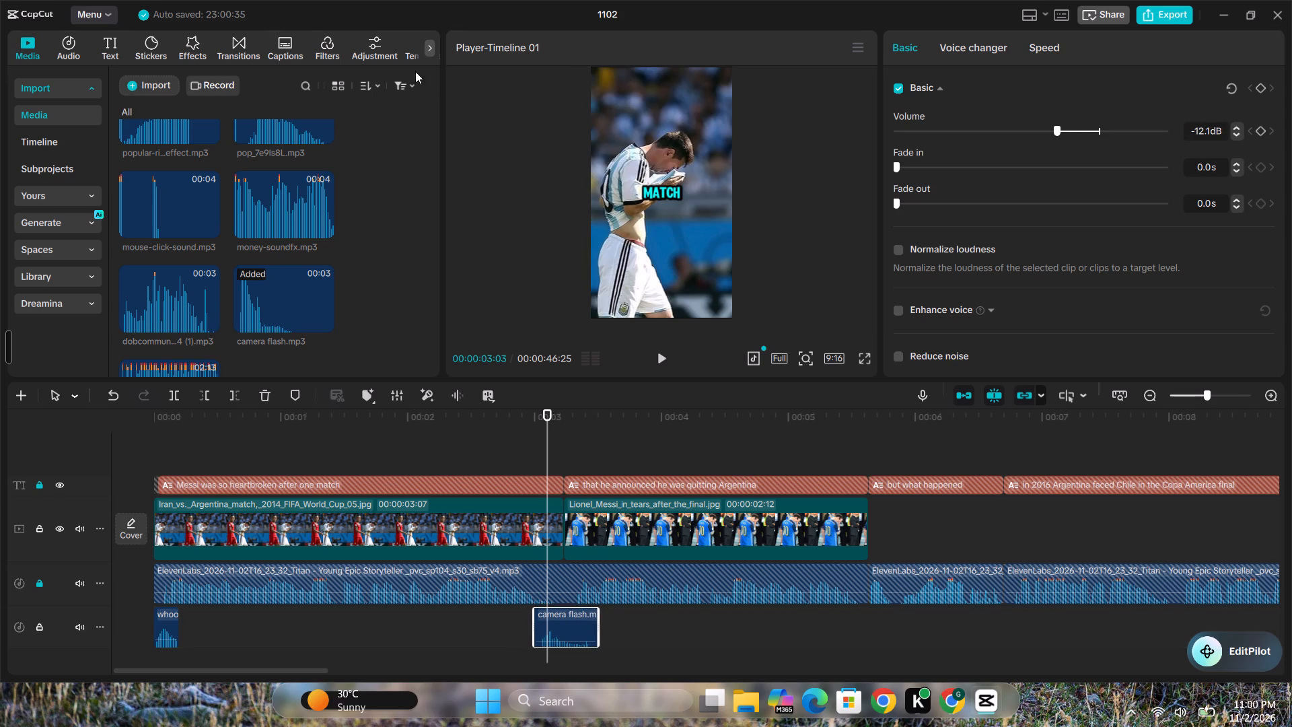
Add the favorite Shake & Flash transition at the cut between the two images and shorten it to about 0.6 seconds.
left_click(242, 53)
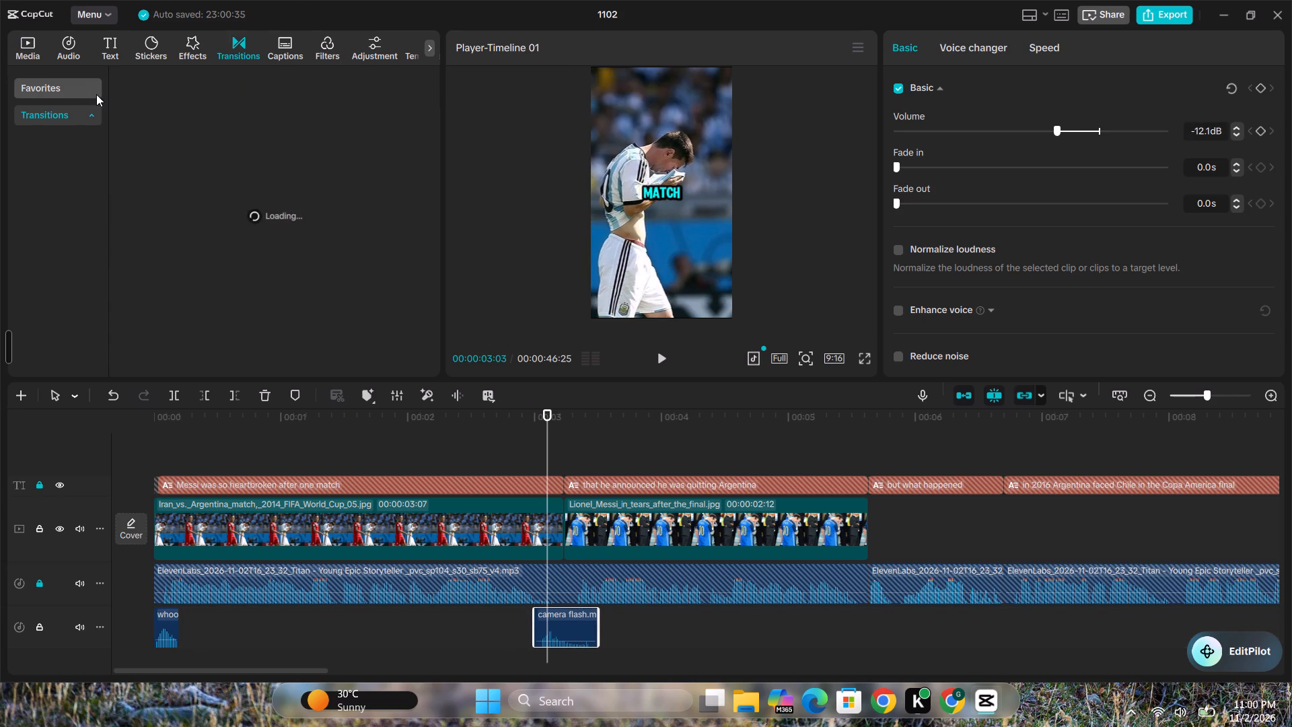
left_click(92, 92)
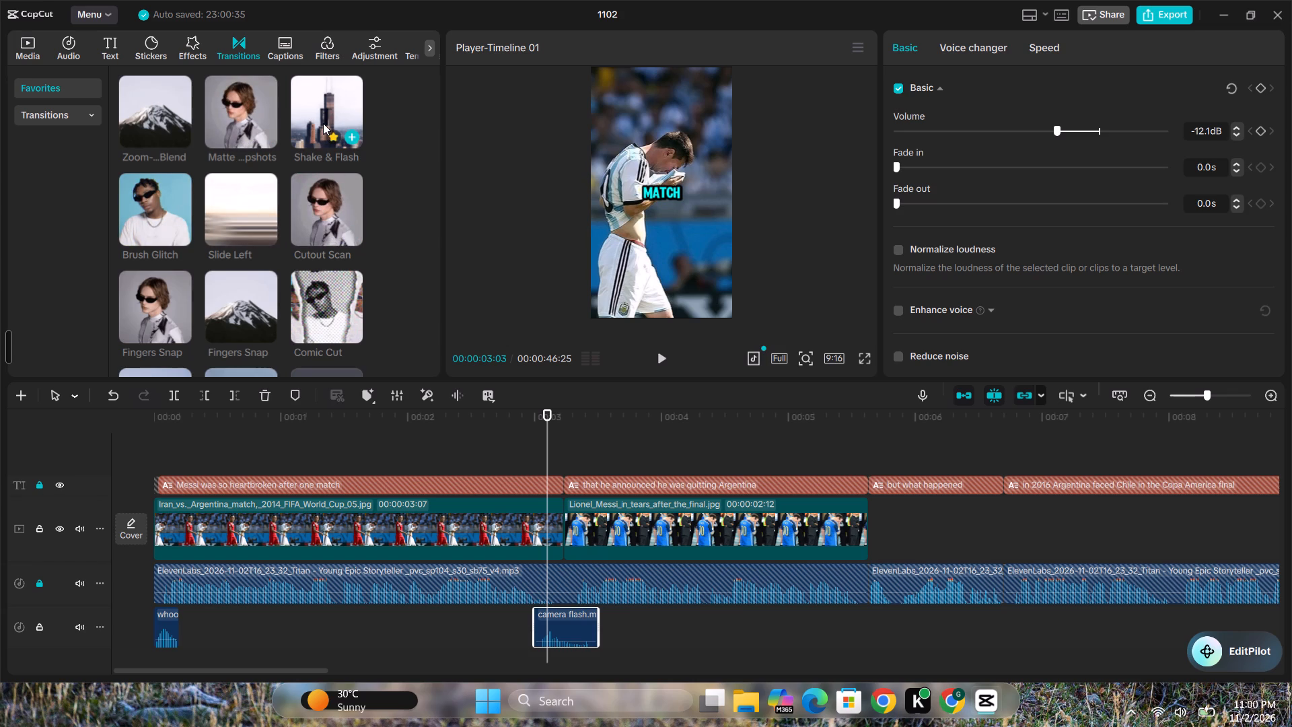
left_click_drag(322, 100, 508, 517)
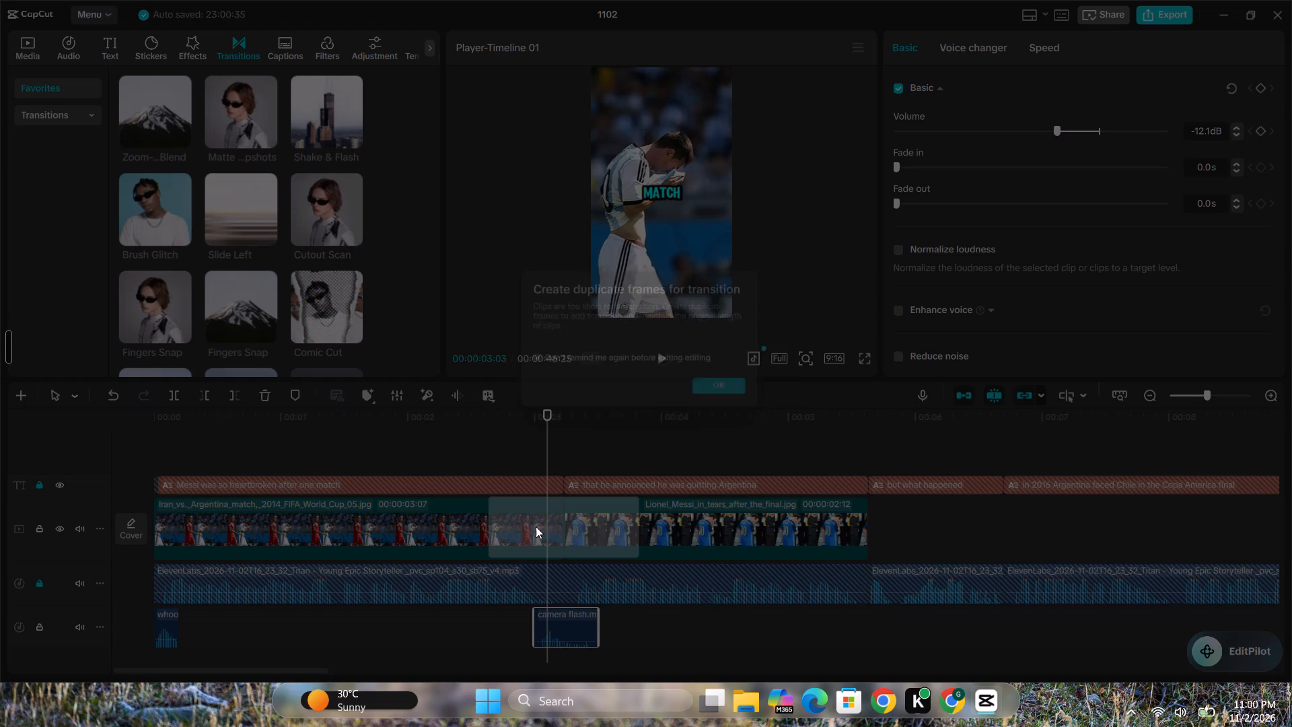
left_click(723, 390)
left_click(548, 514)
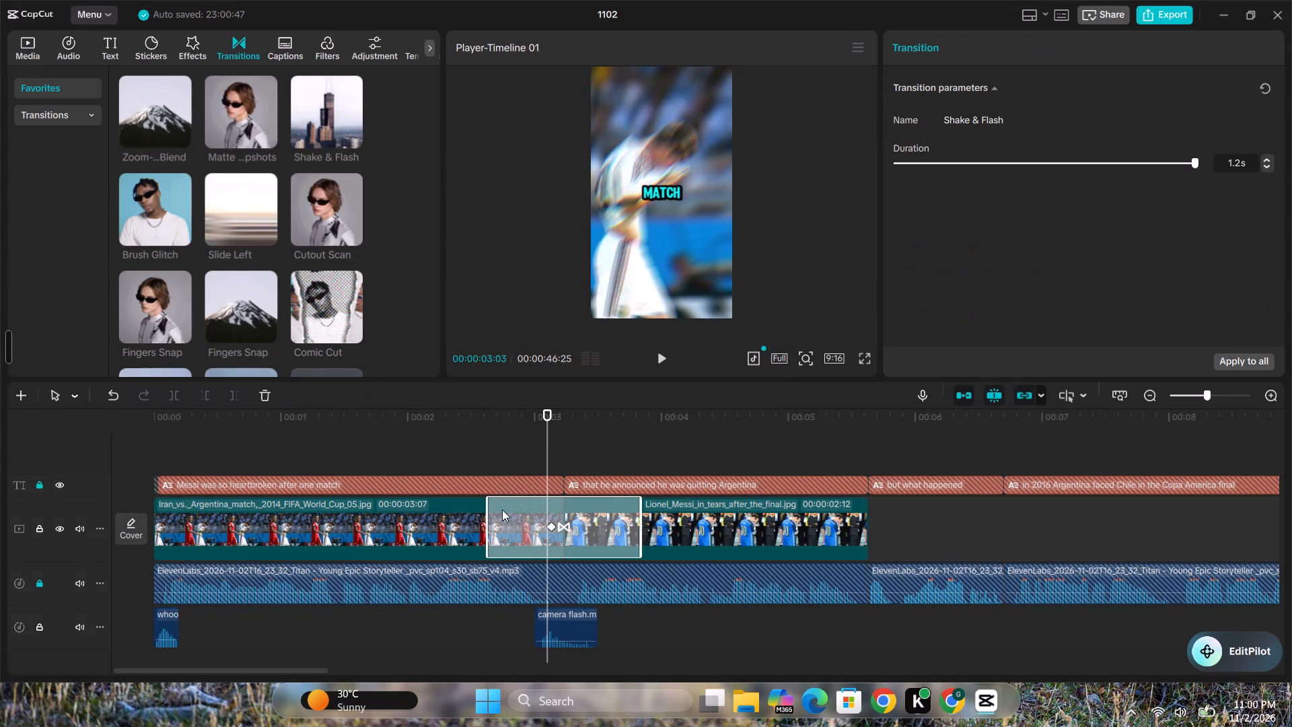
left_click_drag(488, 506, 530, 512)
Play back the cut between the two images to check the transition against the camera flash sound.
left_click(477, 447)
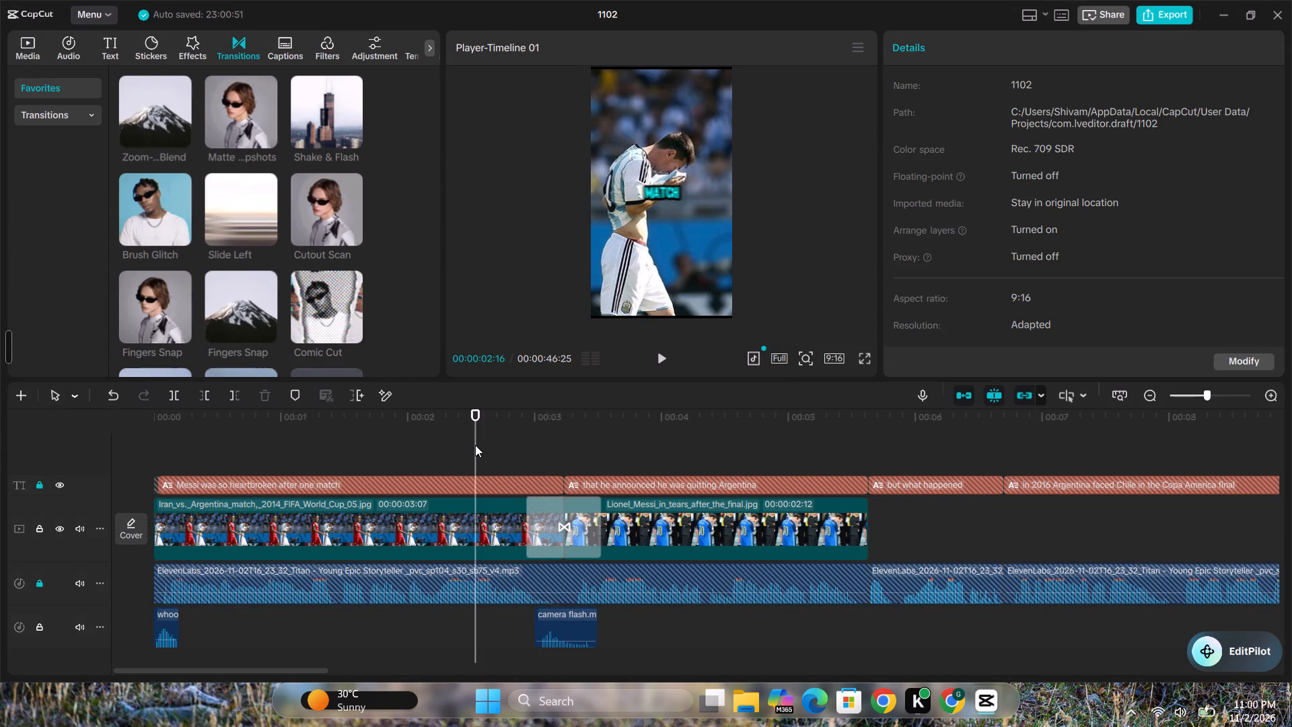
key("space")
left_click(393, 441)
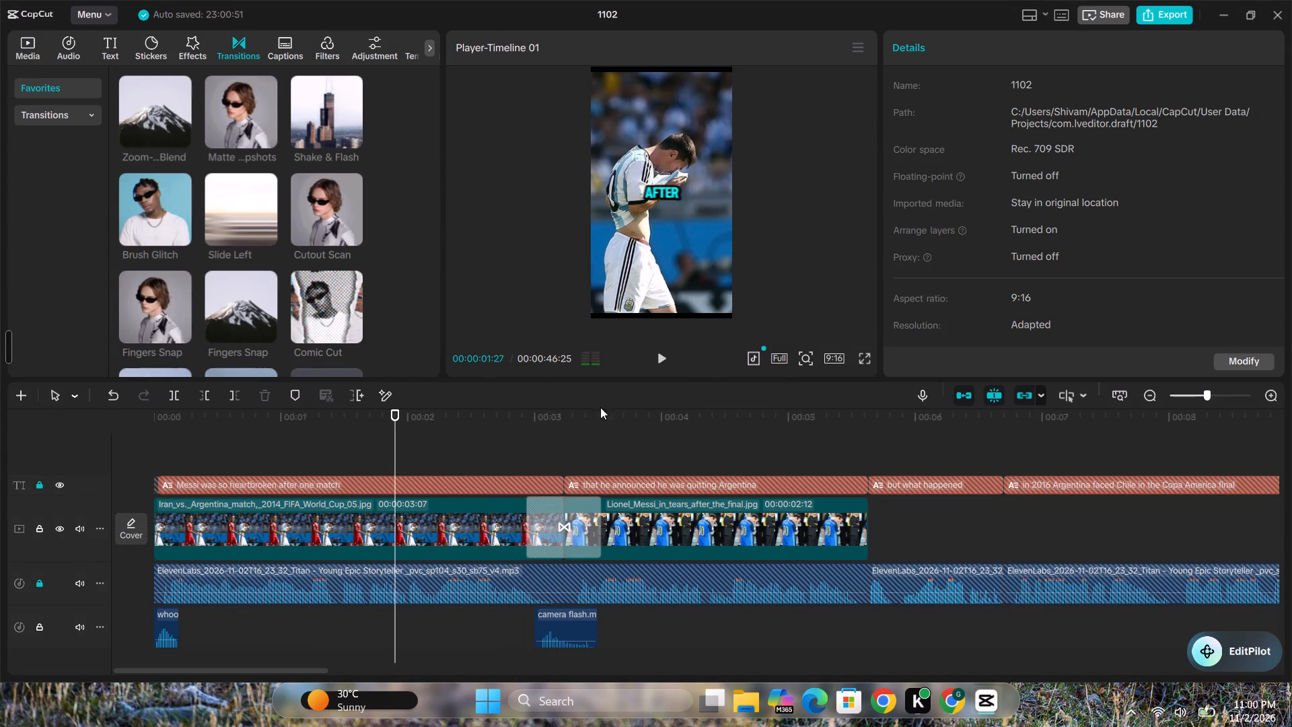
key("space")
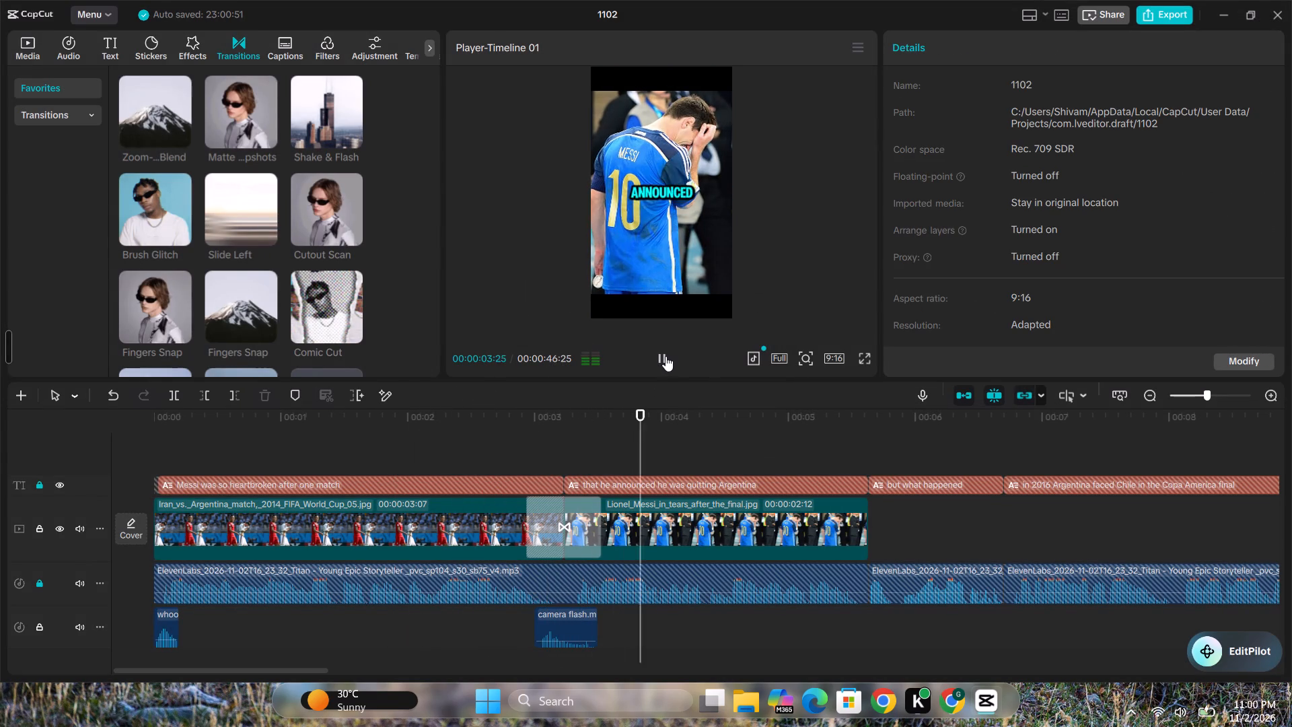
left_click(661, 353)
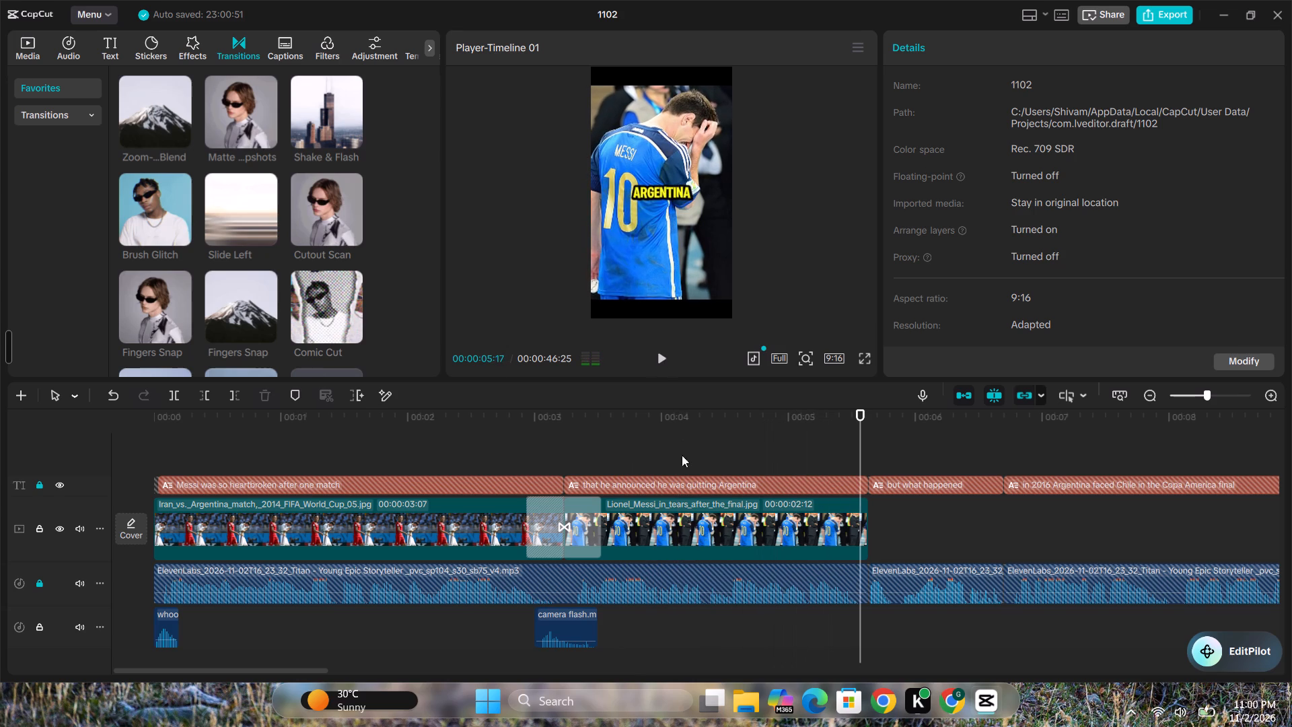
left_click(292, 661)
key("space")
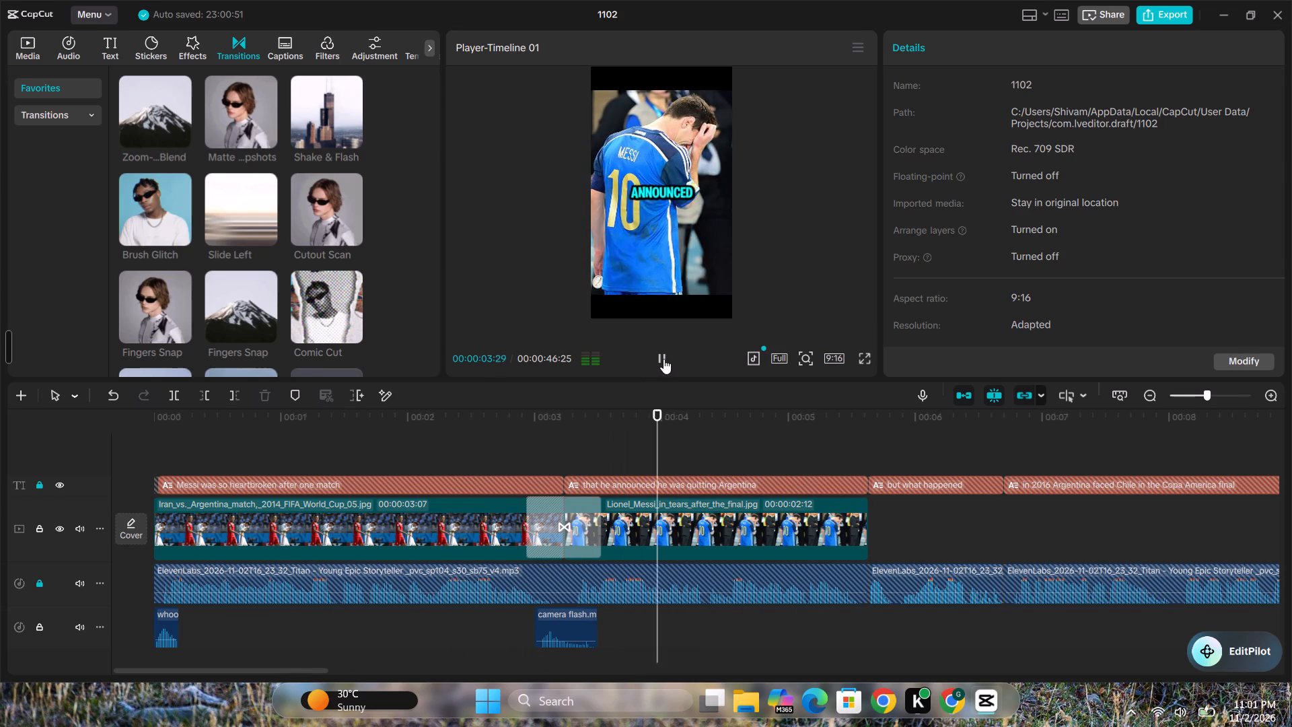
left_click(663, 359)
Add popular-riser-metallic-sound-effect.mp3 to the sound-effect track at about 4.7 seconds and trim its end to about 2 seconds in total.
left_click(31, 36)
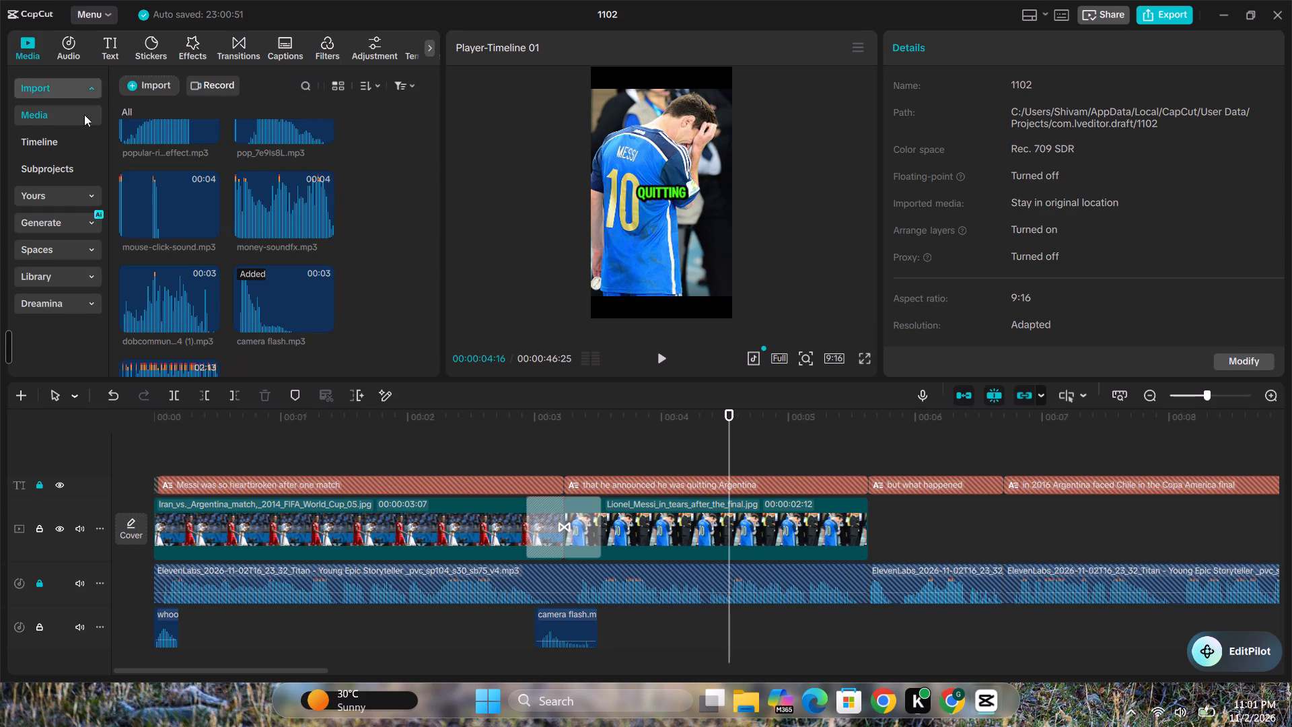
scroll(252, 234, "up", 1)
left_click_drag(164, 189, 688, 625)
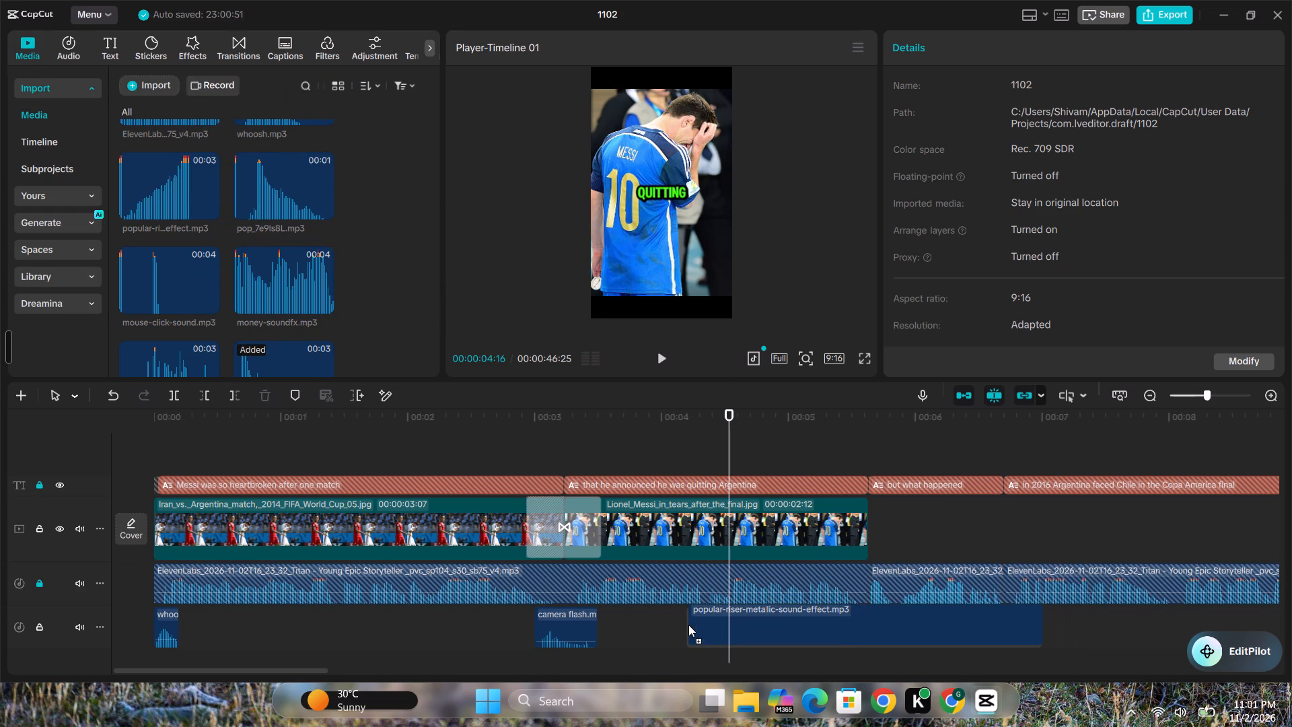
left_click_drag(688, 625, 755, 630)
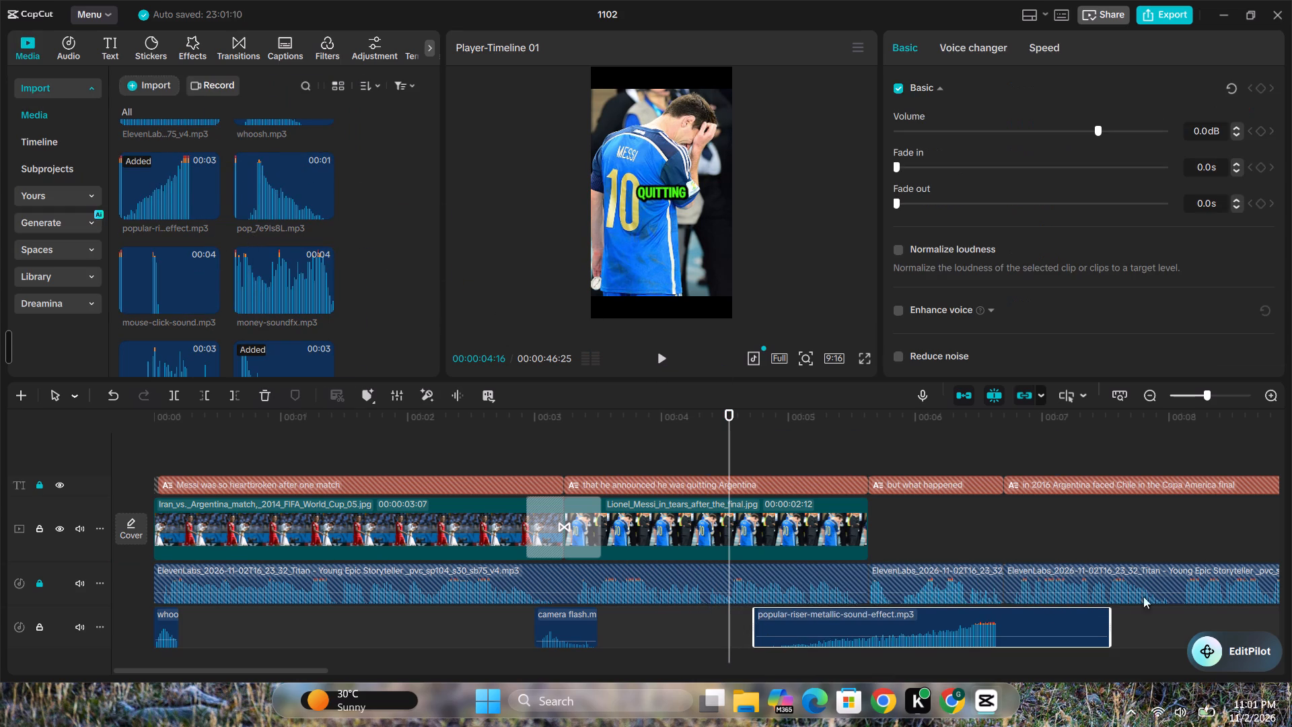
left_click_drag(1108, 613, 1009, 626)
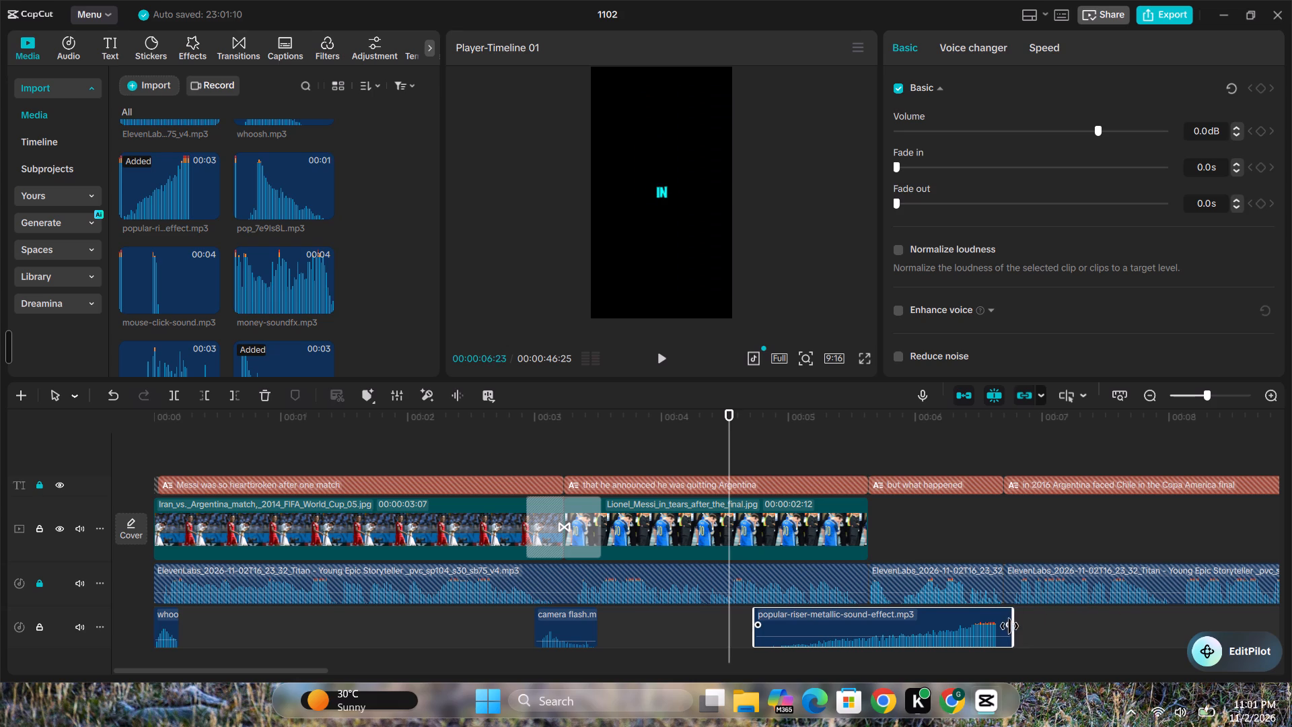
left_click_drag(1009, 626, 1004, 627)
left_click_drag(968, 617, 960, 616)
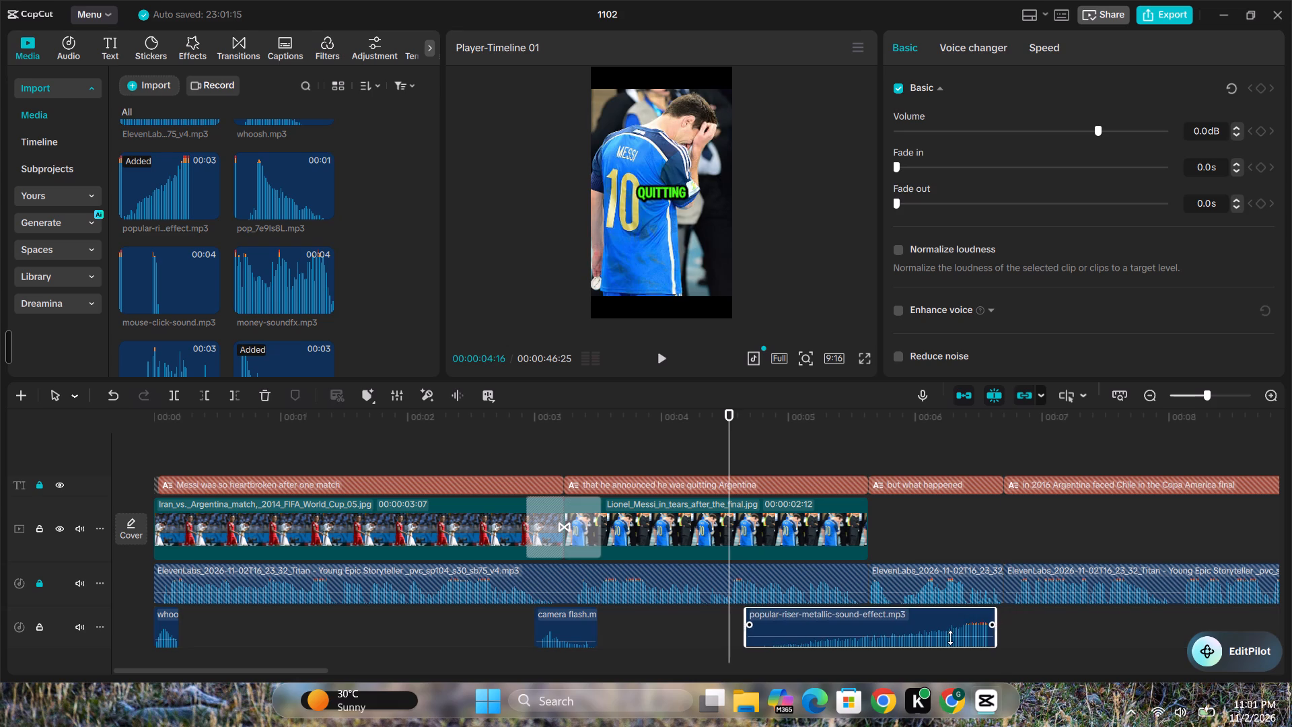
Lower the riser clip's volume to -10.0 dB and play back from the second image through the riser.
left_click(955, 637)
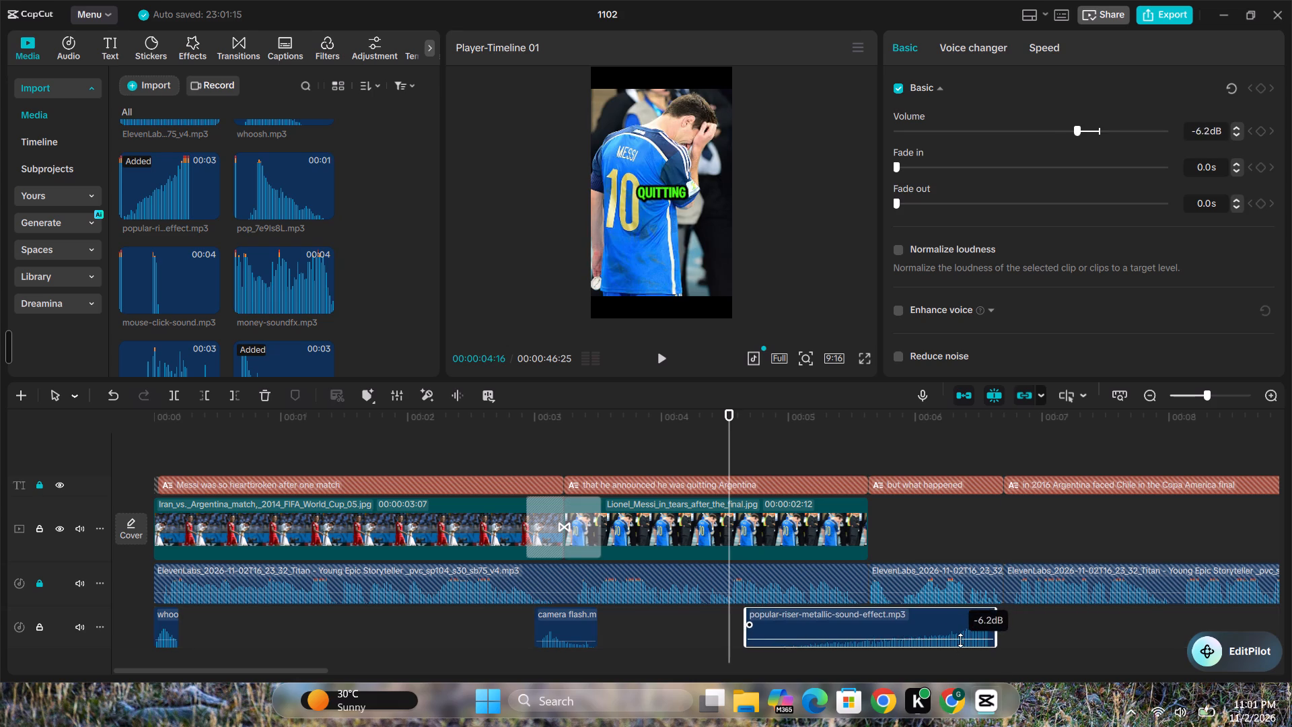
left_click(698, 668)
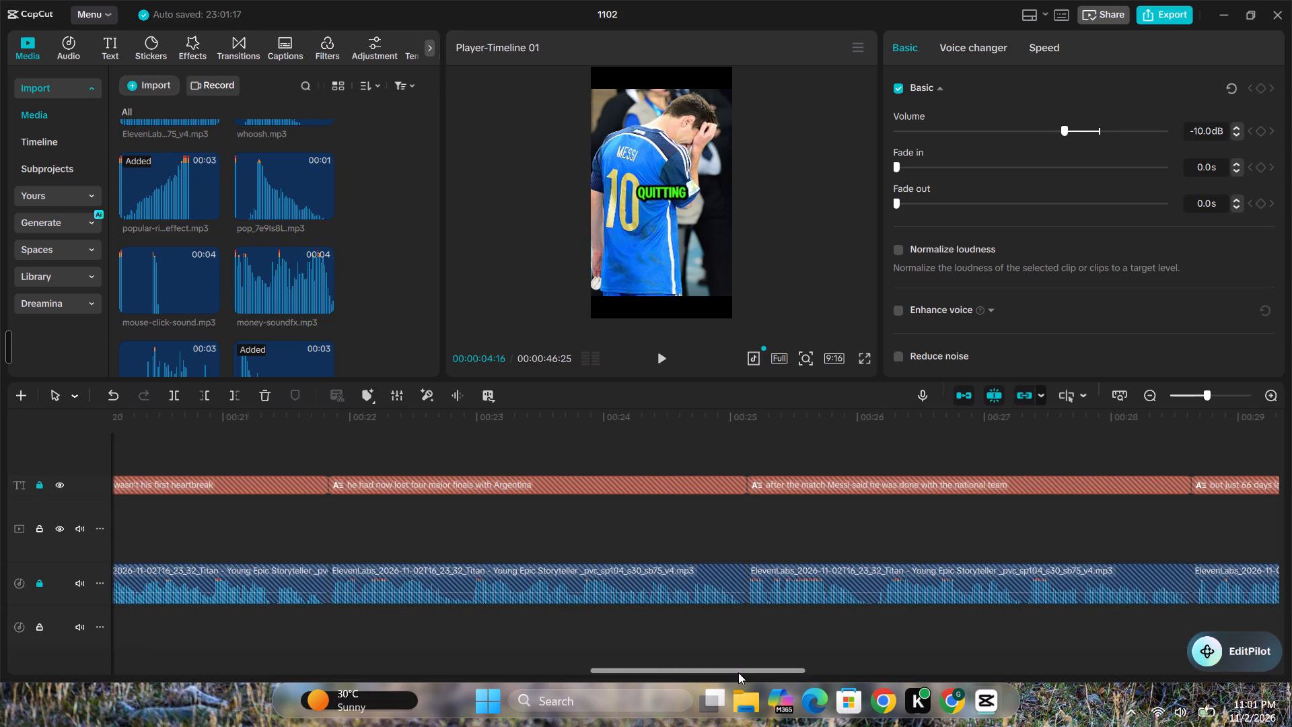
left_click_drag(738, 673, 164, 685)
left_click(712, 642)
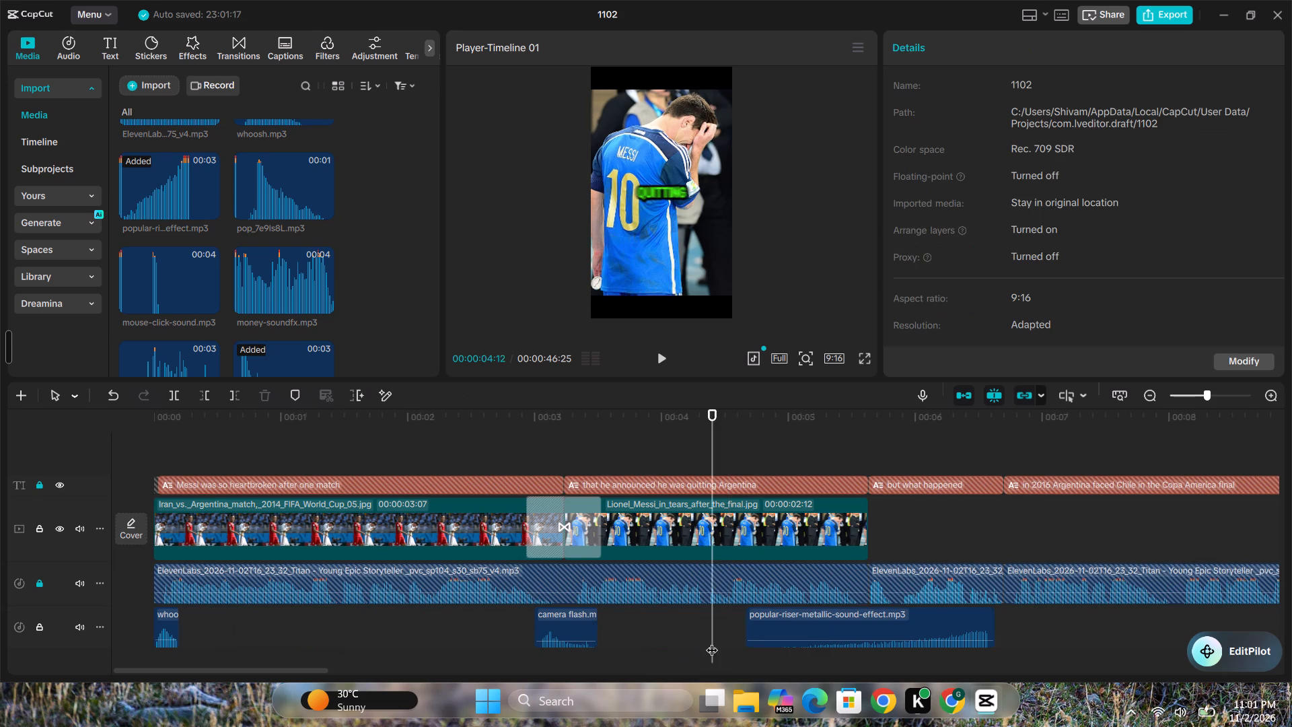
key("space")
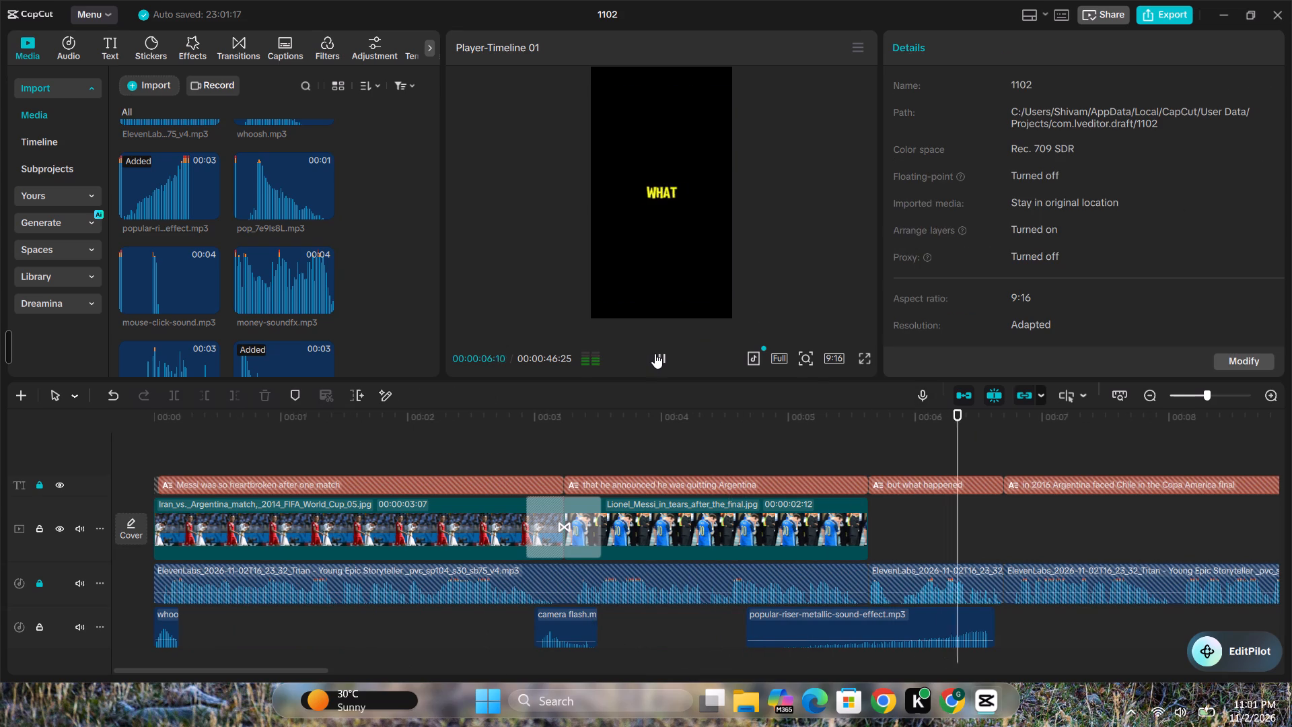
left_click(656, 353)
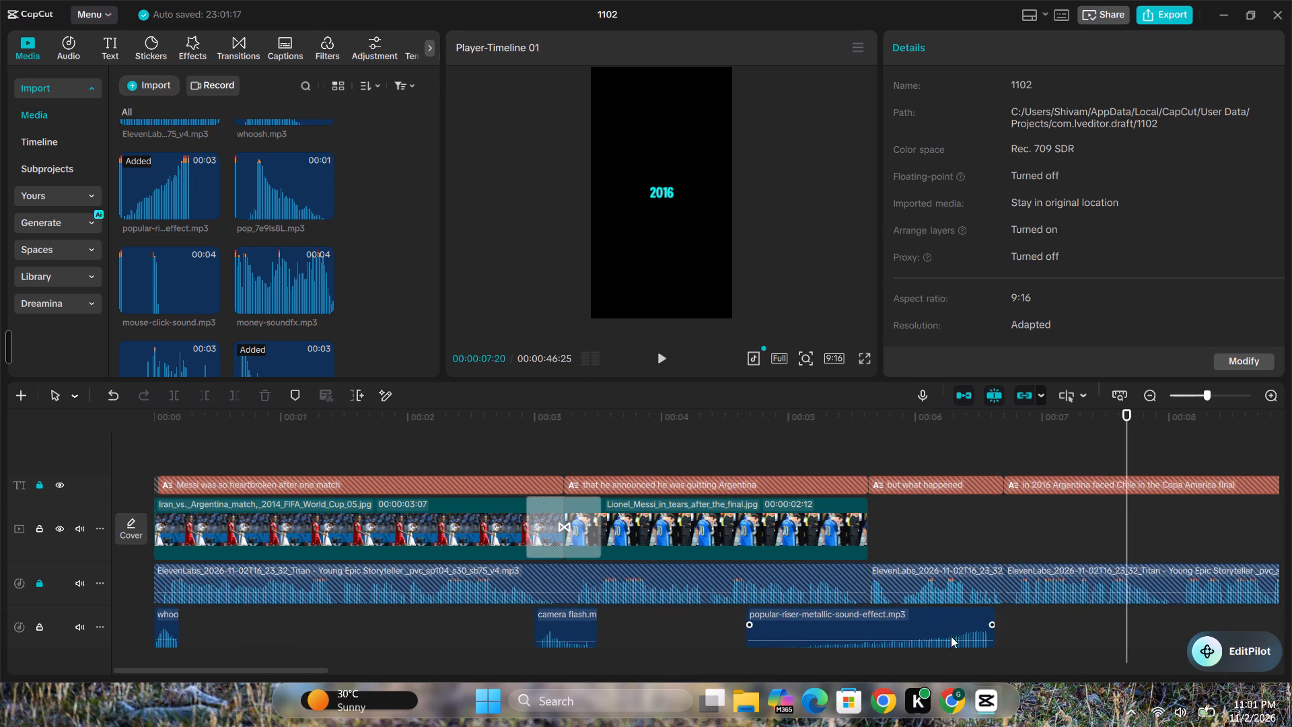
Add mouse-click-sound.mp3 to the sound-effect track after the riser, trim it to its click at about 0.3 seconds, and lower its volume to -8.0 dB.
left_click_drag(310, 672, 404, 671)
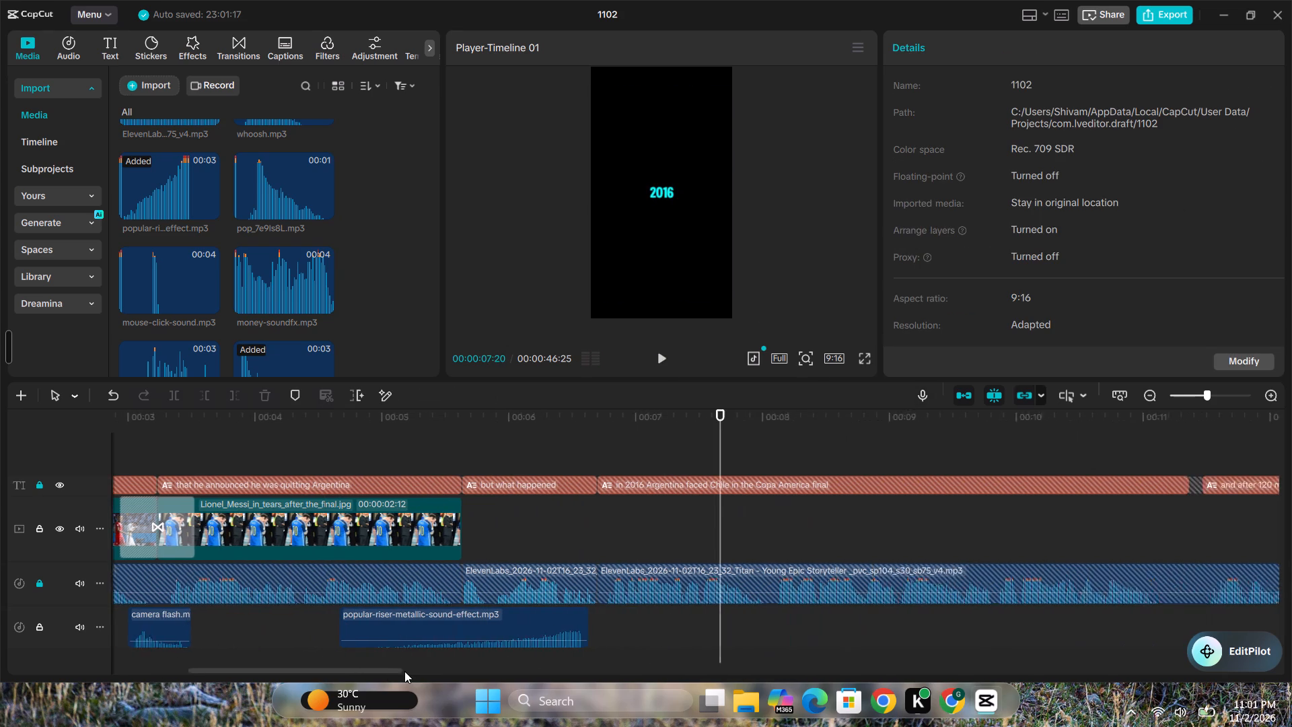
left_click_drag(404, 671, 419, 671)
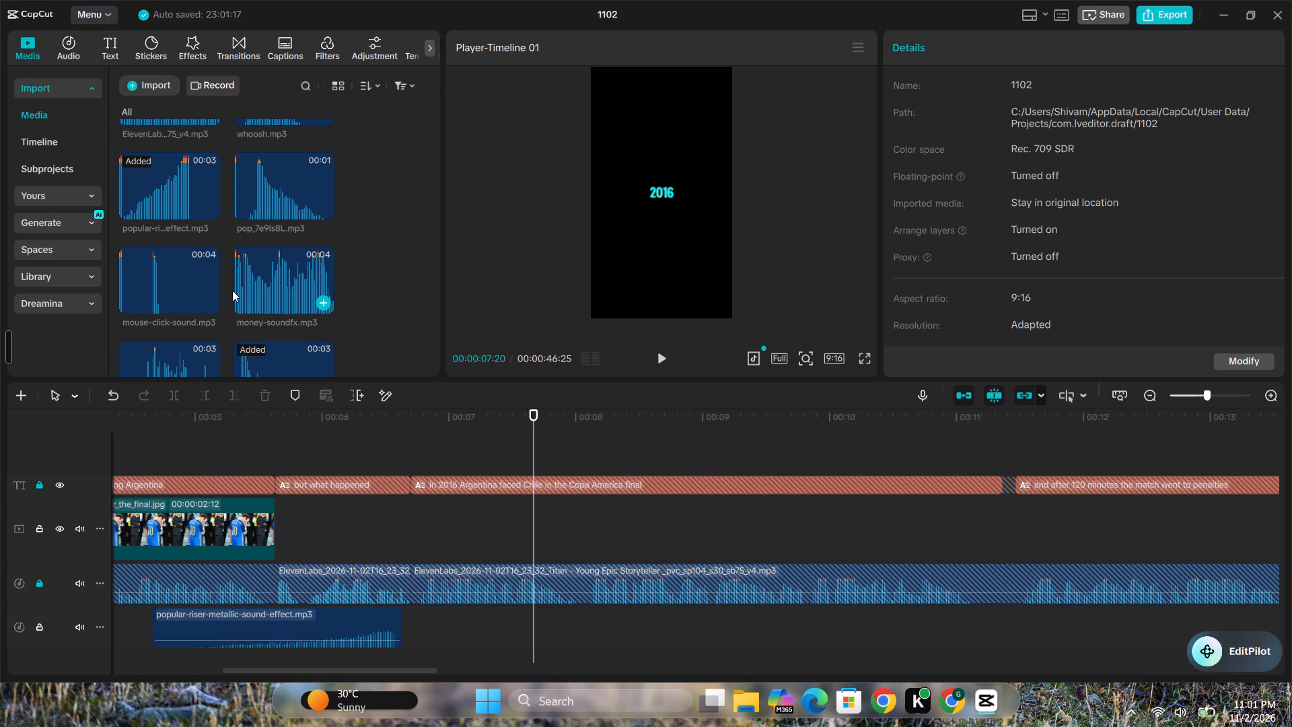
left_click_drag(168, 285, 497, 629)
left_click_drag(494, 614, 569, 623)
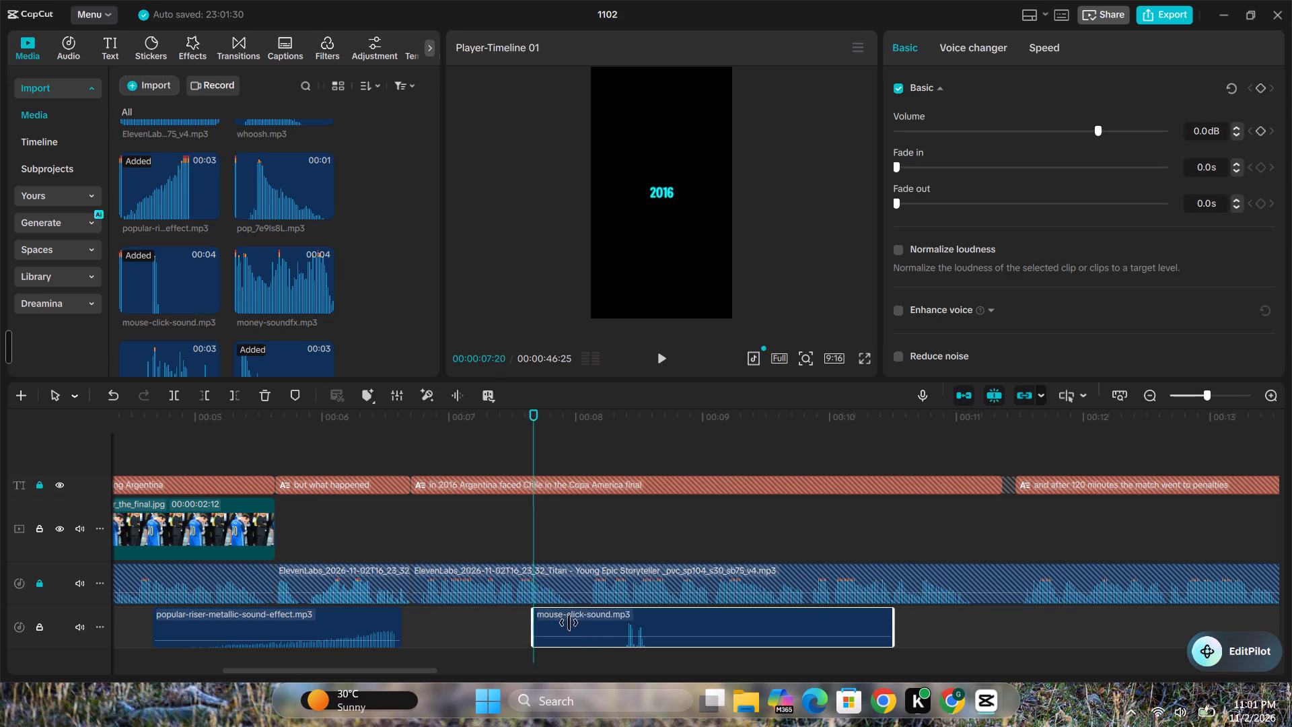
left_click_drag(569, 623, 616, 625)
left_click_drag(892, 610, 861, 610)
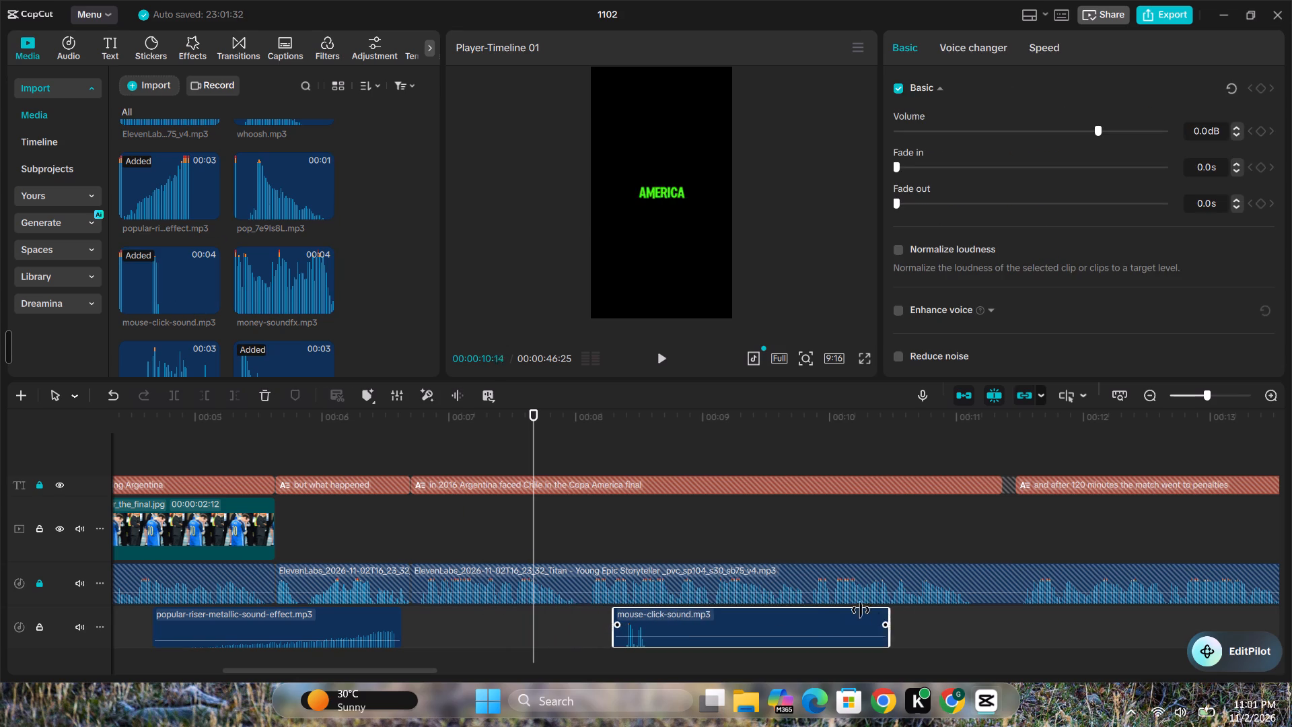
left_click_drag(861, 610, 650, 631)
left_click(640, 635)
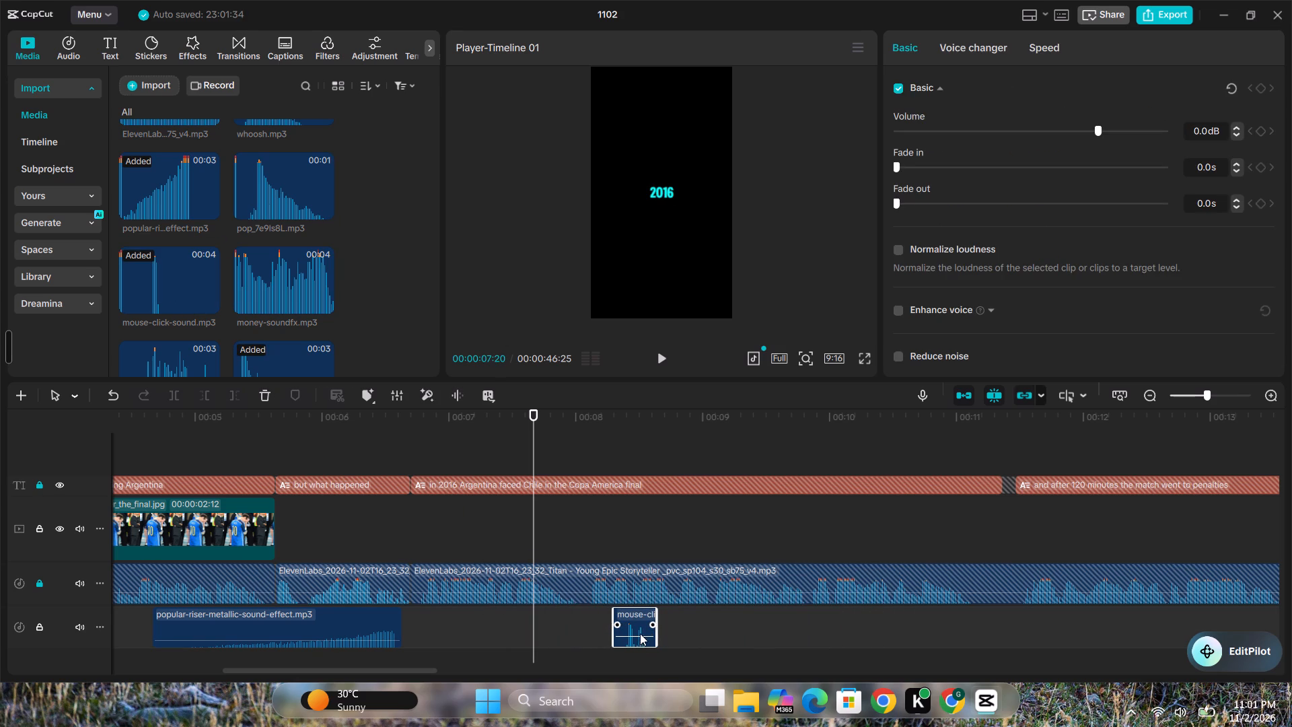
left_click(643, 636)
left_click(635, 623)
left_click_drag(615, 614, 624, 617)
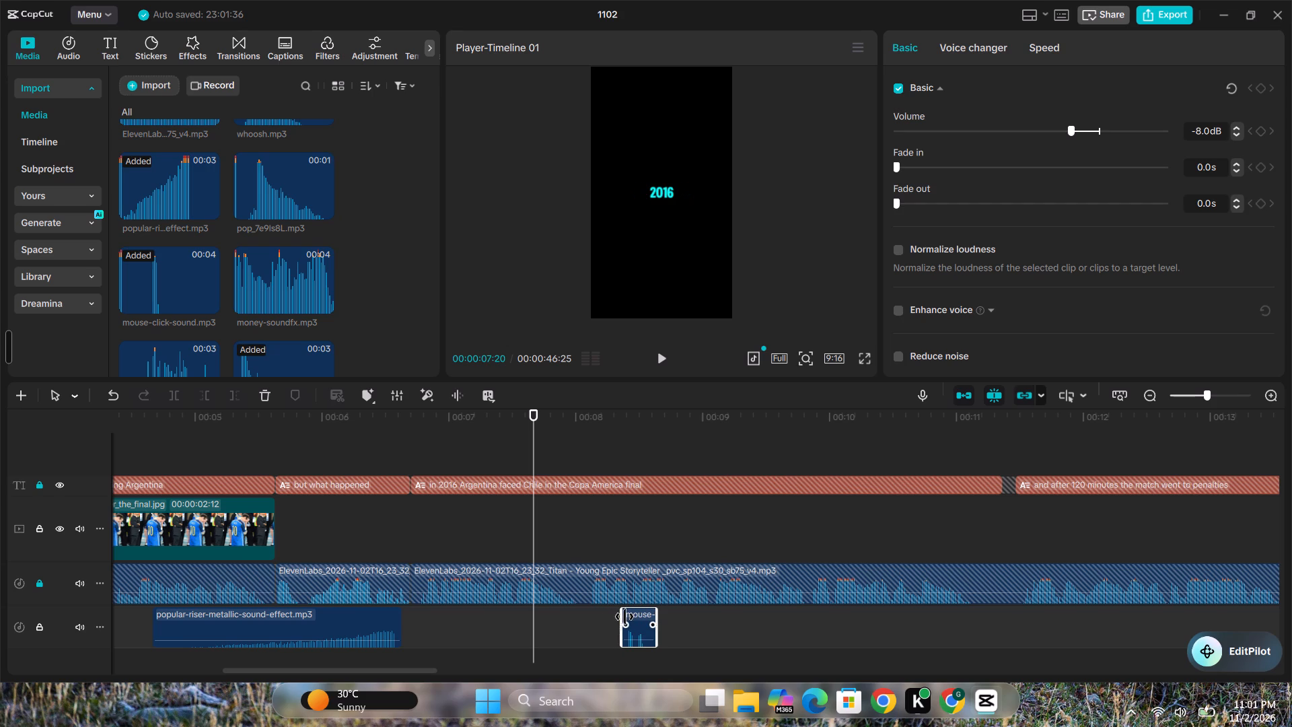
Copy the mouse click clip, move the original directly after the riser's end, and play back the start of the 2016 caption.
left_click(644, 627)
key("ctrl+c")
left_click_drag(642, 621, 454, 637)
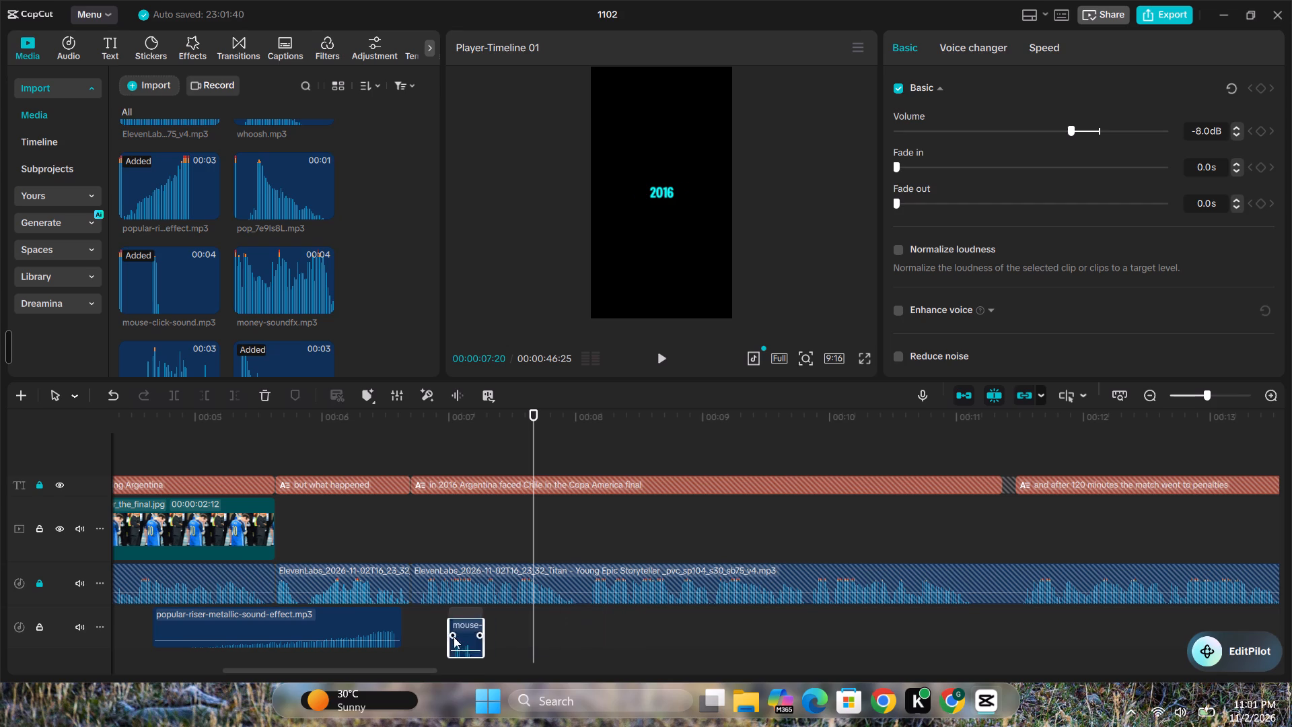
left_click_drag(454, 637, 423, 635)
left_click(392, 656)
key("space")
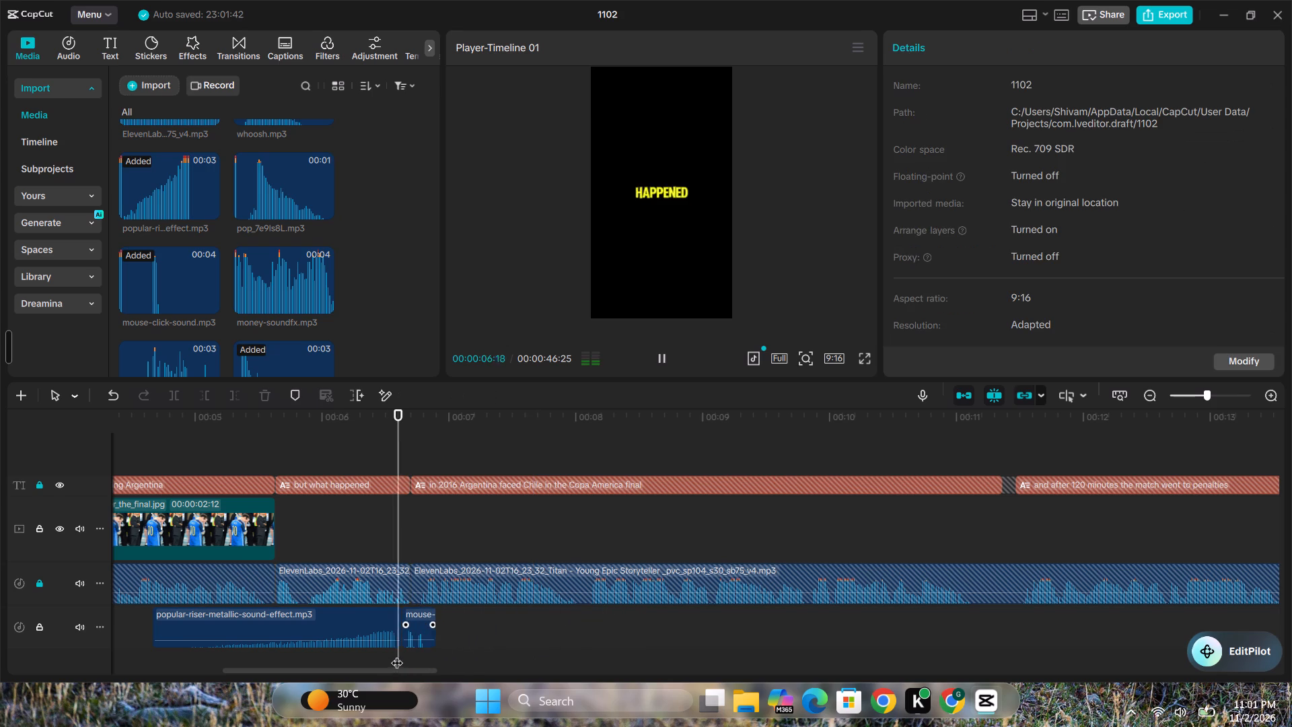
left_click(346, 533)
key("space")
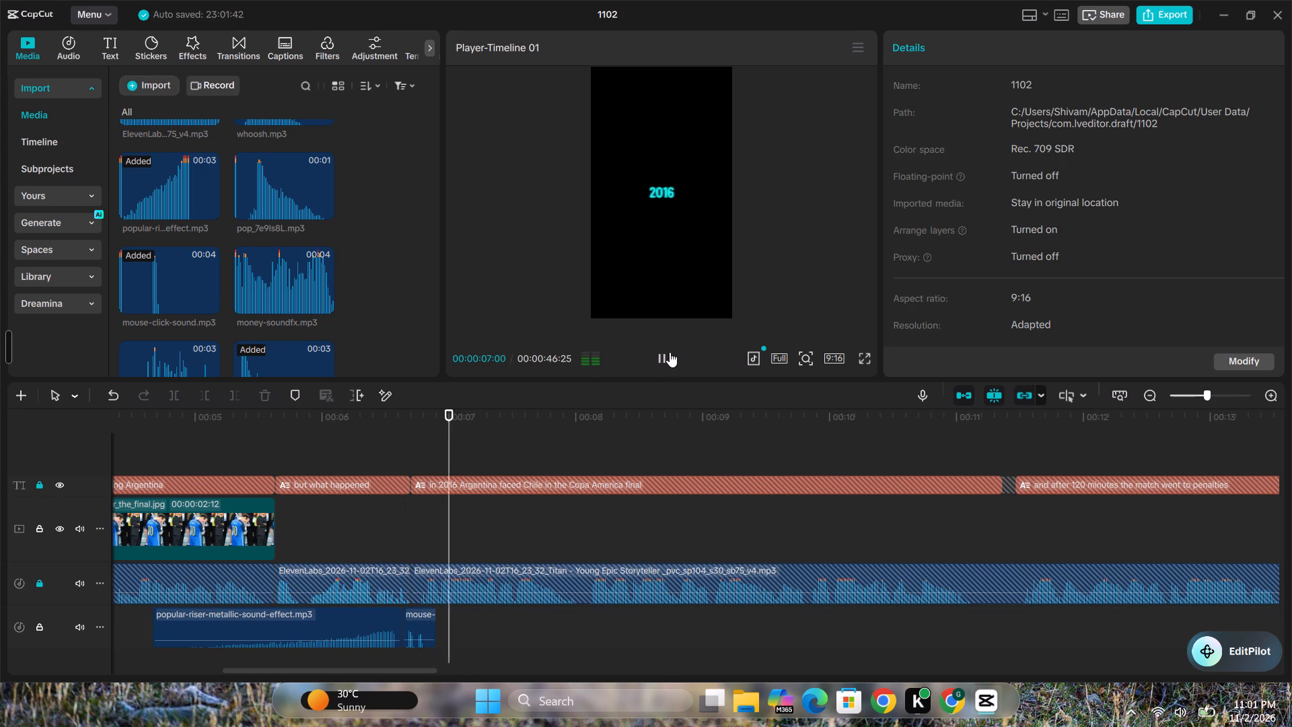
left_click(658, 356)
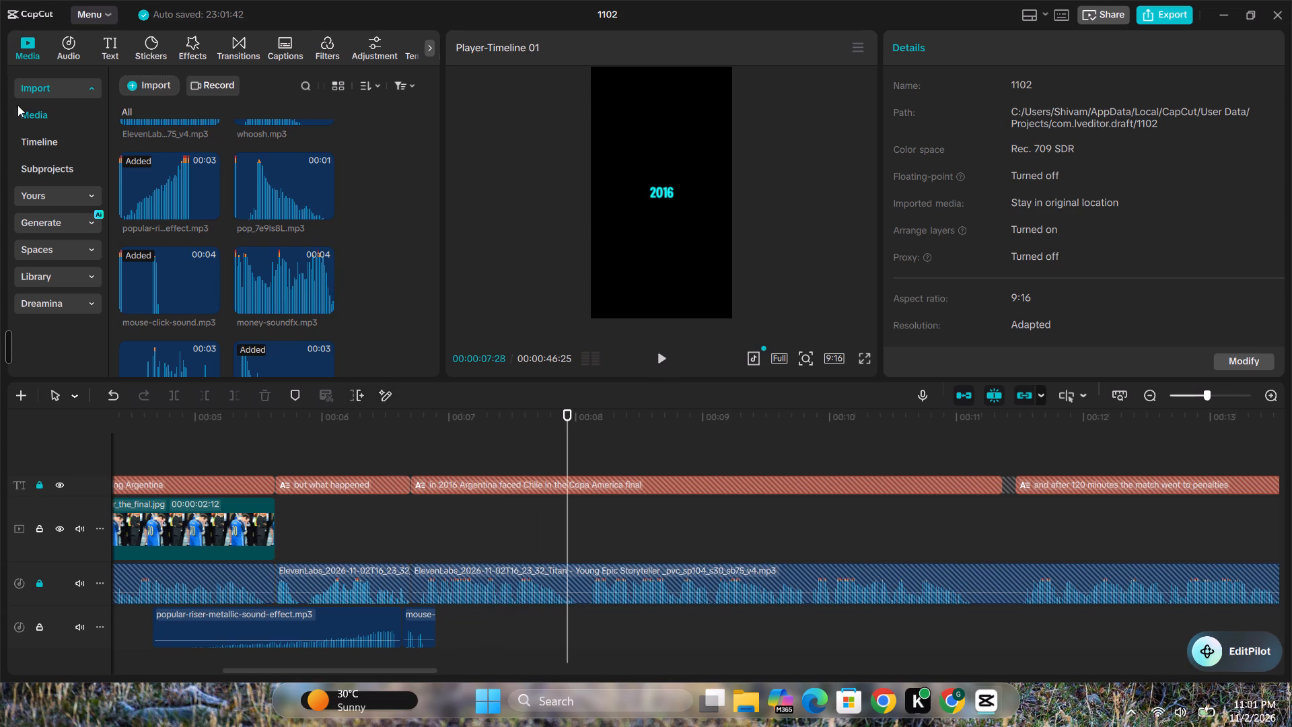
Play back the timeline from the first image through the riser and mouse click to review the sound effects.
left_click(34, 43)
left_click_drag(336, 668, 280, 672)
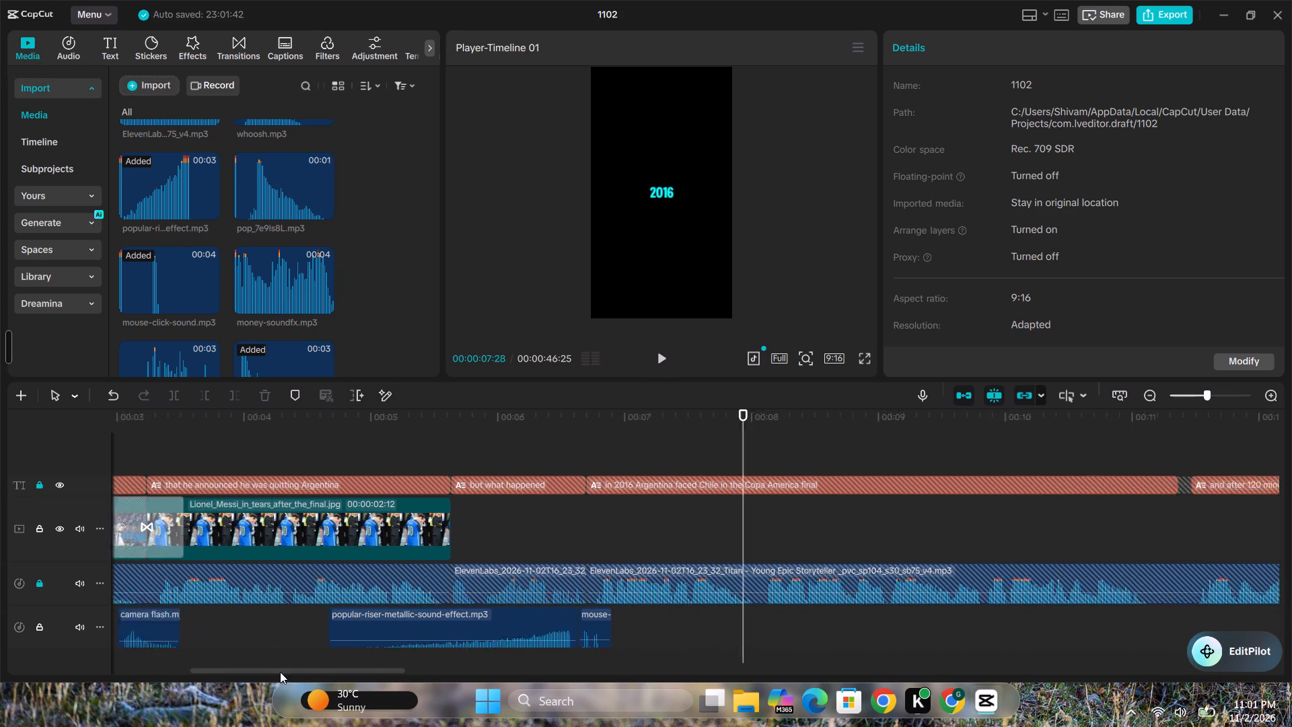
left_click_drag(280, 672, 139, 668)
left_click(475, 633)
key("space")
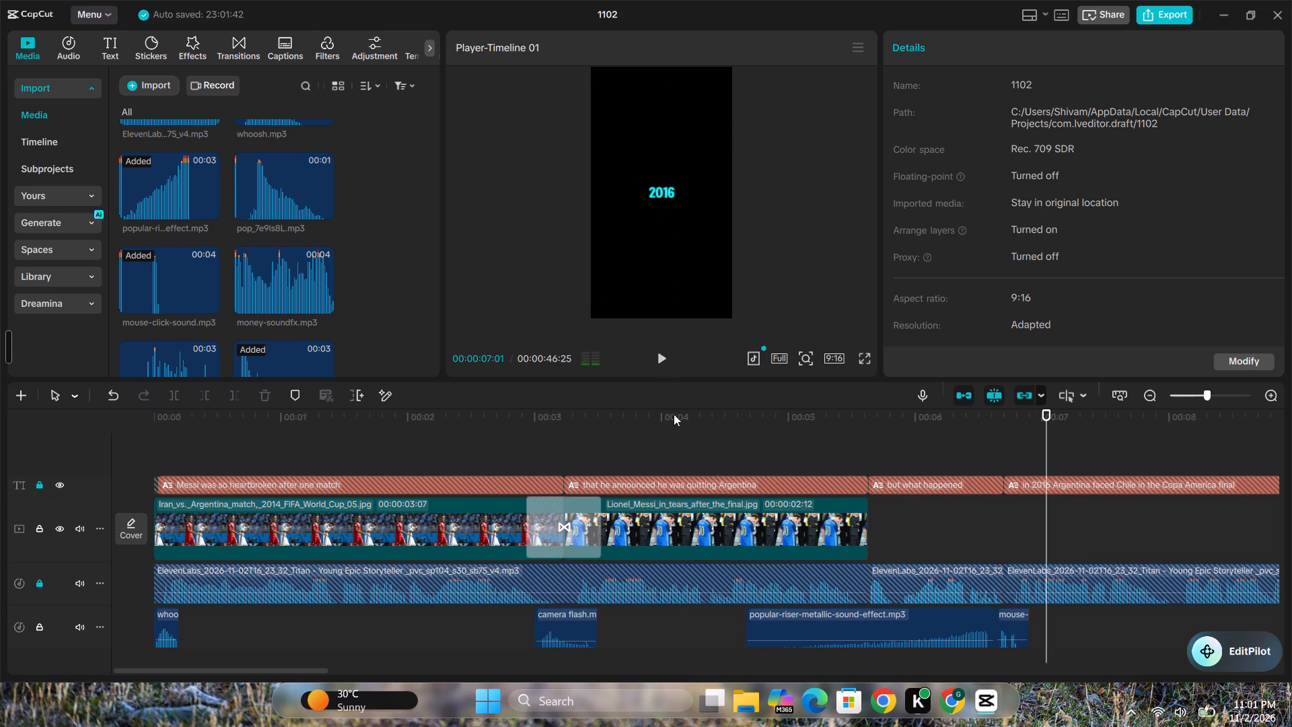
left_click(953, 500)
left_click(909, 509)
key("space")
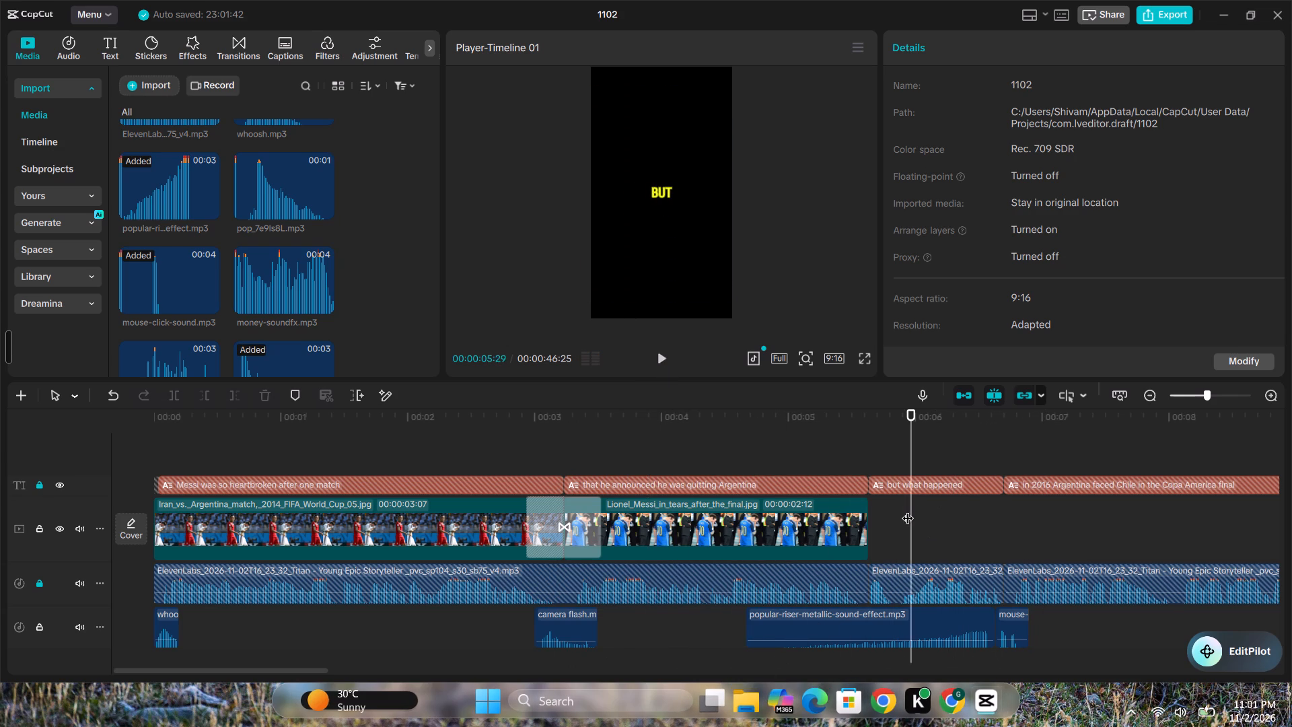
left_click(908, 510)
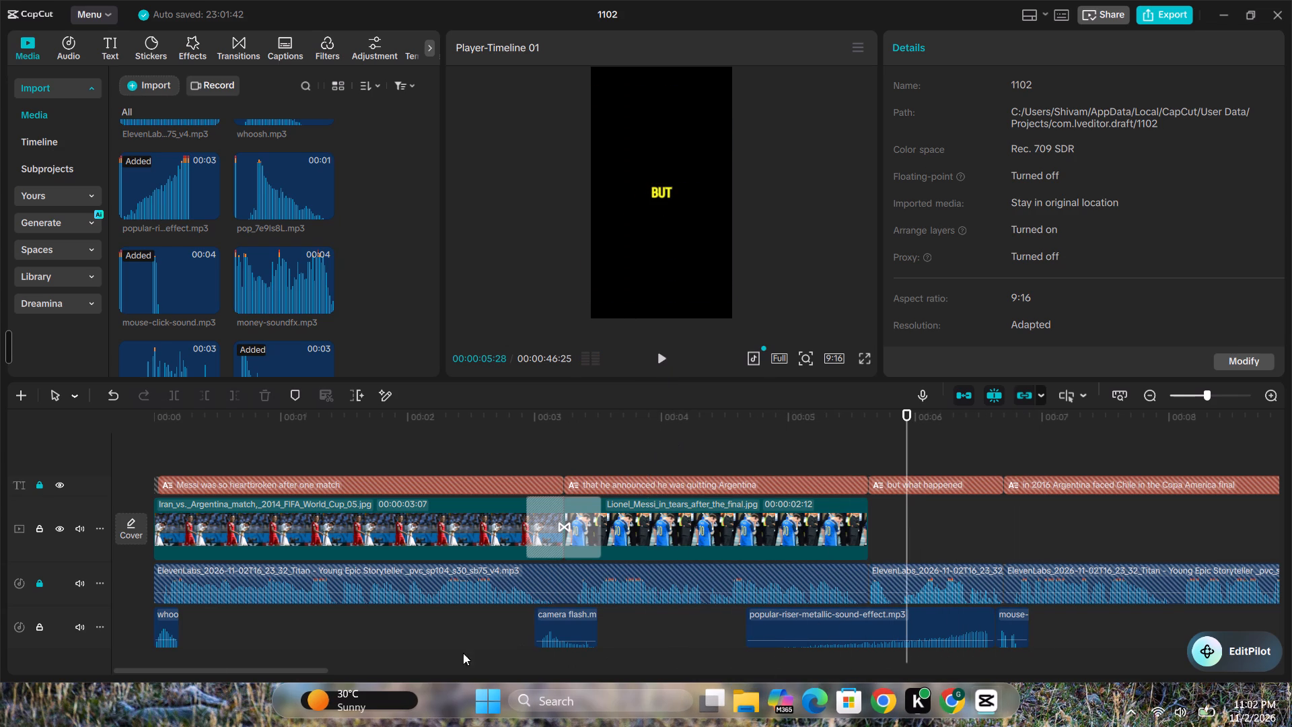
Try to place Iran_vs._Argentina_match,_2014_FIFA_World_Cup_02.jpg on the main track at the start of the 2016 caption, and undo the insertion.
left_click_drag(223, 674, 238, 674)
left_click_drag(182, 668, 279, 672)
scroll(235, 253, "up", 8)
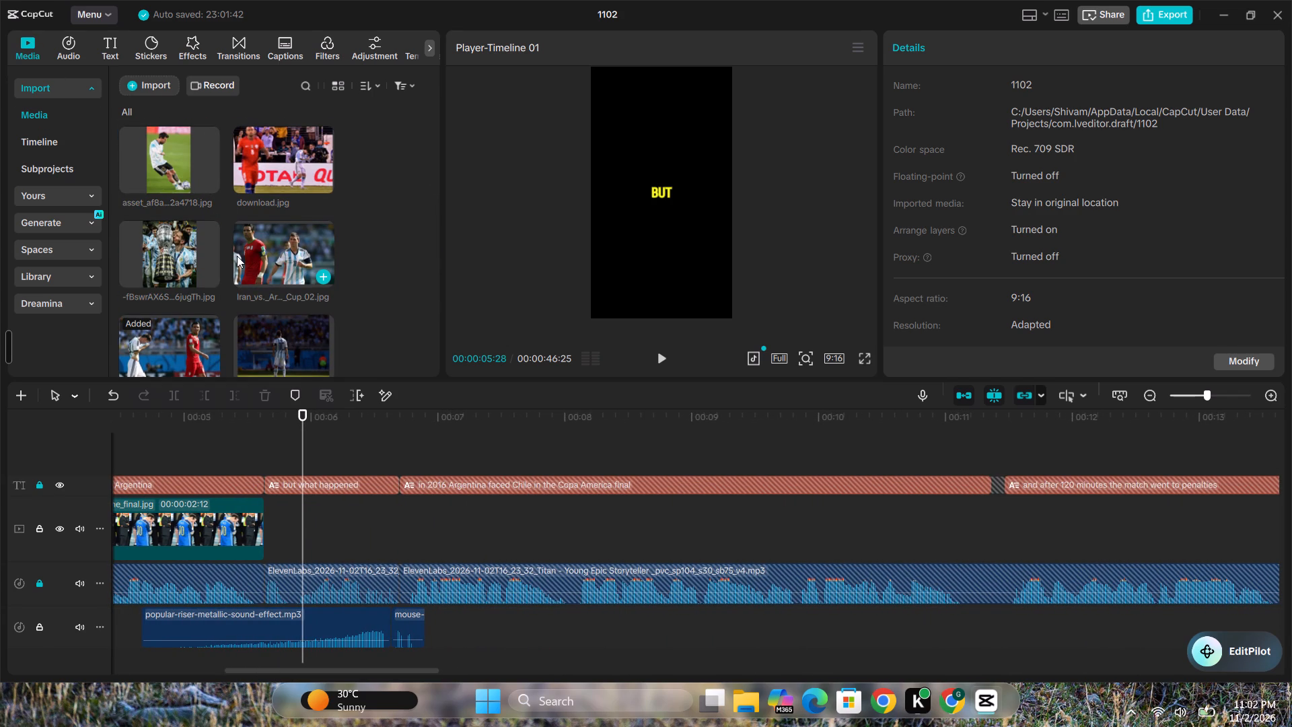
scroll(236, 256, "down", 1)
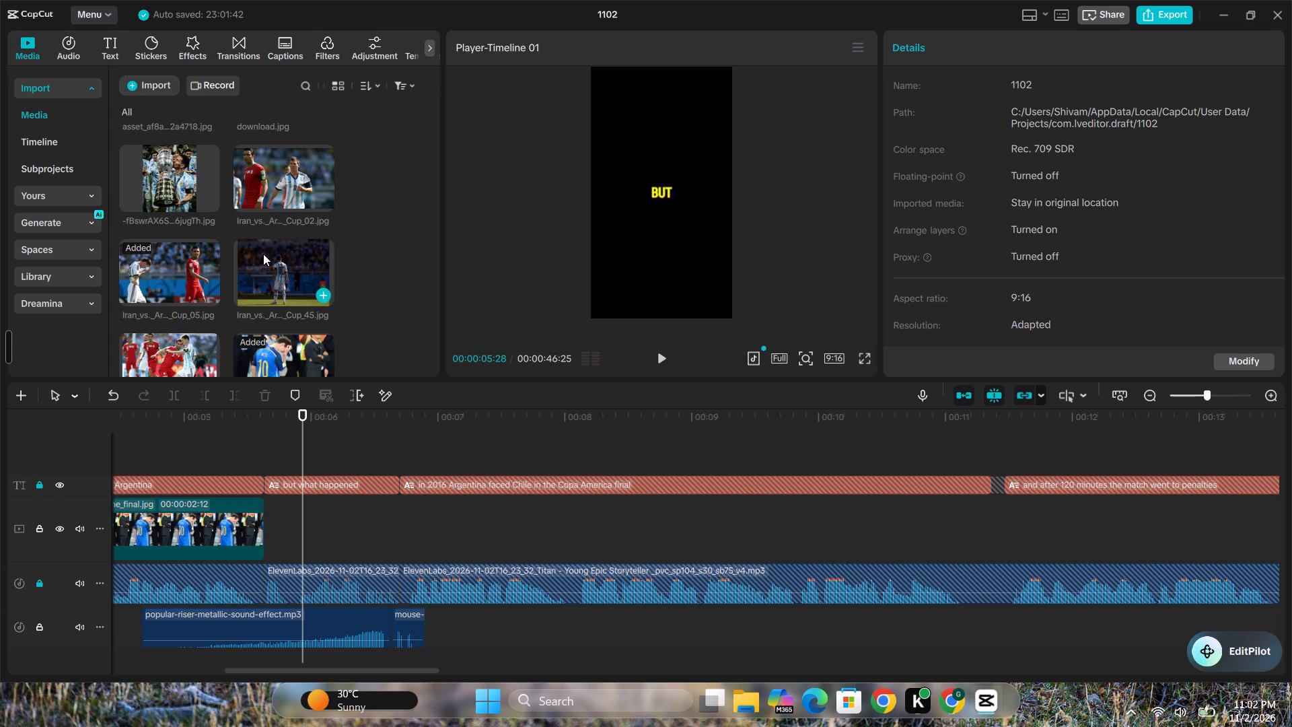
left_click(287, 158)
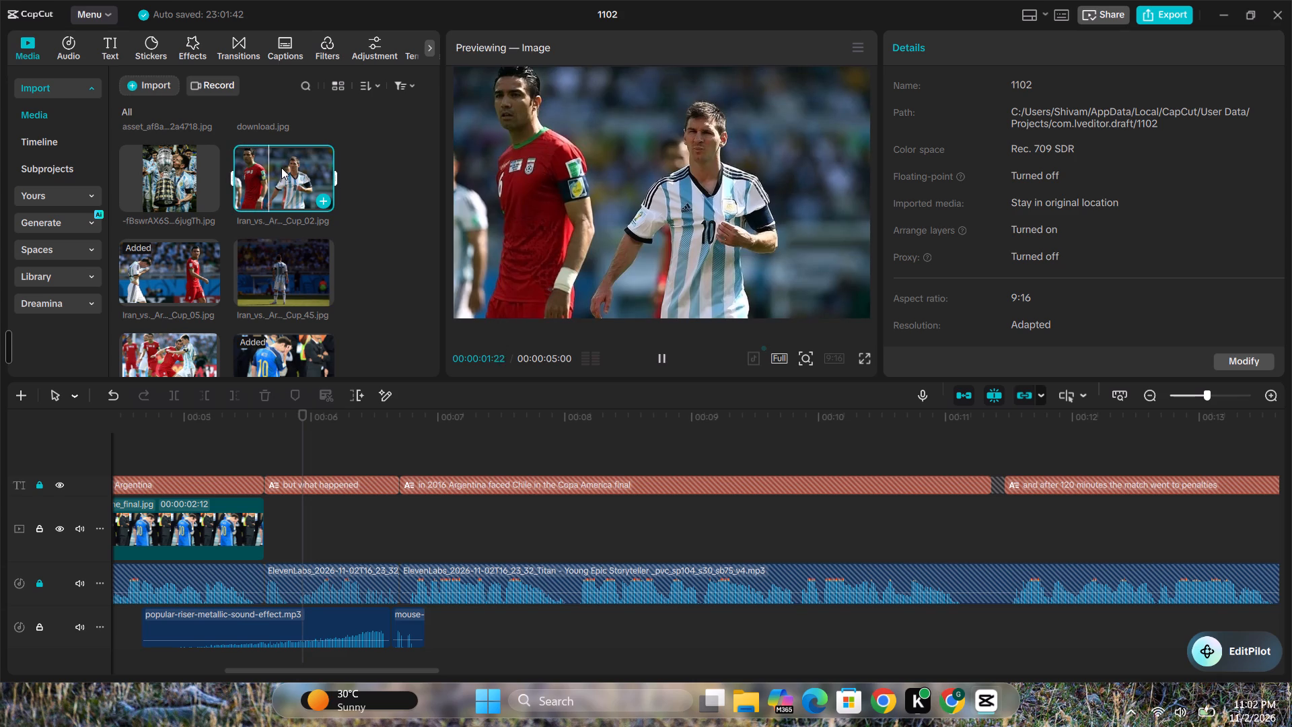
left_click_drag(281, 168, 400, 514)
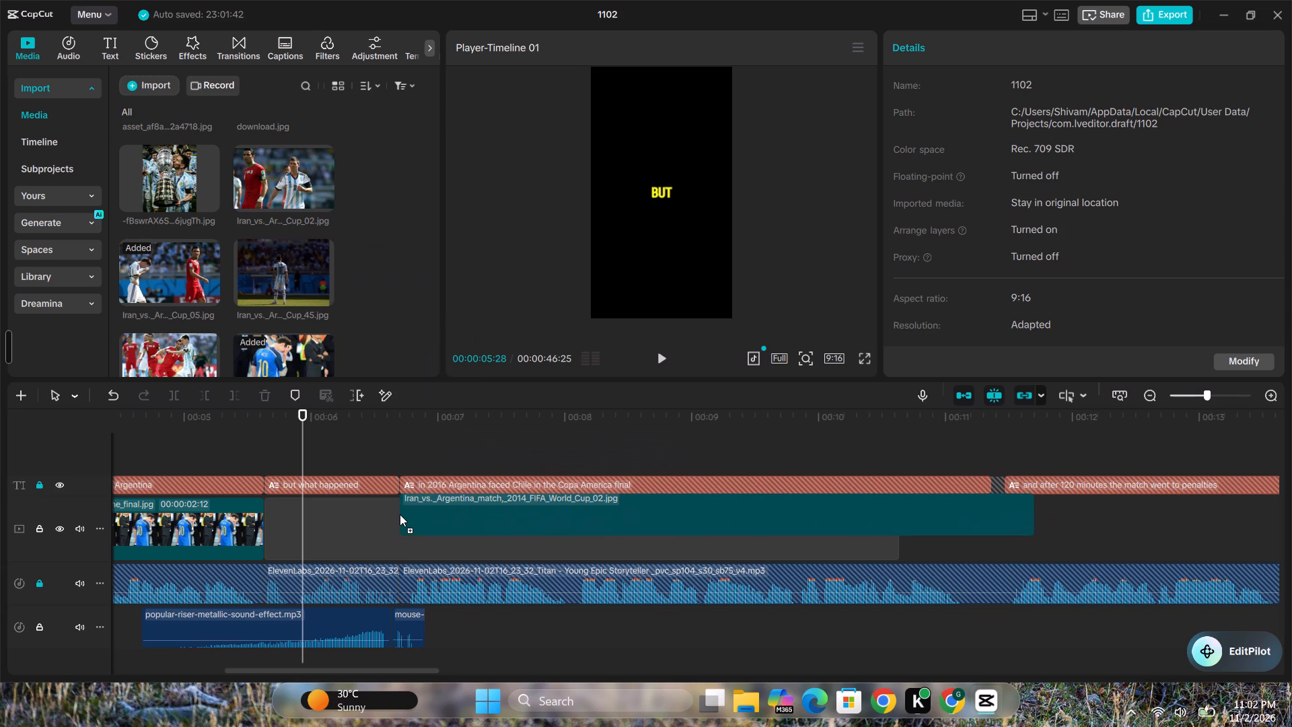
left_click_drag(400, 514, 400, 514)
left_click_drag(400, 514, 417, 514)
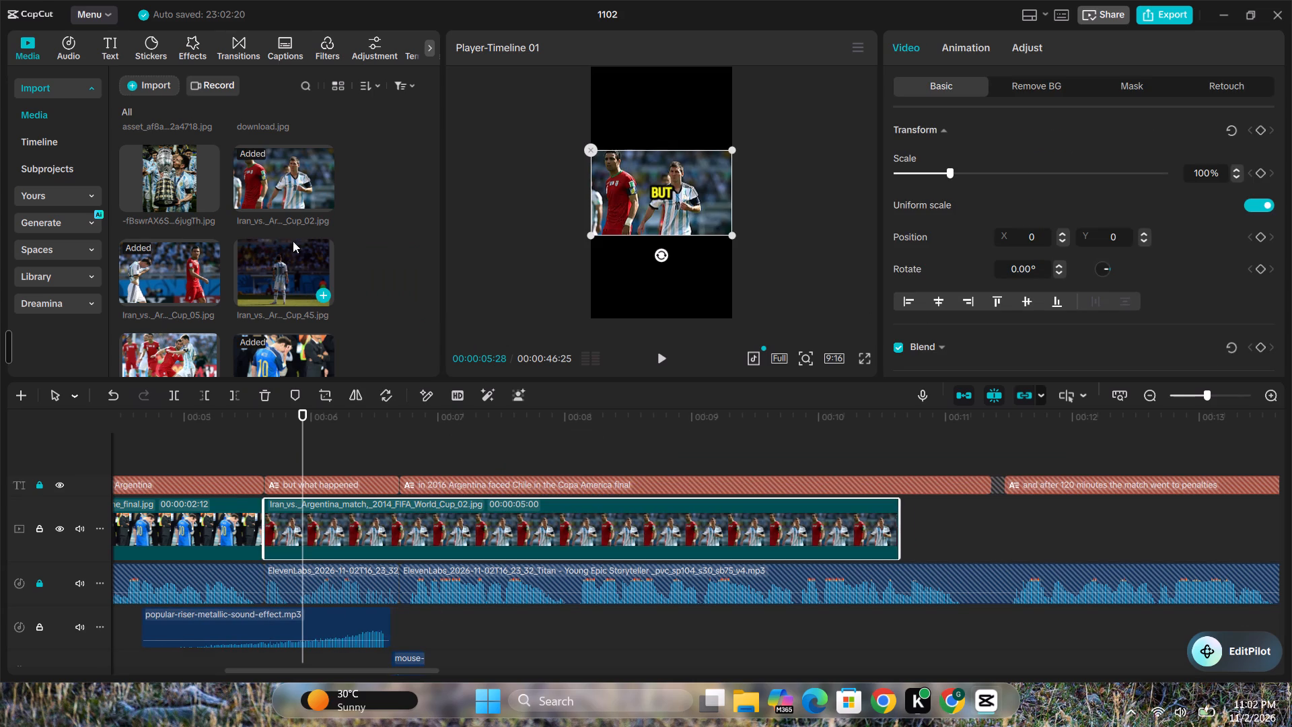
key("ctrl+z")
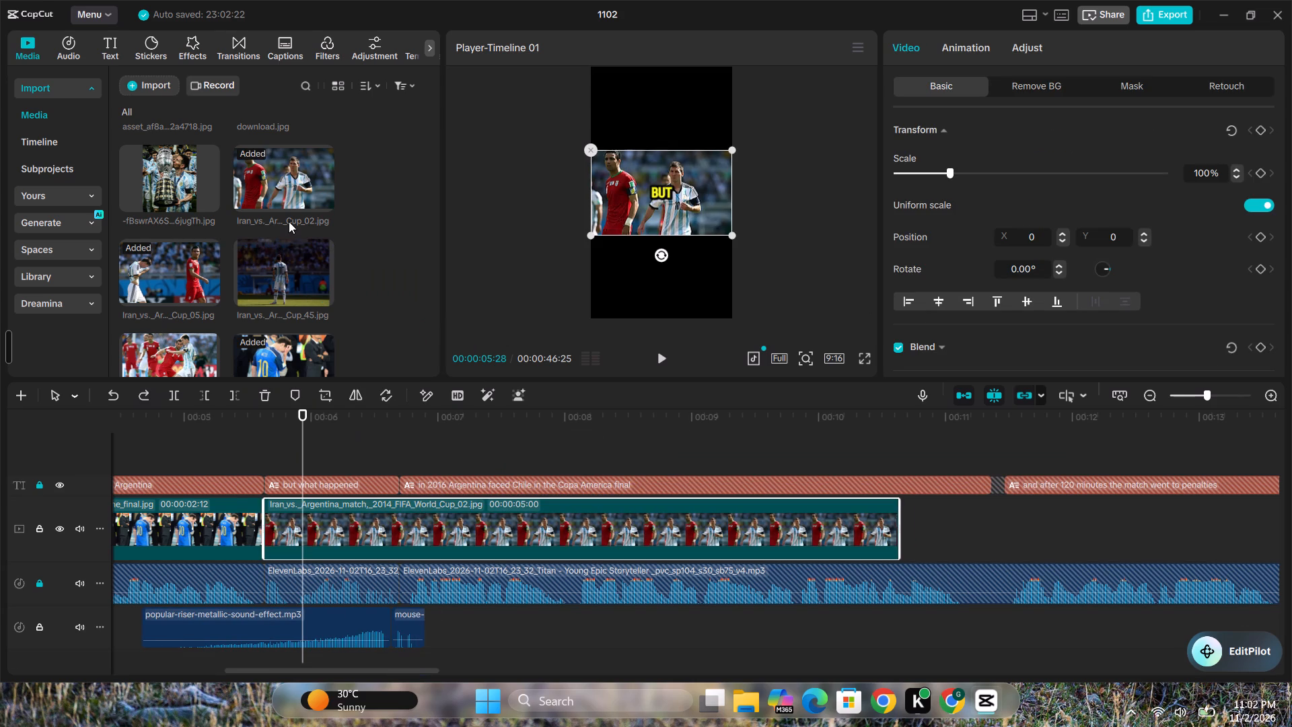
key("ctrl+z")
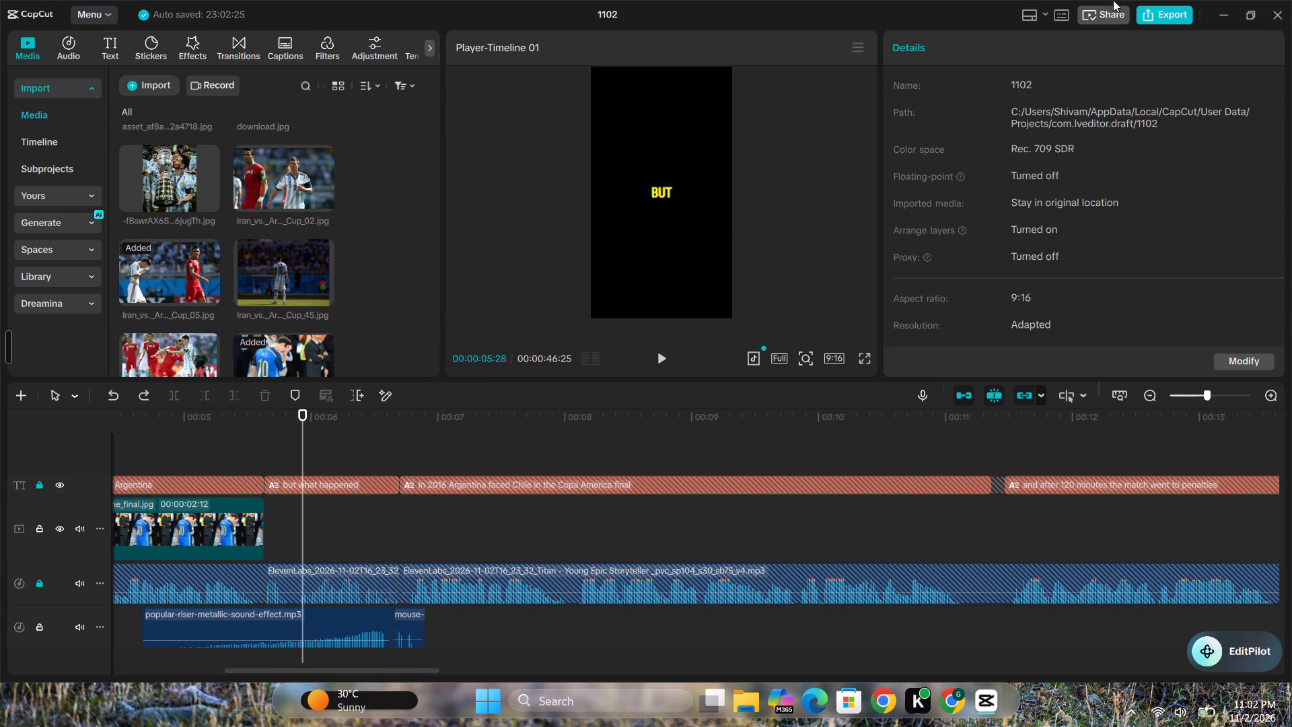
Turn off the main track magnet and place Iran_vs._Argentina_match,_2014_FIFA_World_Cup_02.jpg on the main track at the start of the 2016 caption.
left_click(254, 438)
left_click(280, 512)
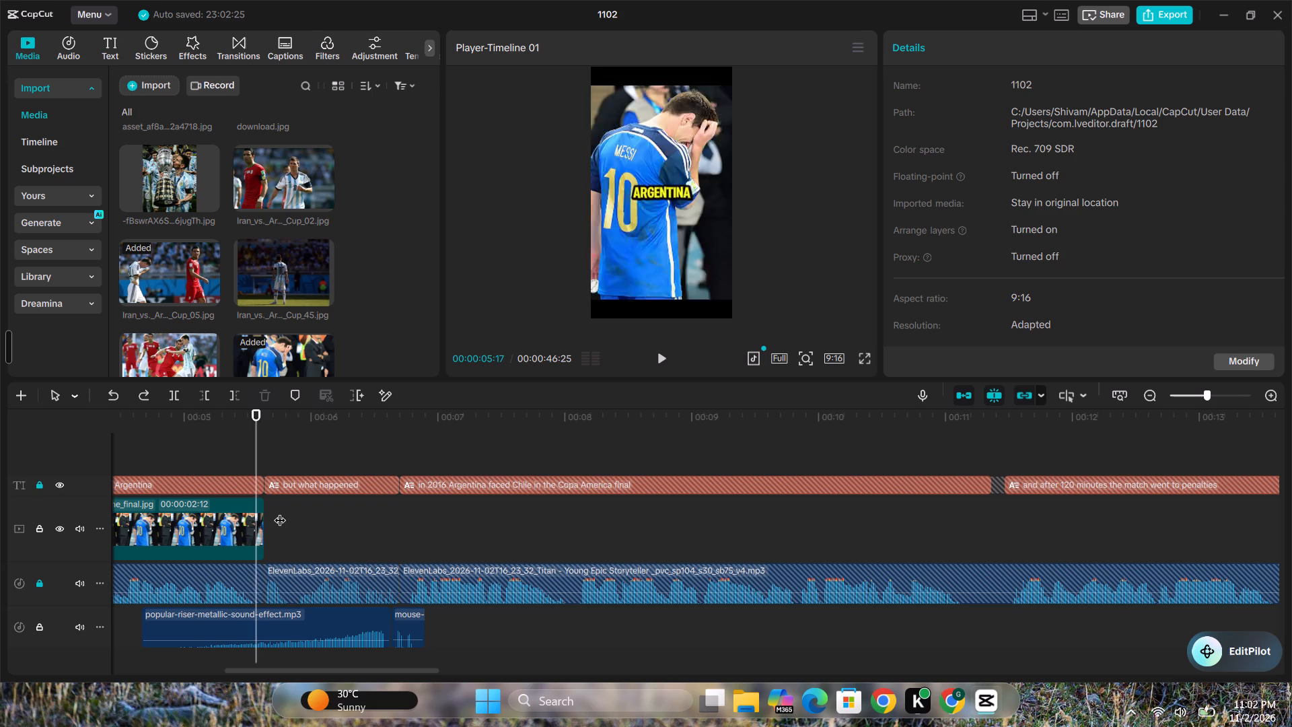
left_click(970, 392)
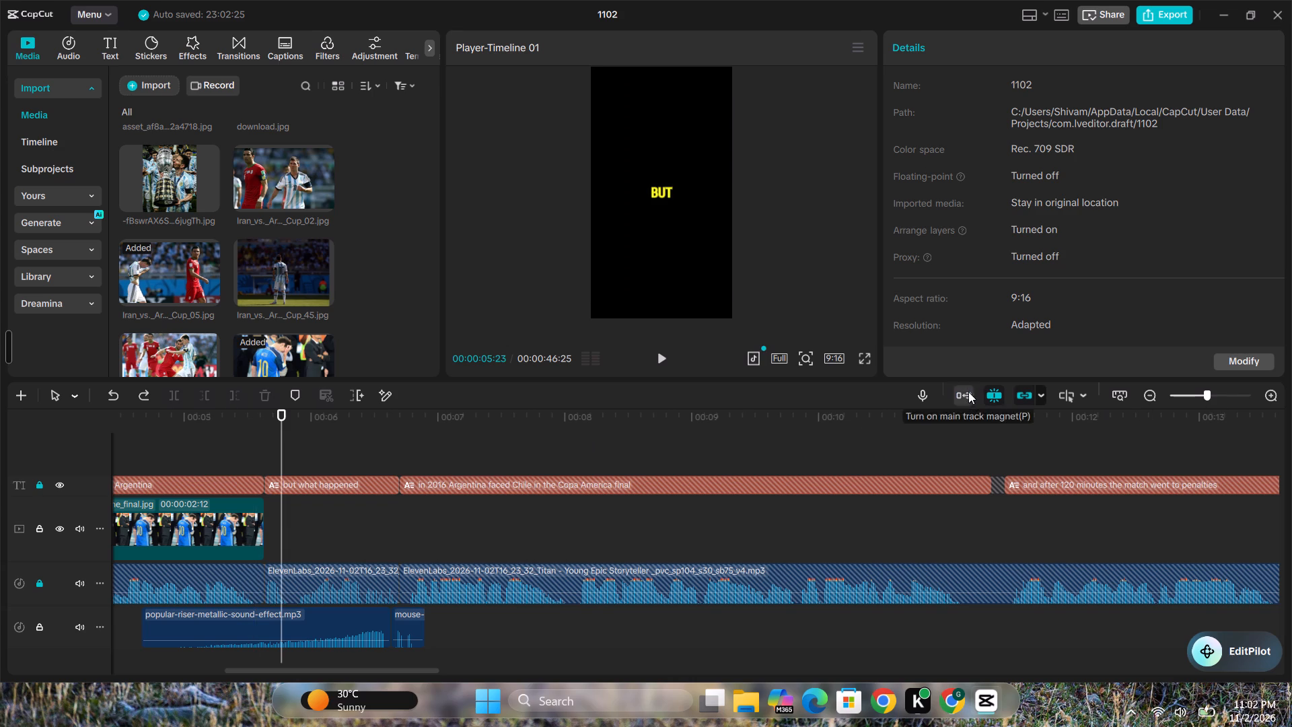
left_click_drag(266, 168, 406, 415)
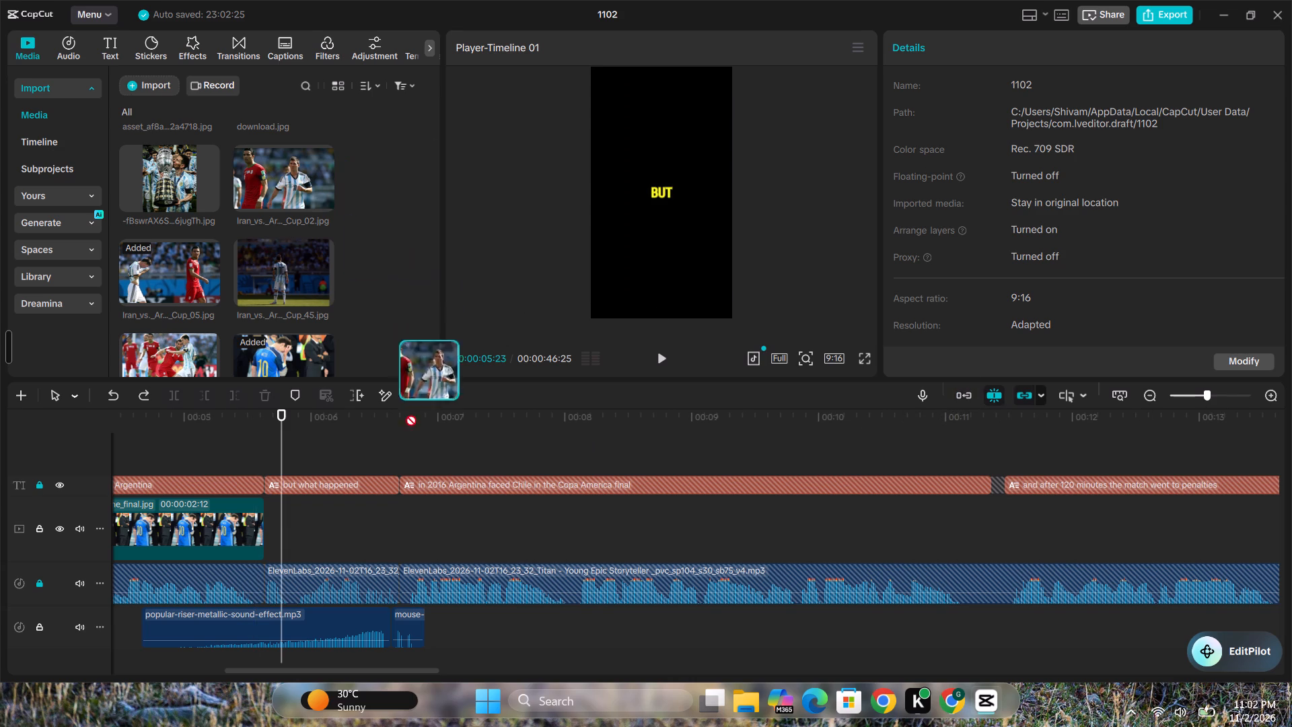
left_click_drag(406, 415, 398, 512)
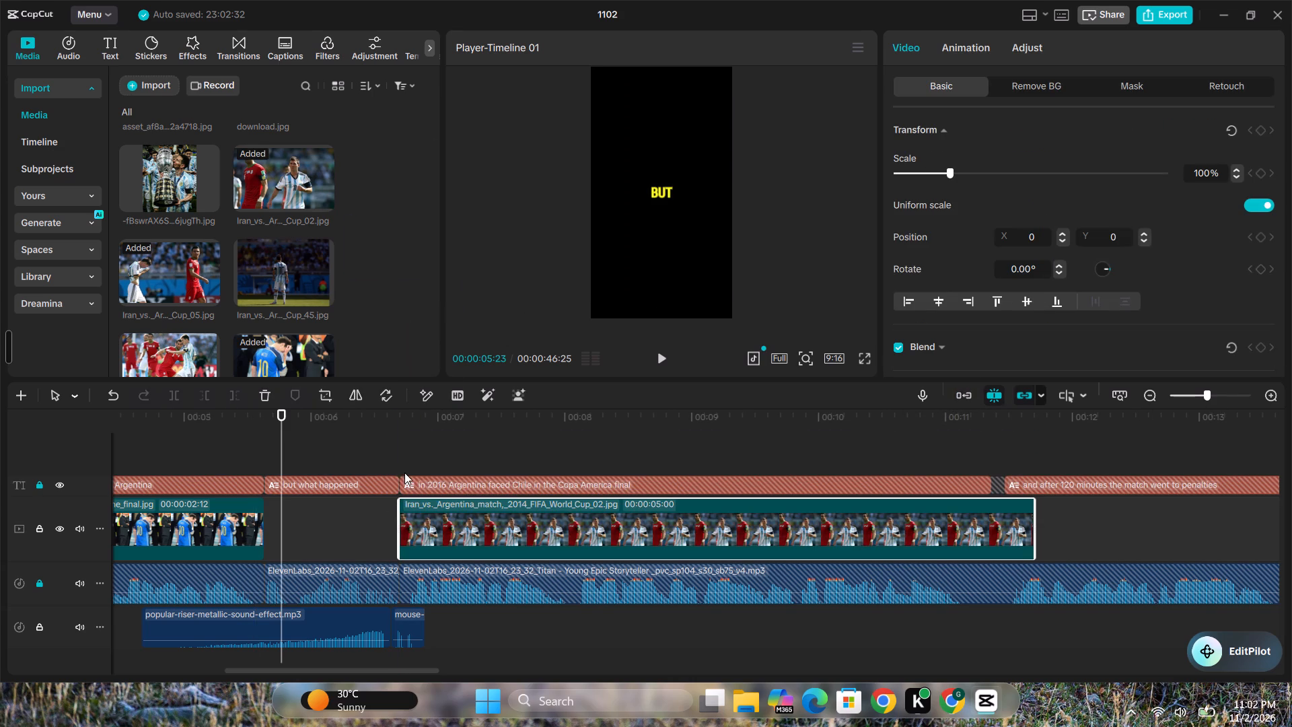
Enlarge the new image to about 251% and shift it horizontally to about X -508 so the player in the Argentina shirt is centred.
left_click(397, 465)
left_click(415, 524)
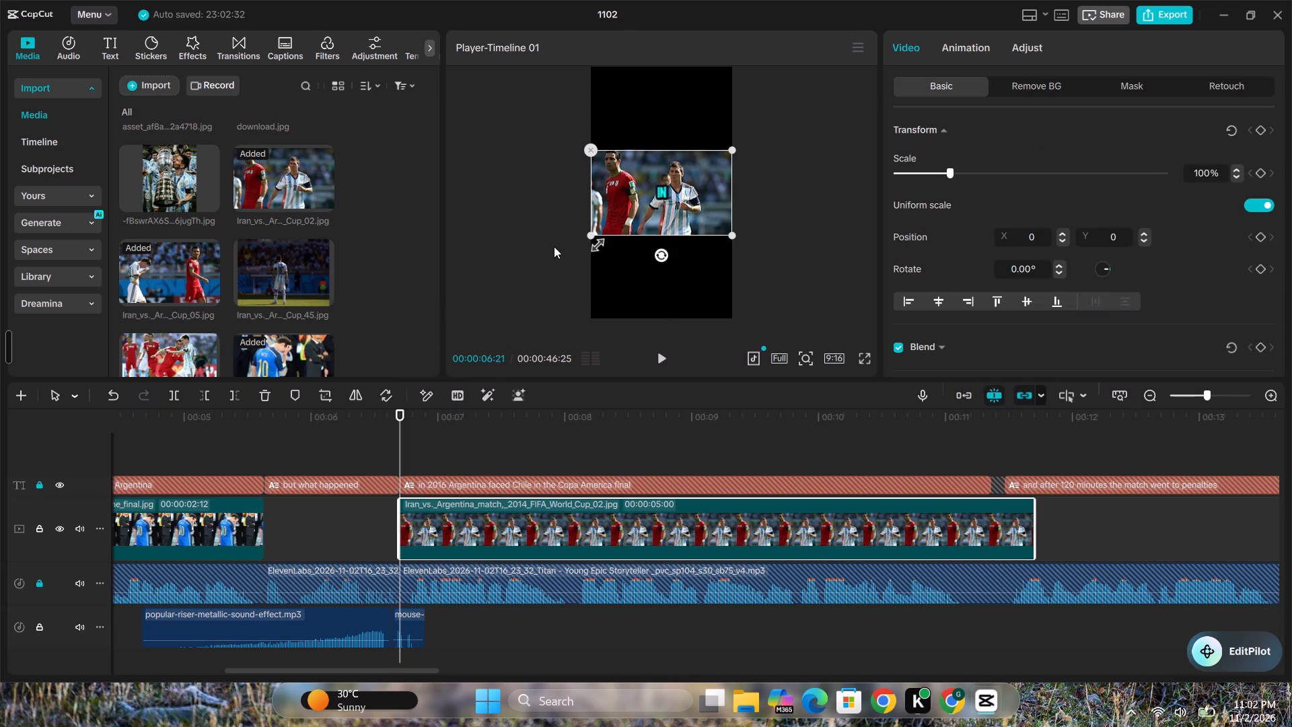
left_click_drag(587, 235, 524, 425)
left_click_drag(635, 228, 635, 228)
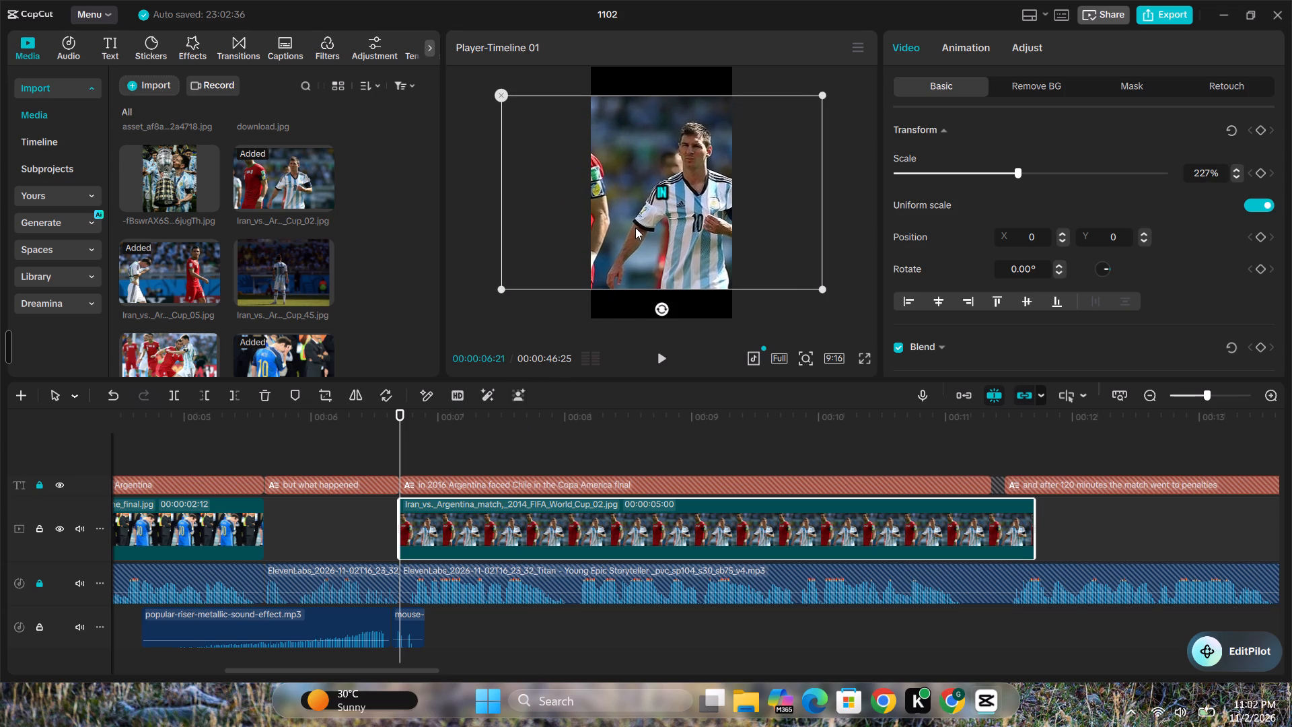
left_click_drag(635, 228, 606, 225)
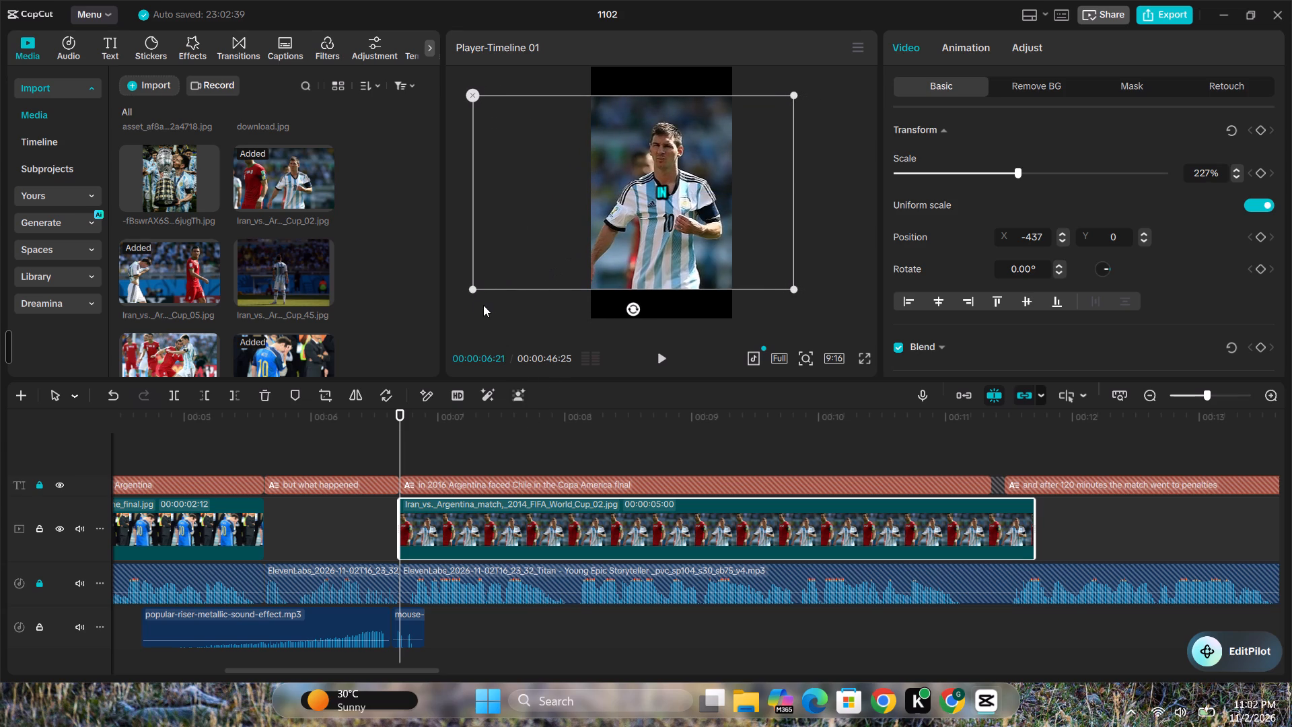
left_click_drag(474, 285, 458, 312)
left_click_drag(633, 237, 607, 238)
left_click_drag(622, 241, 632, 242)
left_click_drag(633, 242, 635, 242)
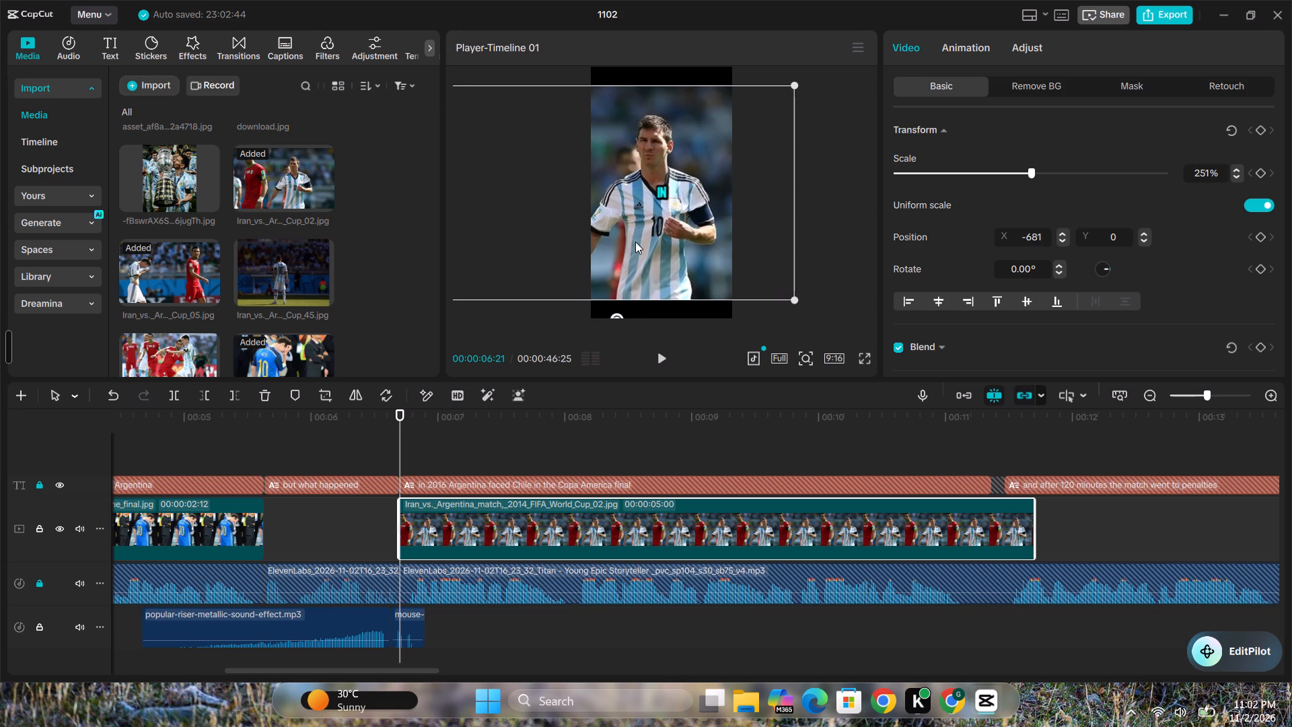
left_click_drag(635, 242, 645, 244)
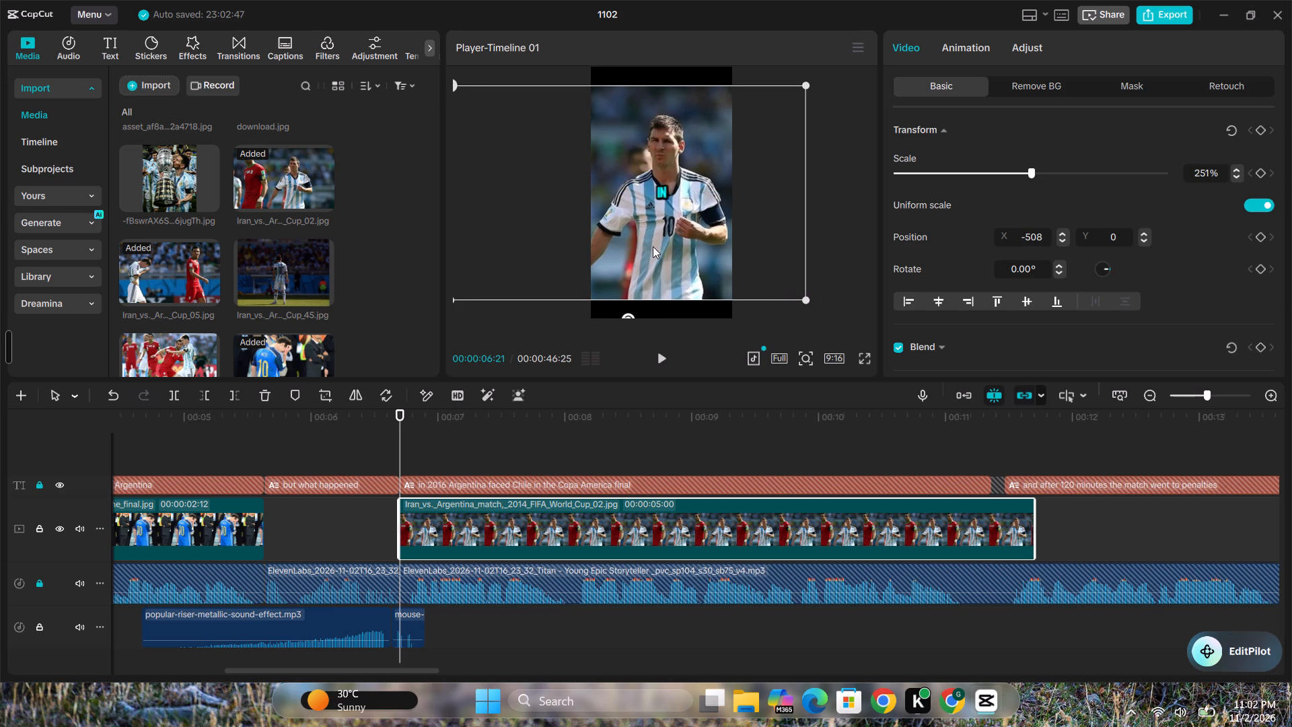
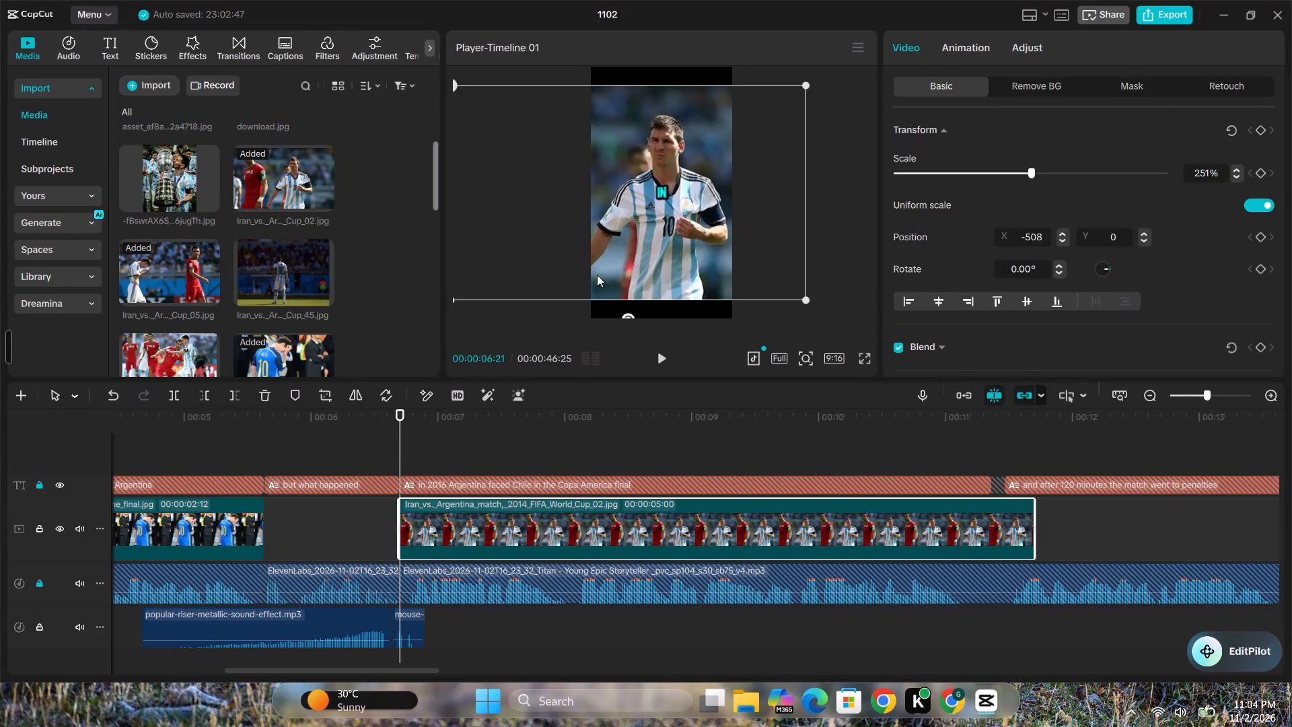
Trim the end of the Iran vs. Argentina image to where the 2016 caption ends, giving a duration of 00:00:04:20.
left_click(664, 355)
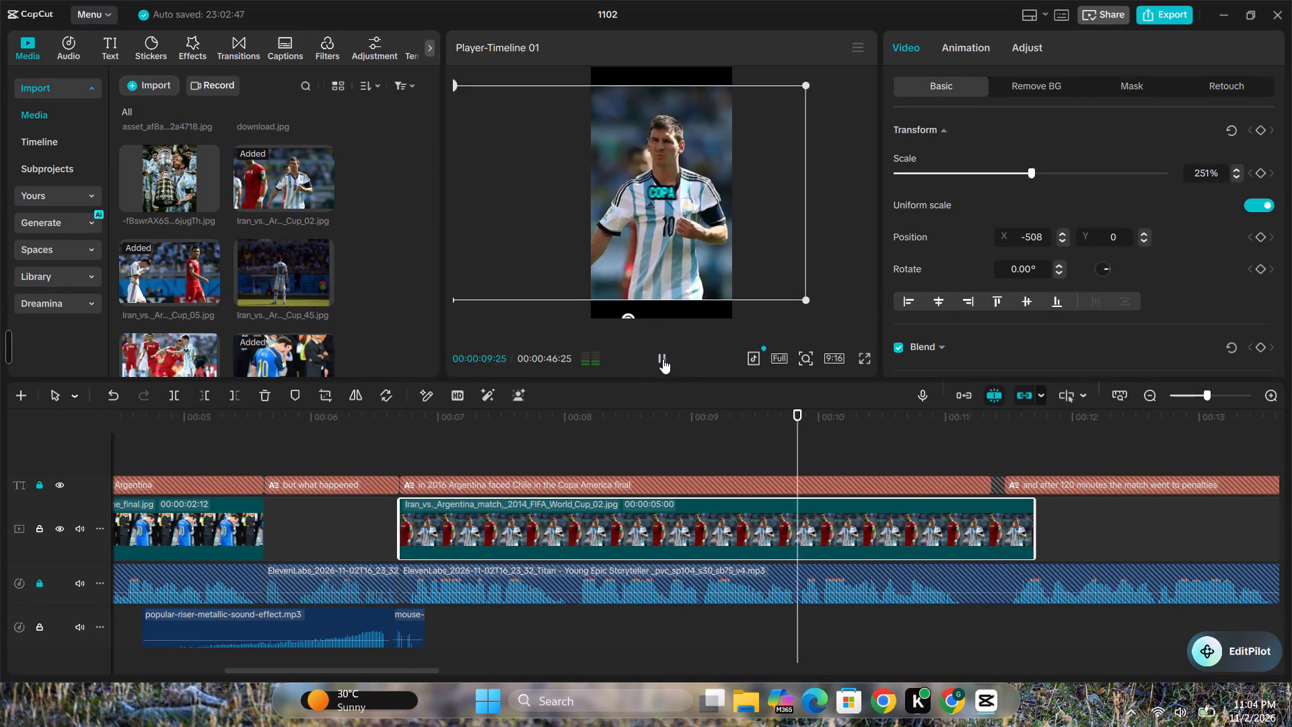
left_click(661, 354)
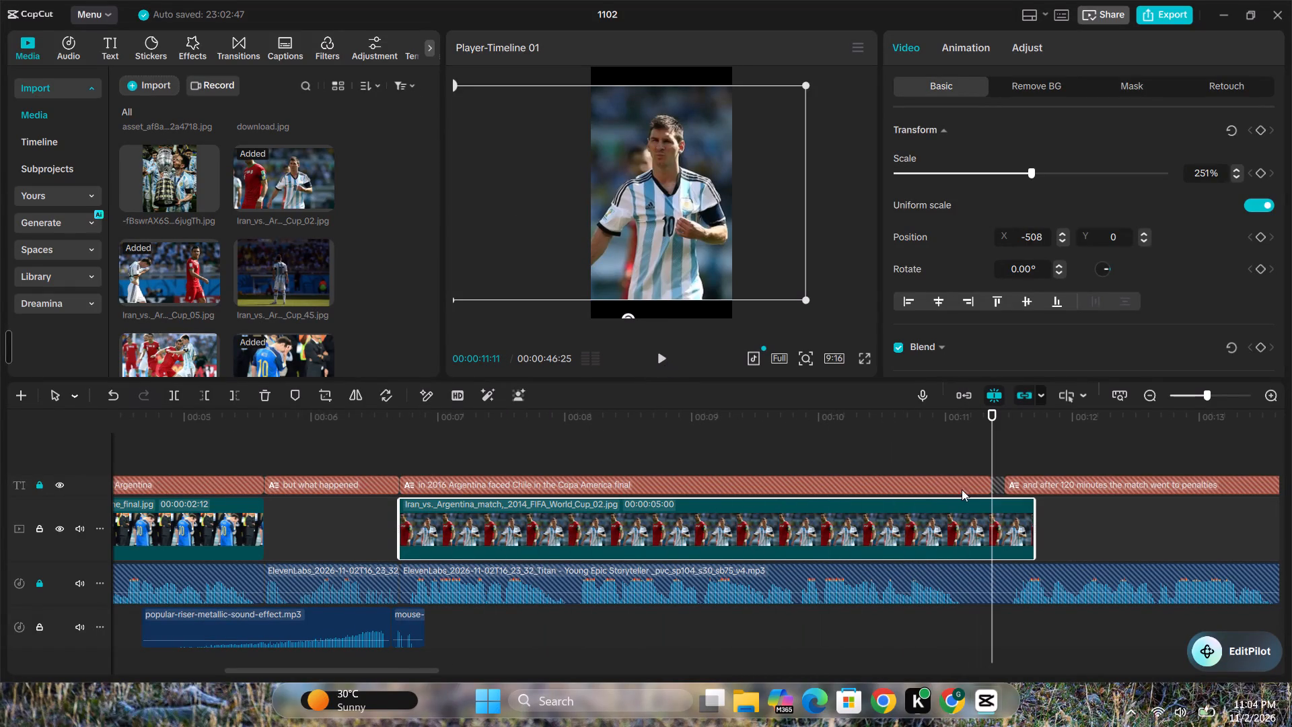
left_click_drag(1032, 506, 1001, 509)
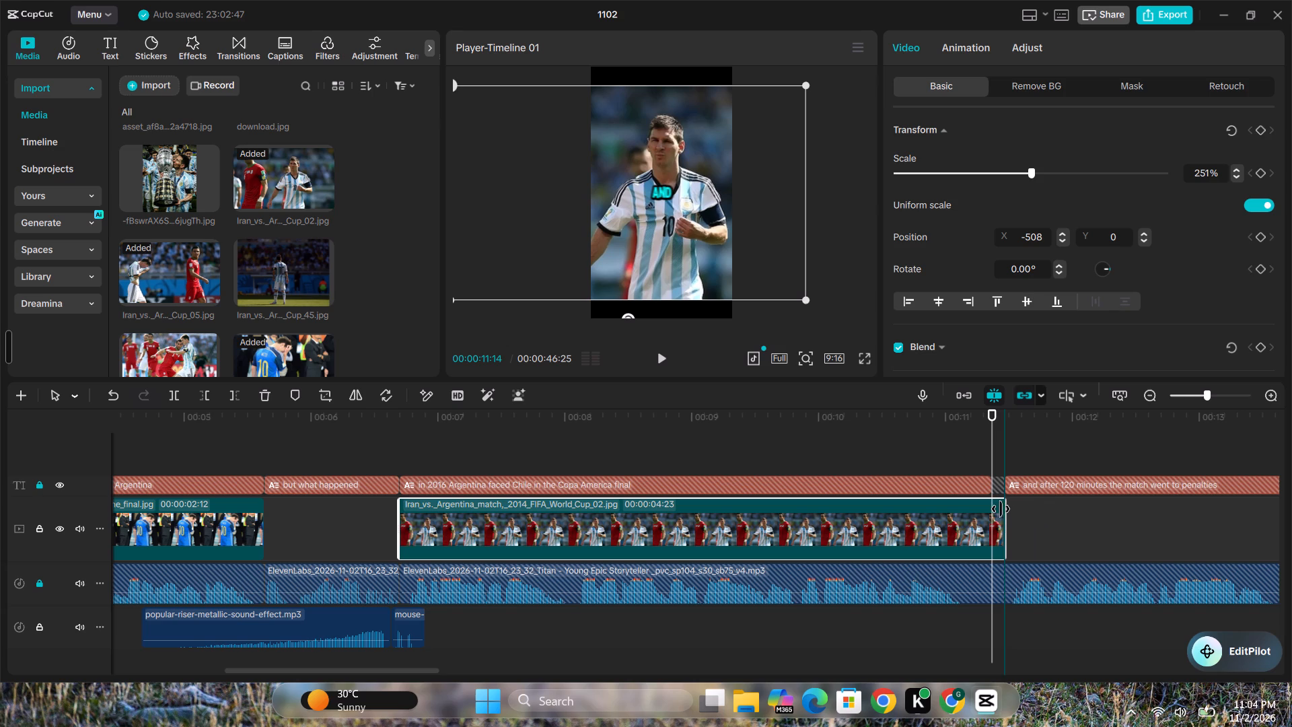
left_click_drag(1001, 509, 995, 510)
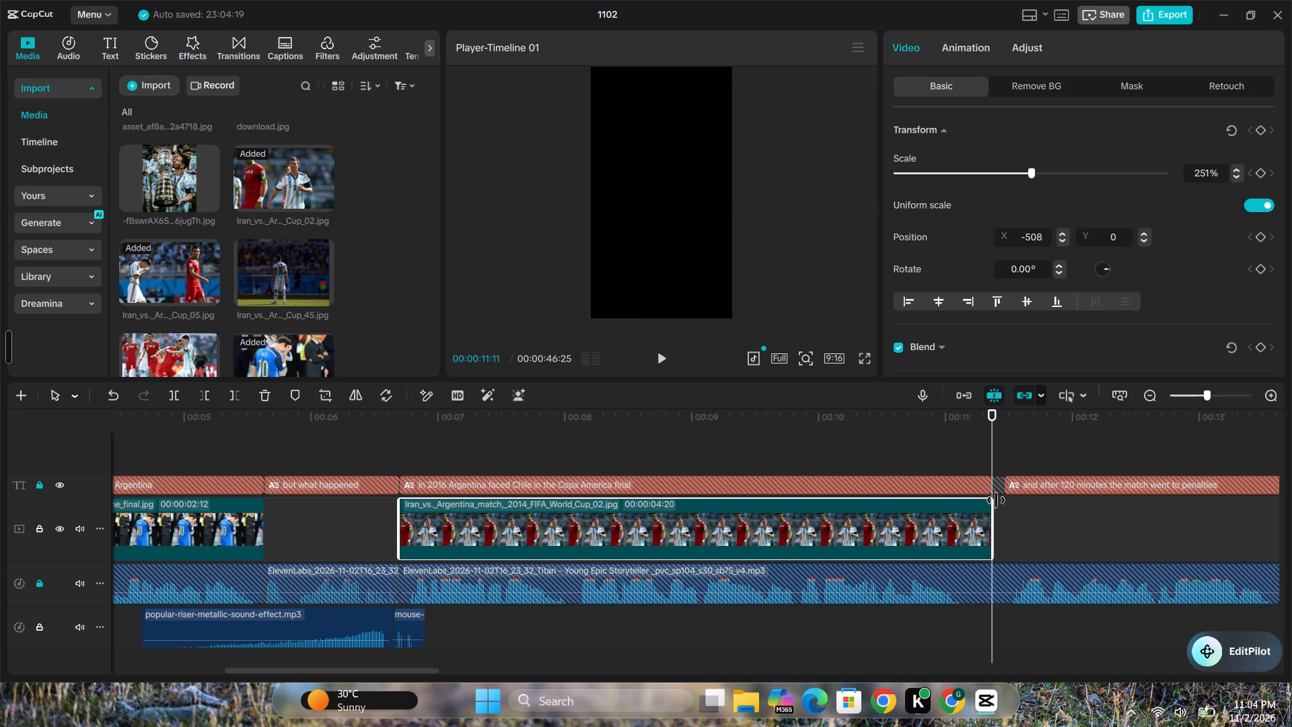
Enlarge the Iran vs. Argentina image to 271% and play back its section of the timeline.
left_click(984, 462)
left_click(964, 516)
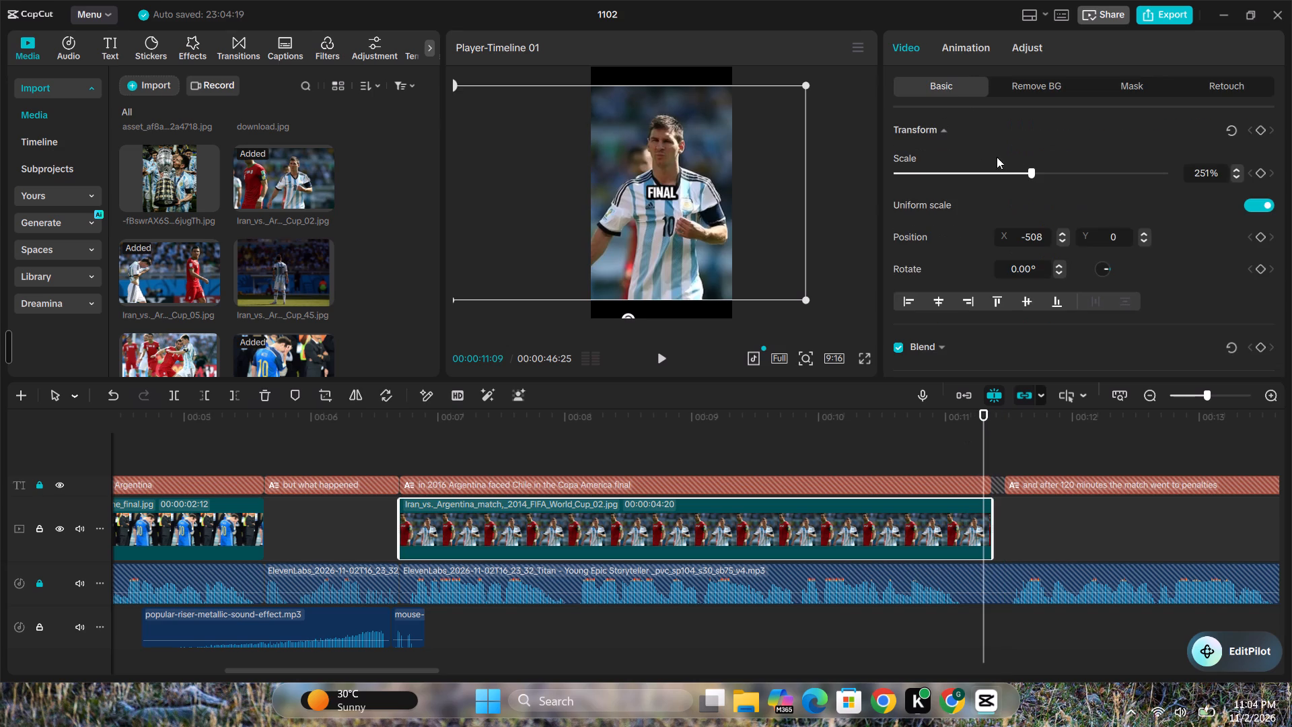
left_click_drag(1035, 172, 1042, 172)
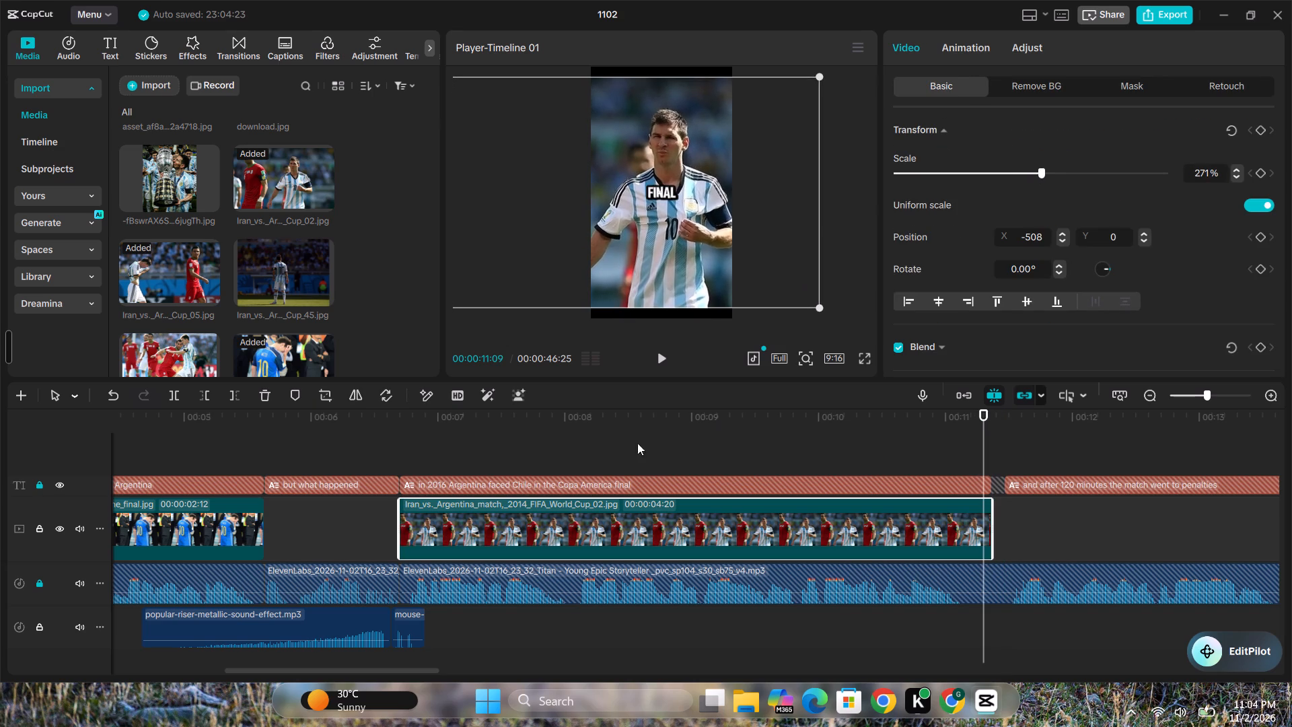
left_click(574, 448)
key("space")
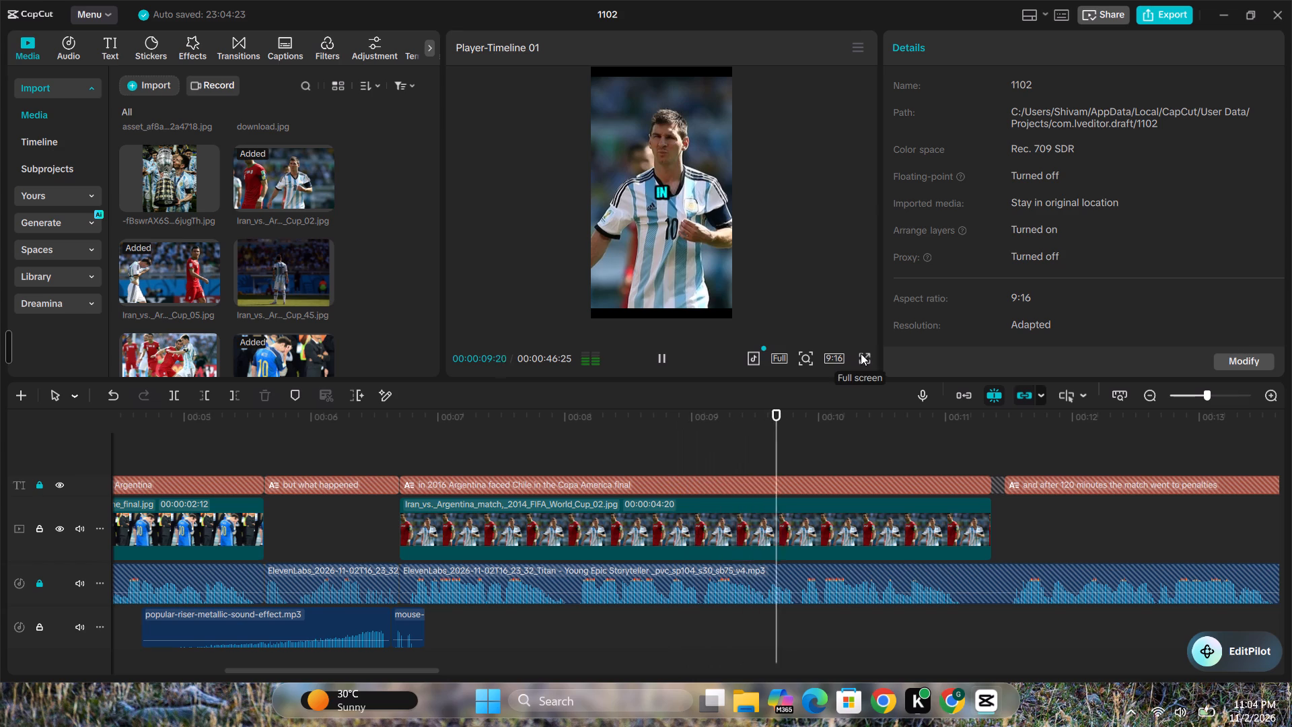
left_click(658, 356)
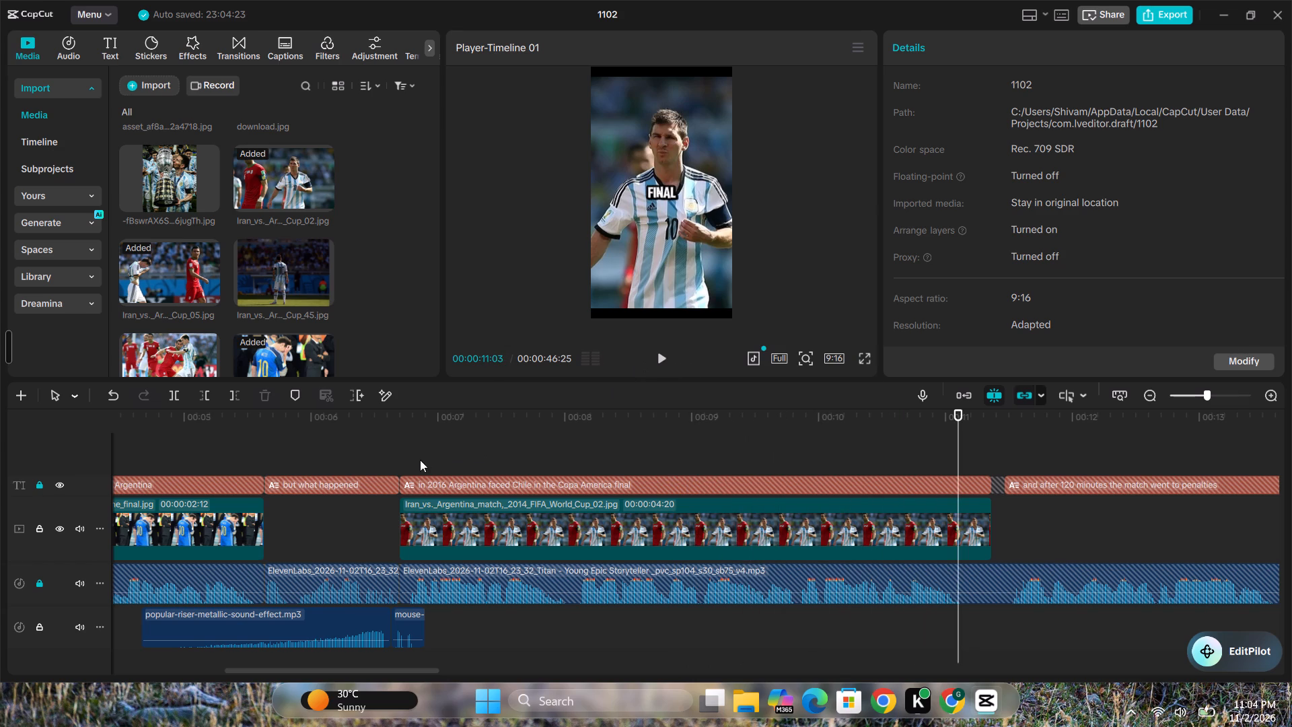
Animate a slow zoom on the image with a scale keyframe of 271% at its start and 291% near its end, and review it.
left_click(405, 463)
left_click(456, 526)
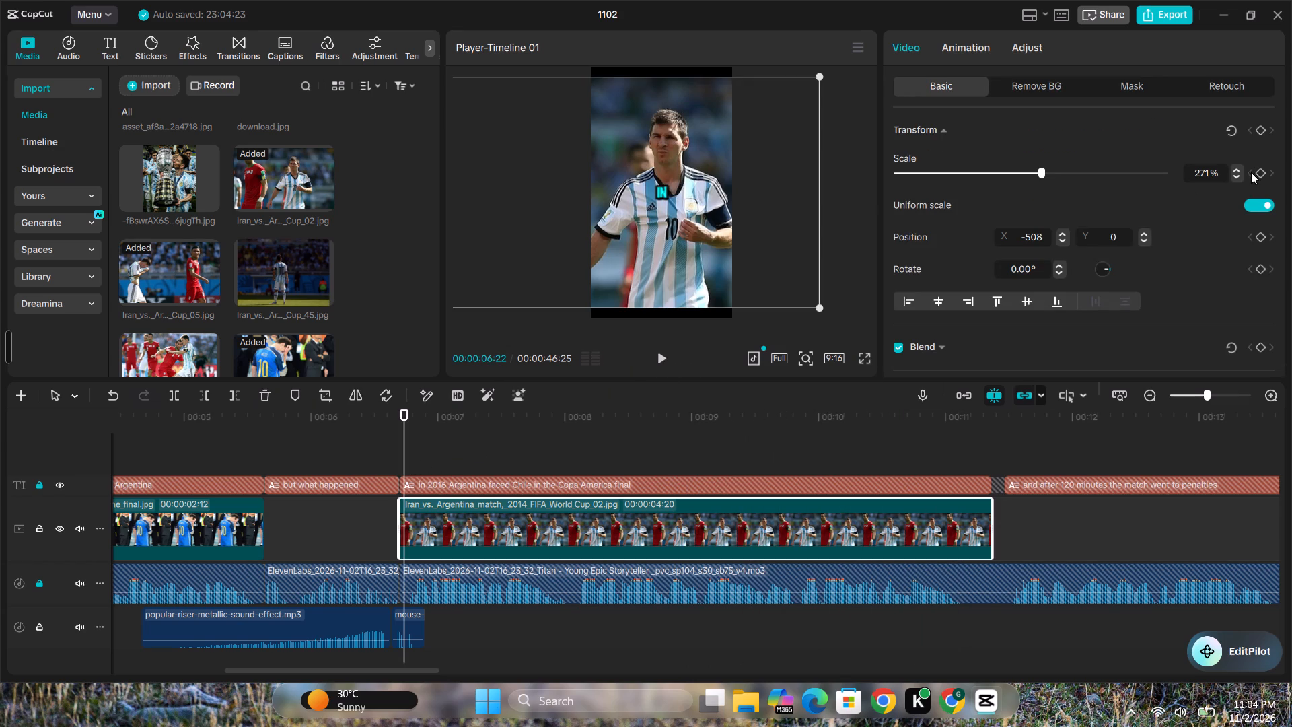
left_click(1256, 172)
left_click(1258, 178)
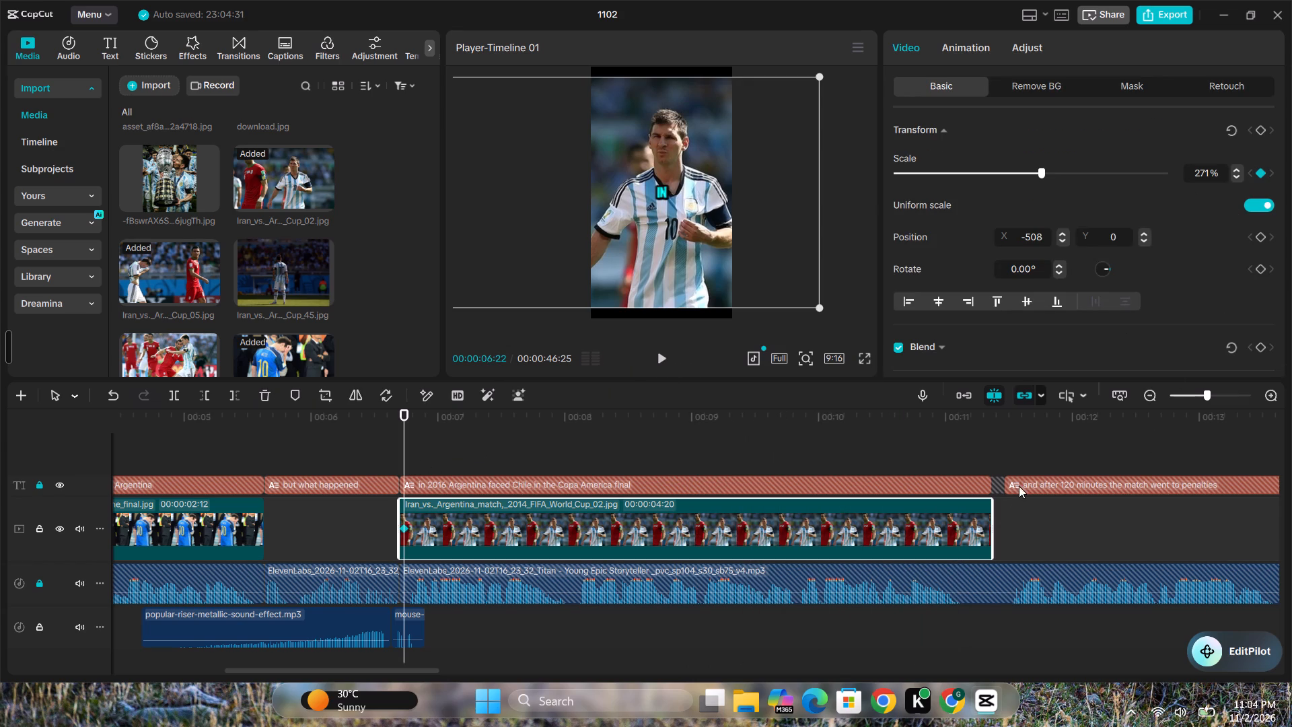
left_click(981, 464)
left_click(968, 525)
left_click(985, 460)
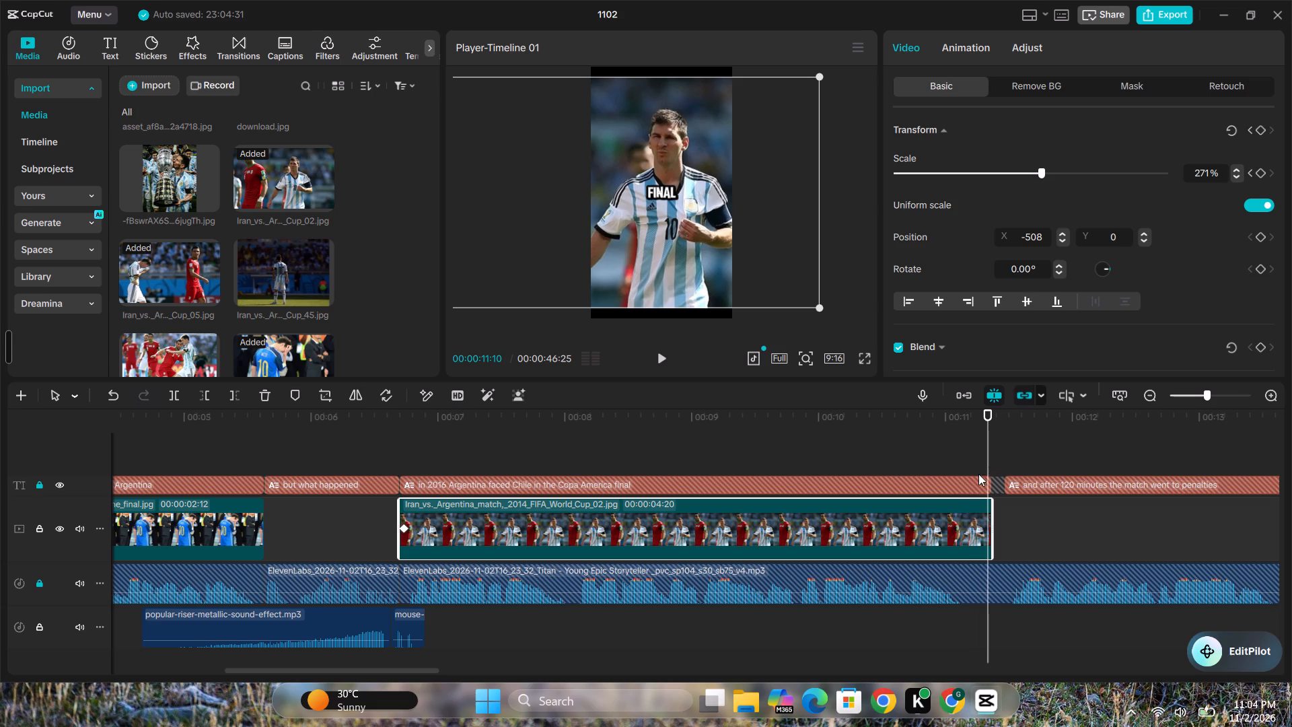
left_click(963, 509)
left_click_drag(1041, 170, 1040, 170)
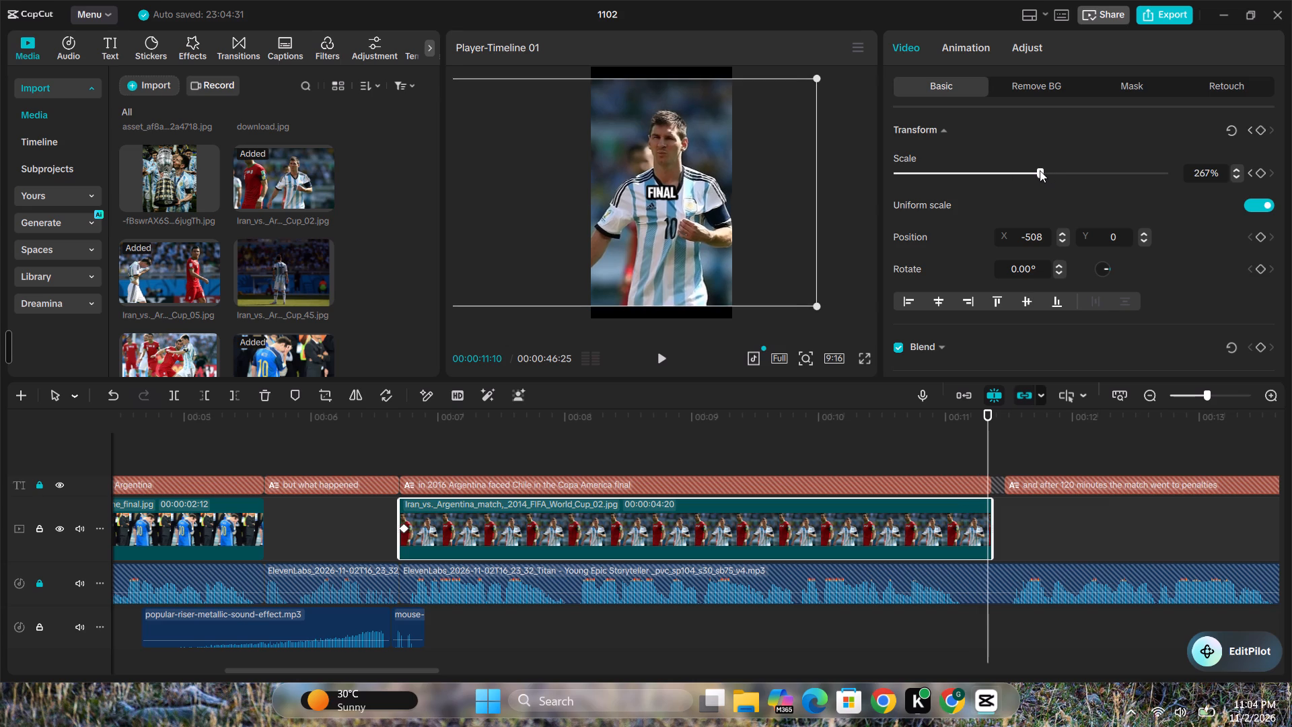
left_click_drag(1040, 170, 1055, 174)
left_click(451, 462)
key("space")
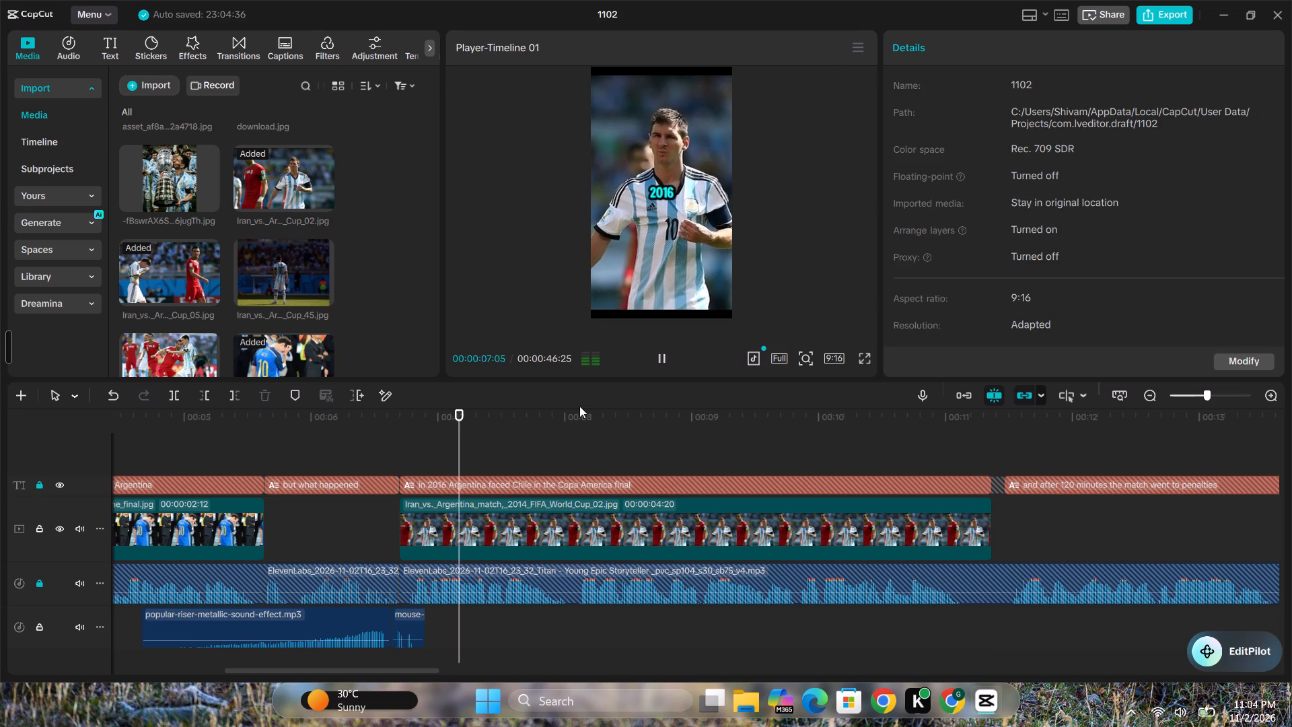
left_click(663, 355)
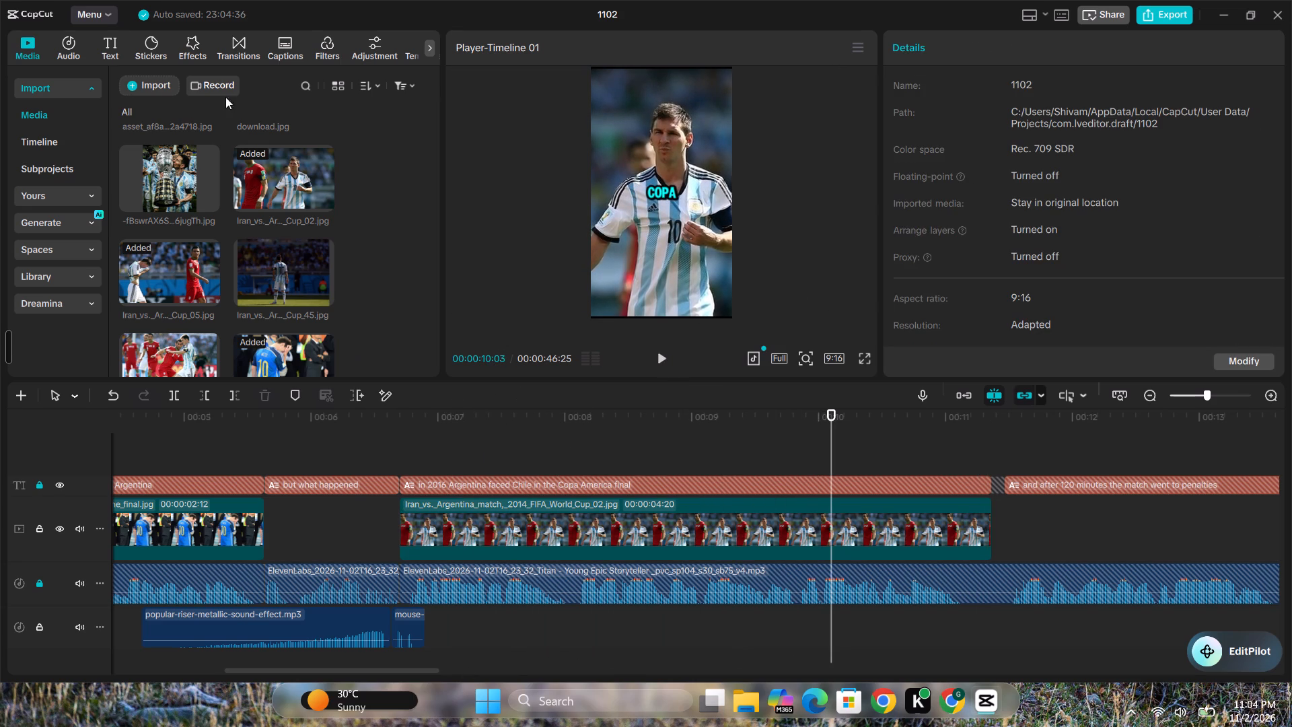
Add pop_7e9ls8L.mp3 to the sound effects track, align its start with the word Chile at about 00:00:09:06, and check the sync.
scroll(163, 215, "up", 5)
scroll(188, 270, "down", 6)
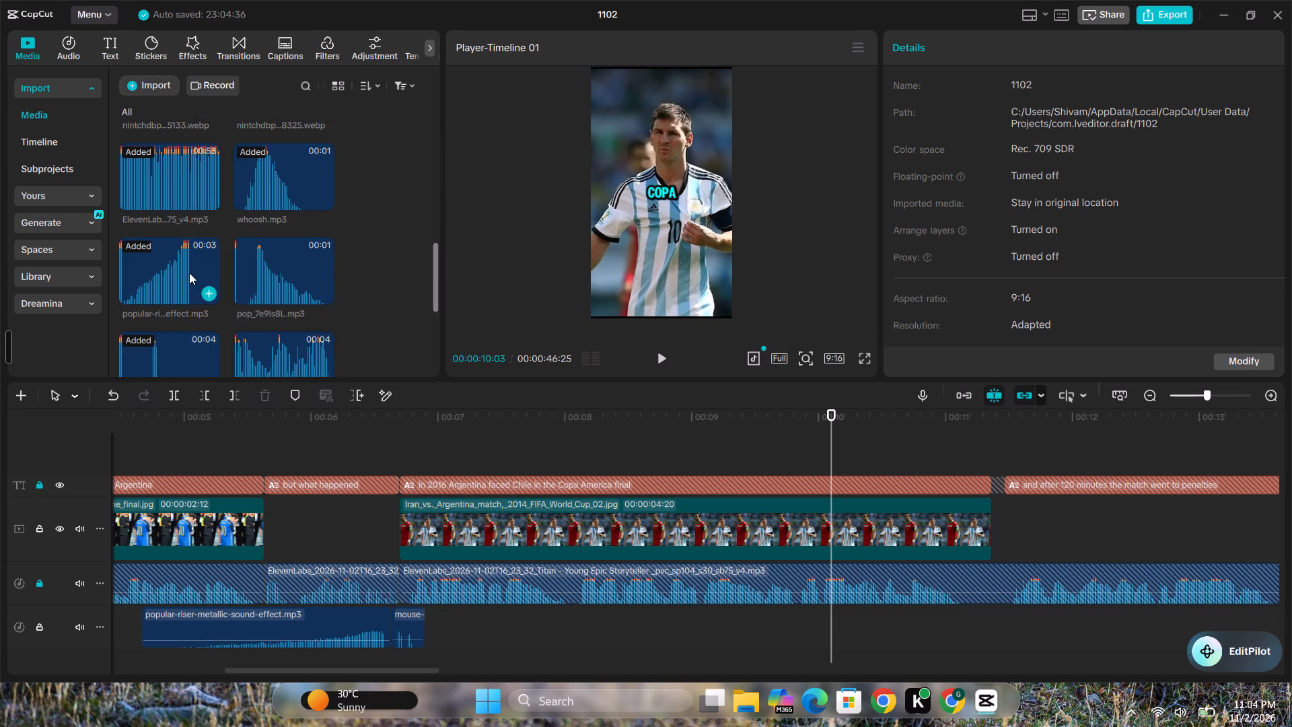
left_click_drag(280, 266, 718, 601)
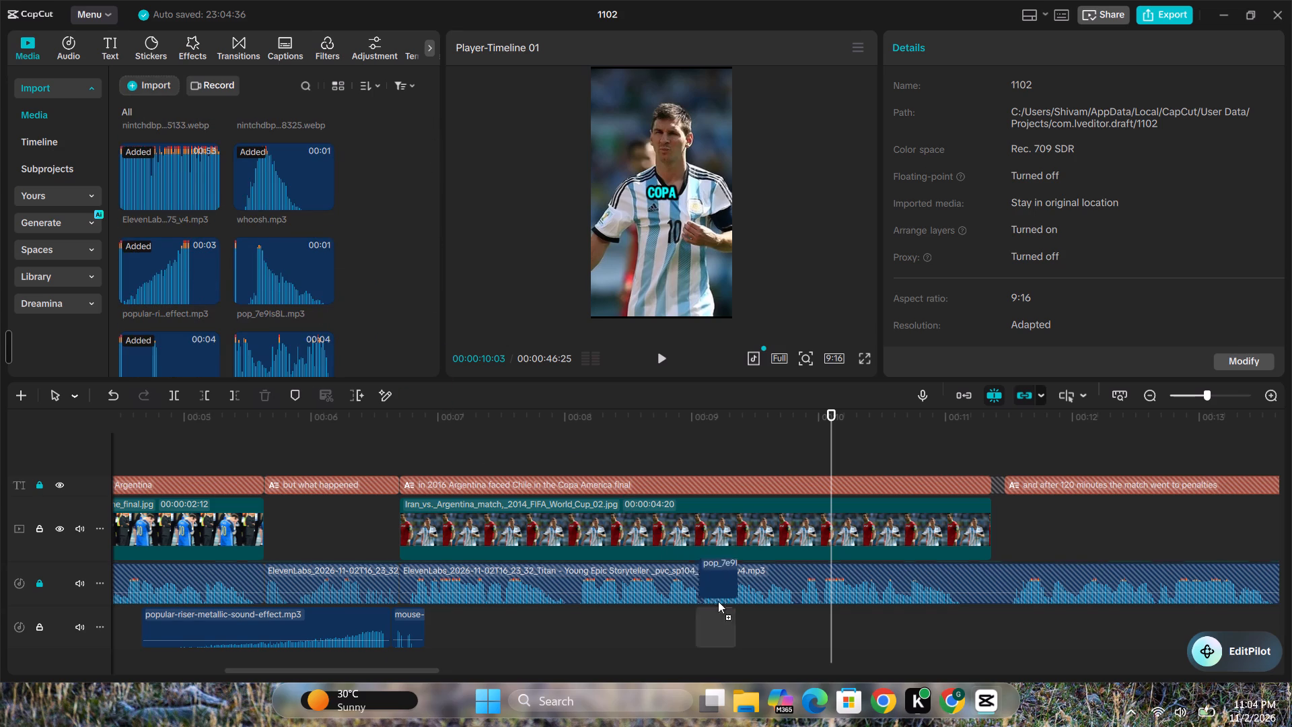
left_click_drag(718, 601, 742, 625)
left_click(726, 623)
key("space")
left_click(658, 353)
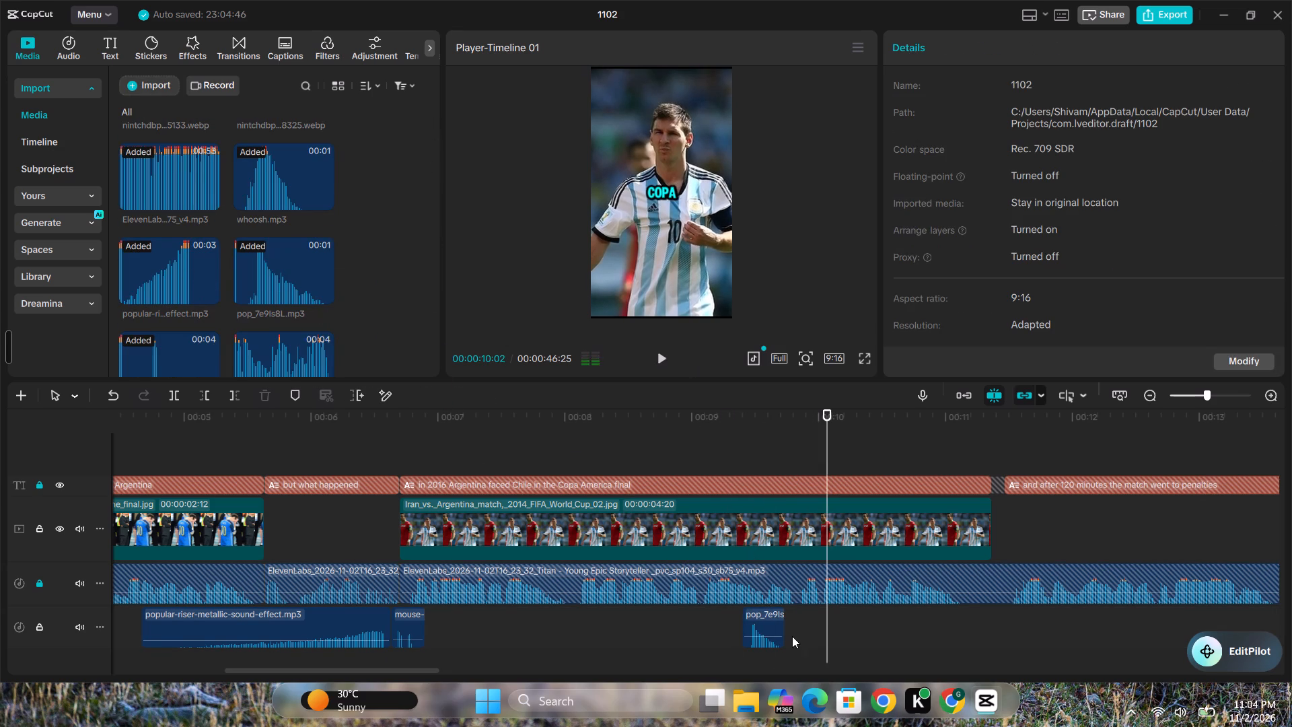
left_click_drag(756, 617, 727, 618)
left_click(727, 633)
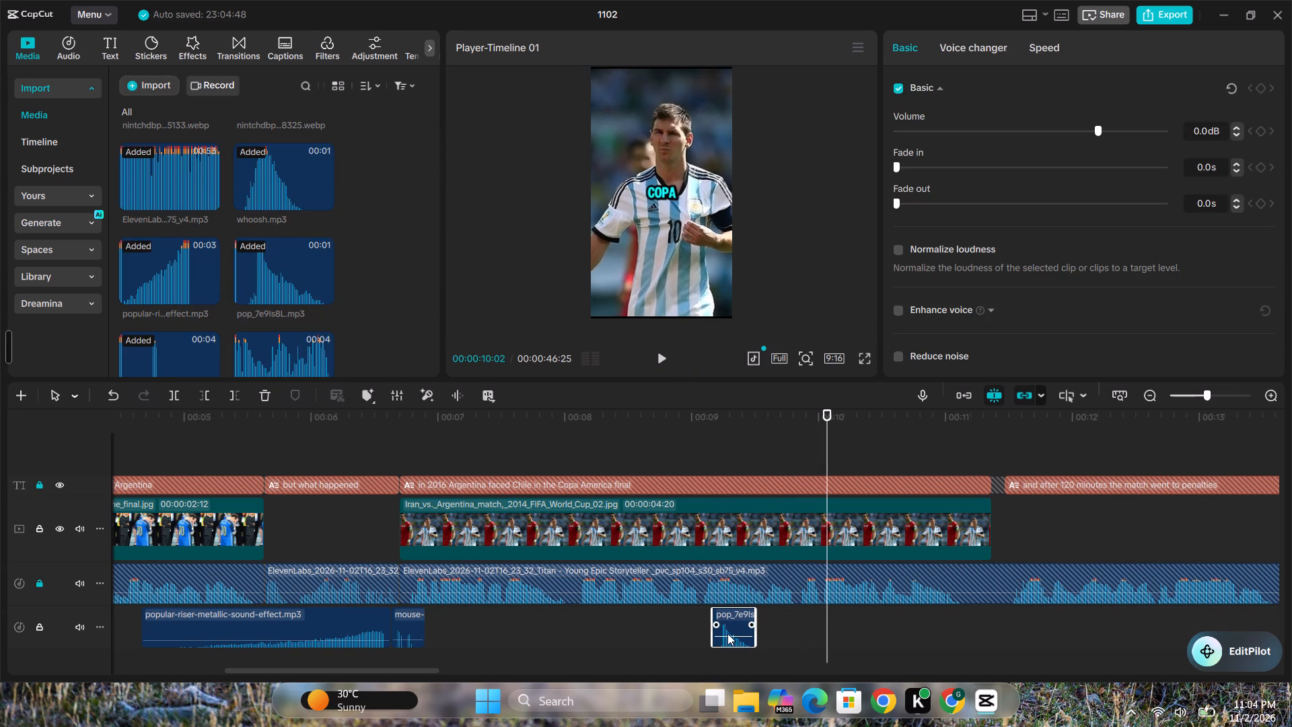
left_click(738, 638)
left_click(690, 632)
key("space")
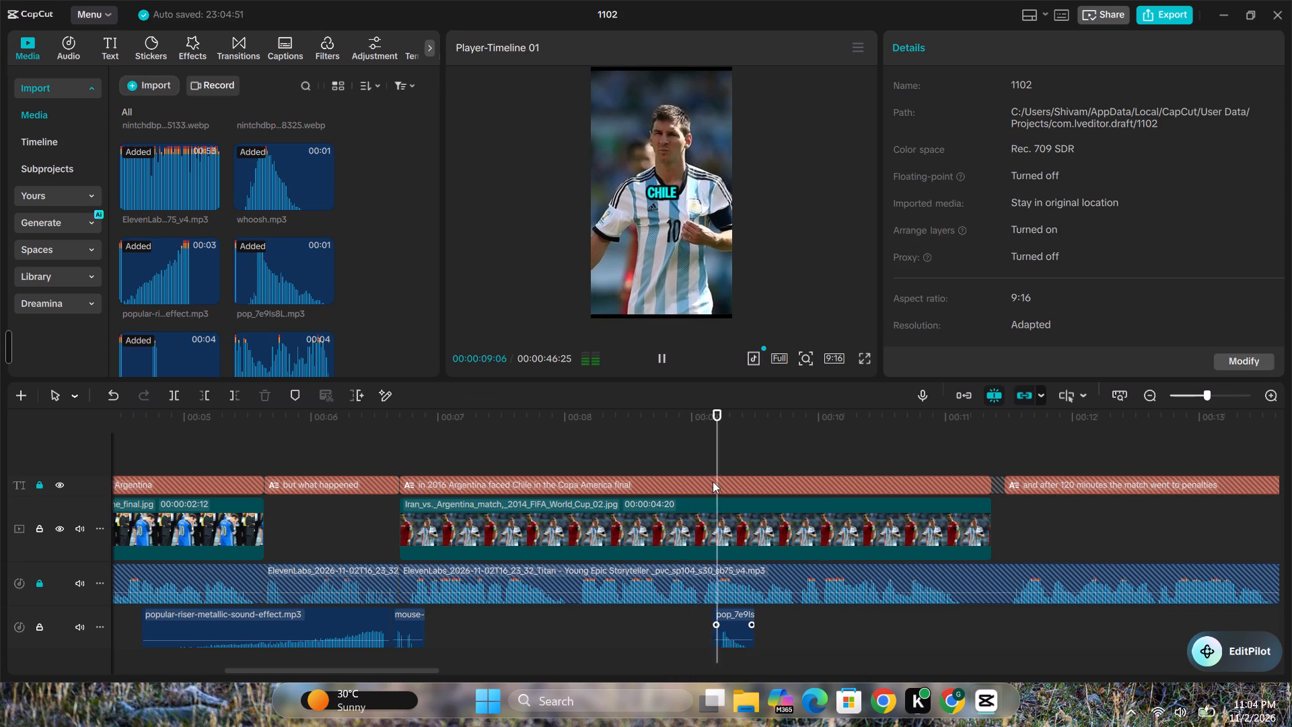
left_click(661, 357)
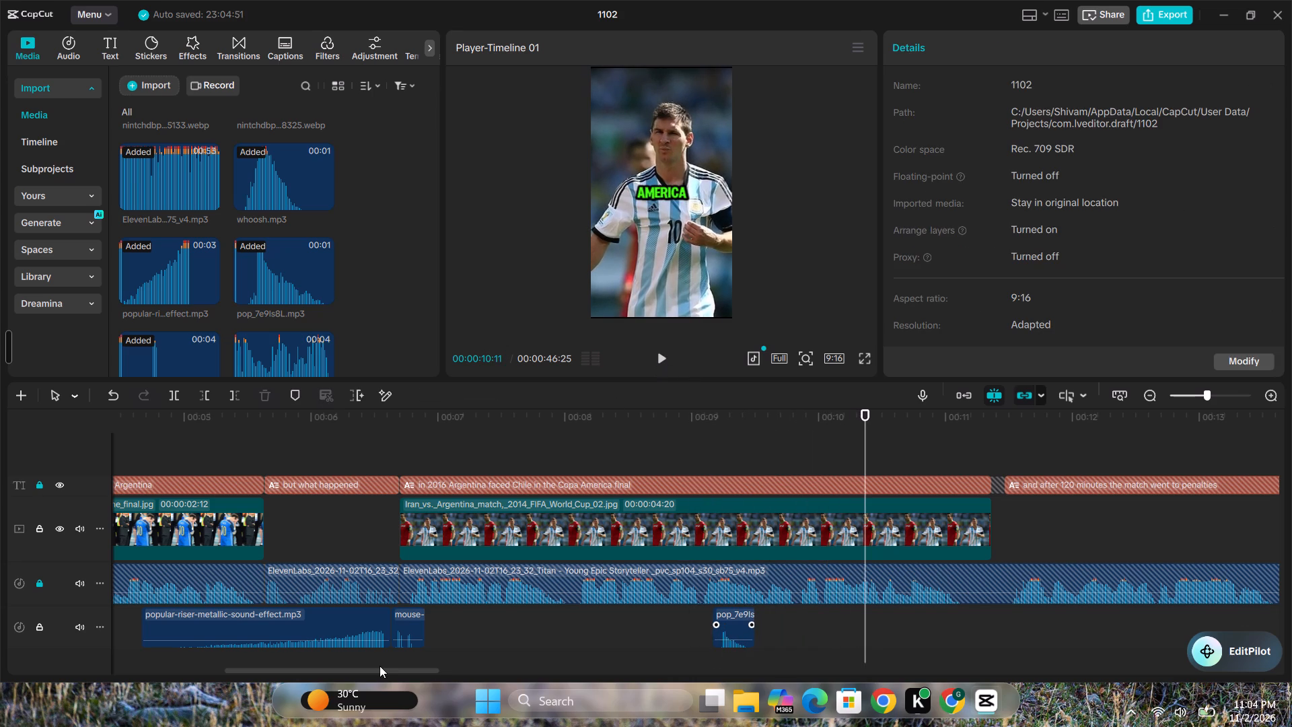
Add money-soundfx.mp3 to the sound effects track after the pop sound, starting around the word Copa.
scroll(291, 328, "down", 1)
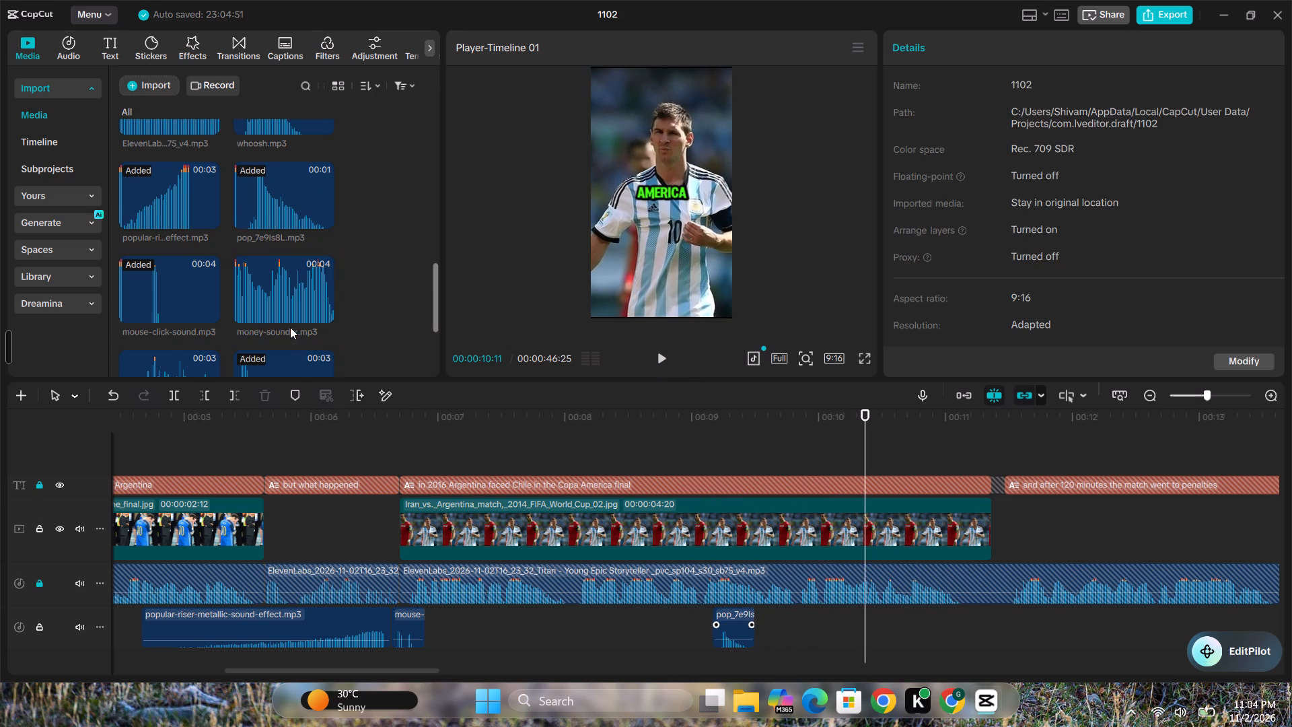
left_click_drag(282, 296, 686, 431)
left_click_drag(758, 462, 818, 611)
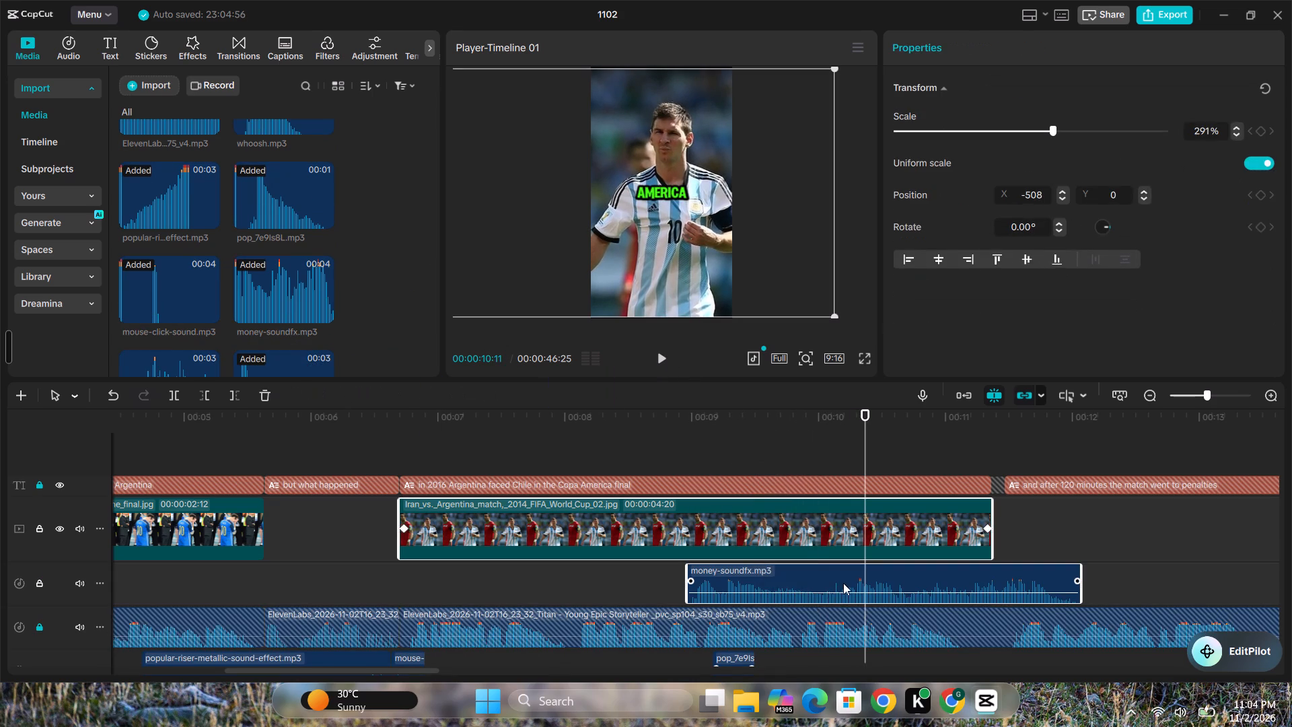
left_click(847, 582)
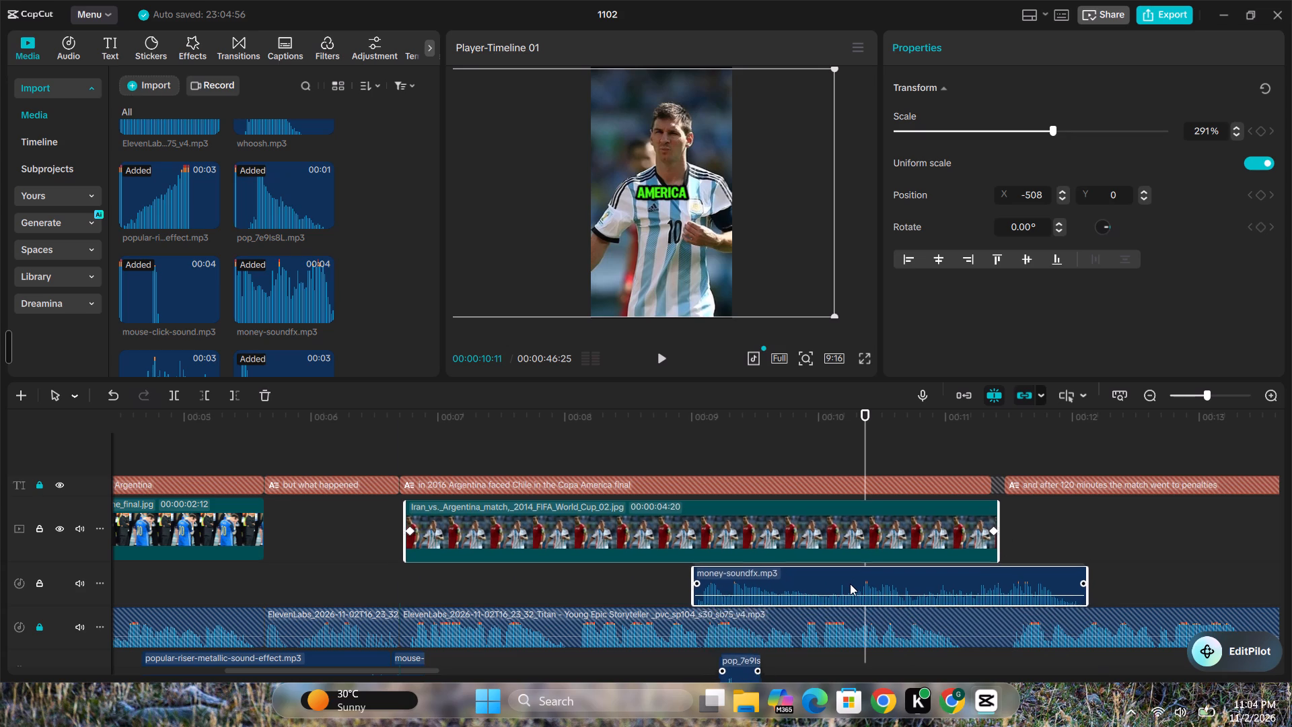
left_click(824, 588)
left_click_drag(832, 586, 870, 621)
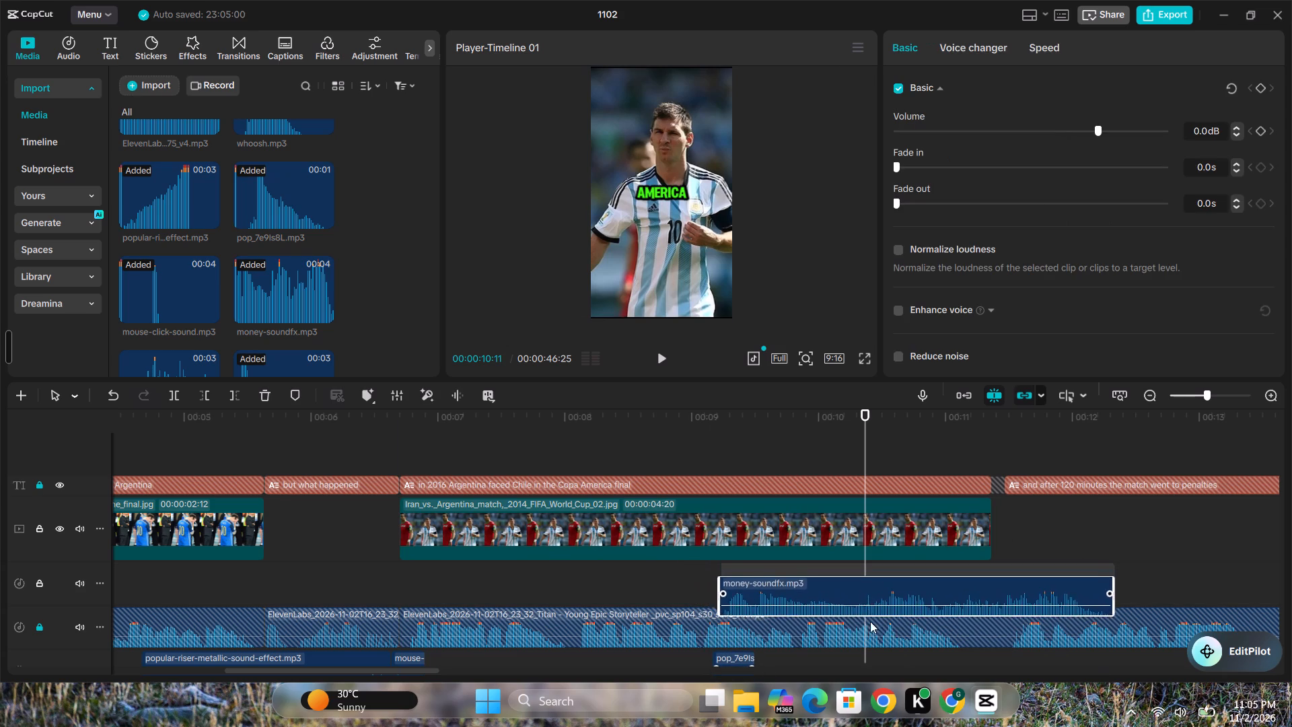
left_click_drag(870, 621, 934, 686)
scroll(888, 650, "down", 2)
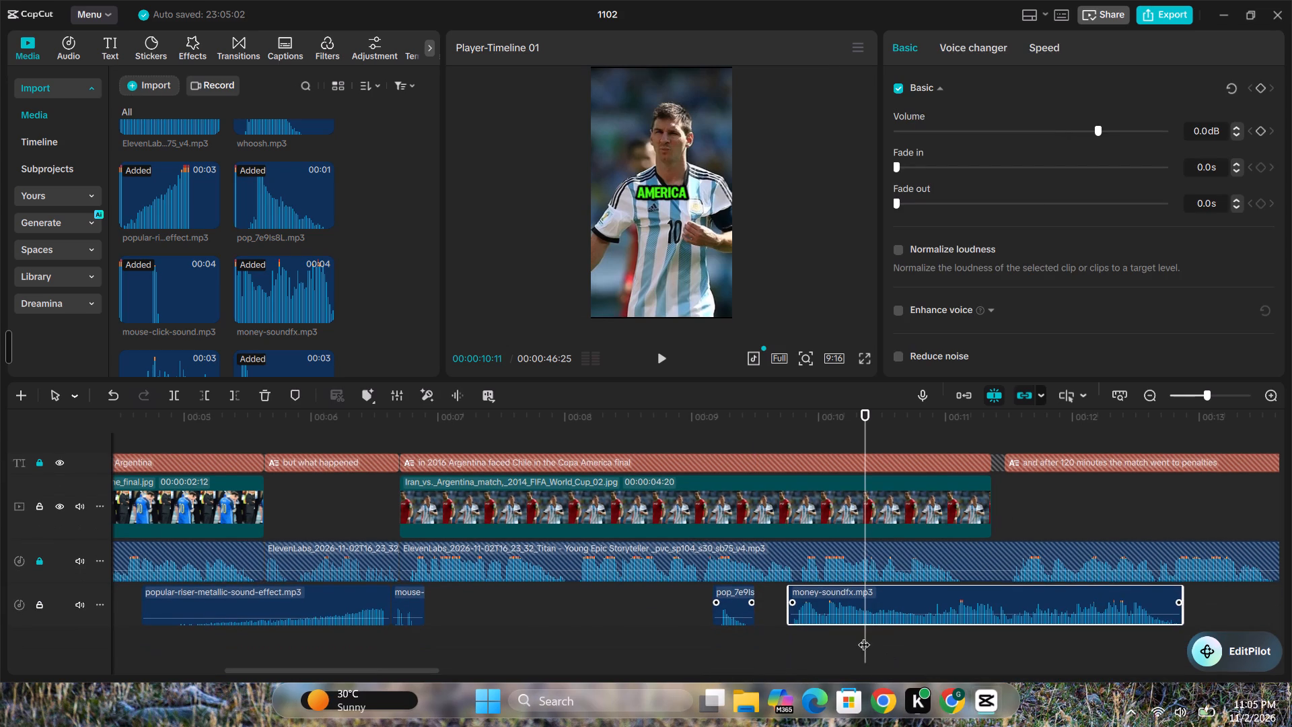
Trim the end of money-soundfx.mp3 so the sound covers only the words Copa America.
left_click(651, 629)
left_click(991, 593)
left_click_drag(1187, 590, 955, 604)
left_click_drag(1183, 589, 1169, 588)
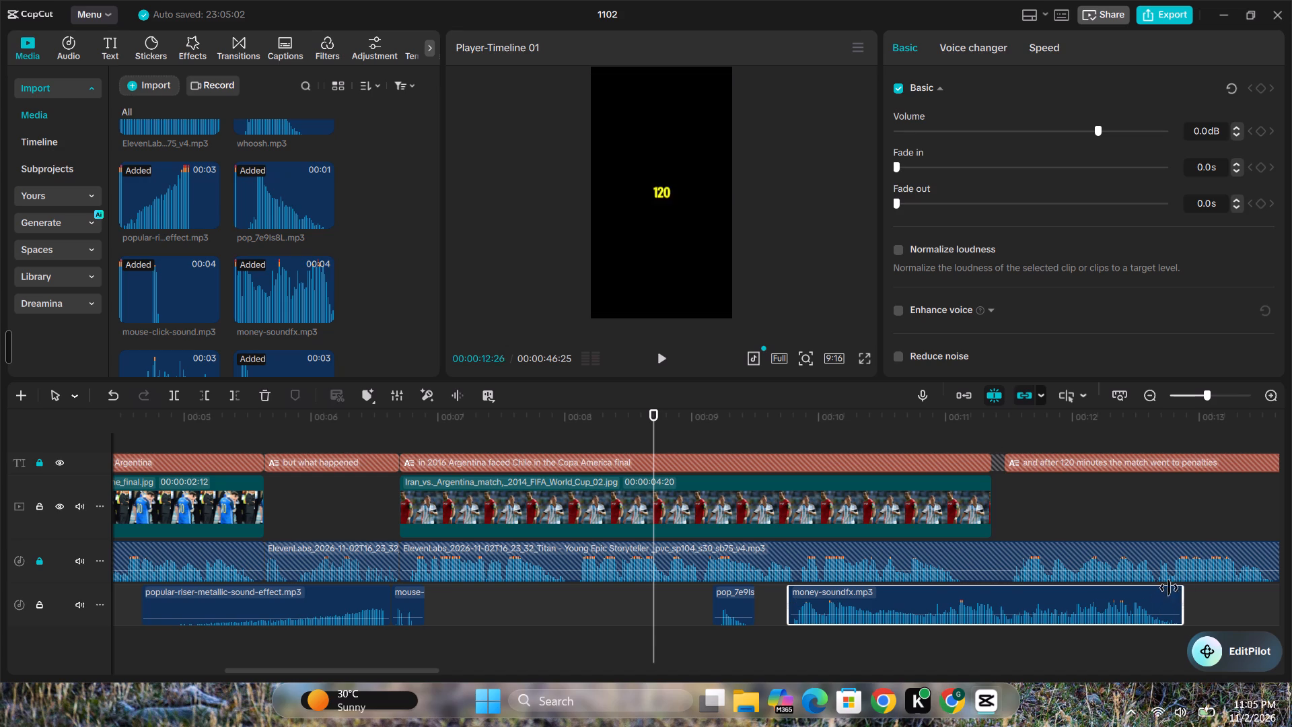
left_click_drag(1169, 588, 898, 597)
Lower the money-soundfx.mp3 volume to about -14.8 dB and play back the pop and money sounds.
left_click(865, 615)
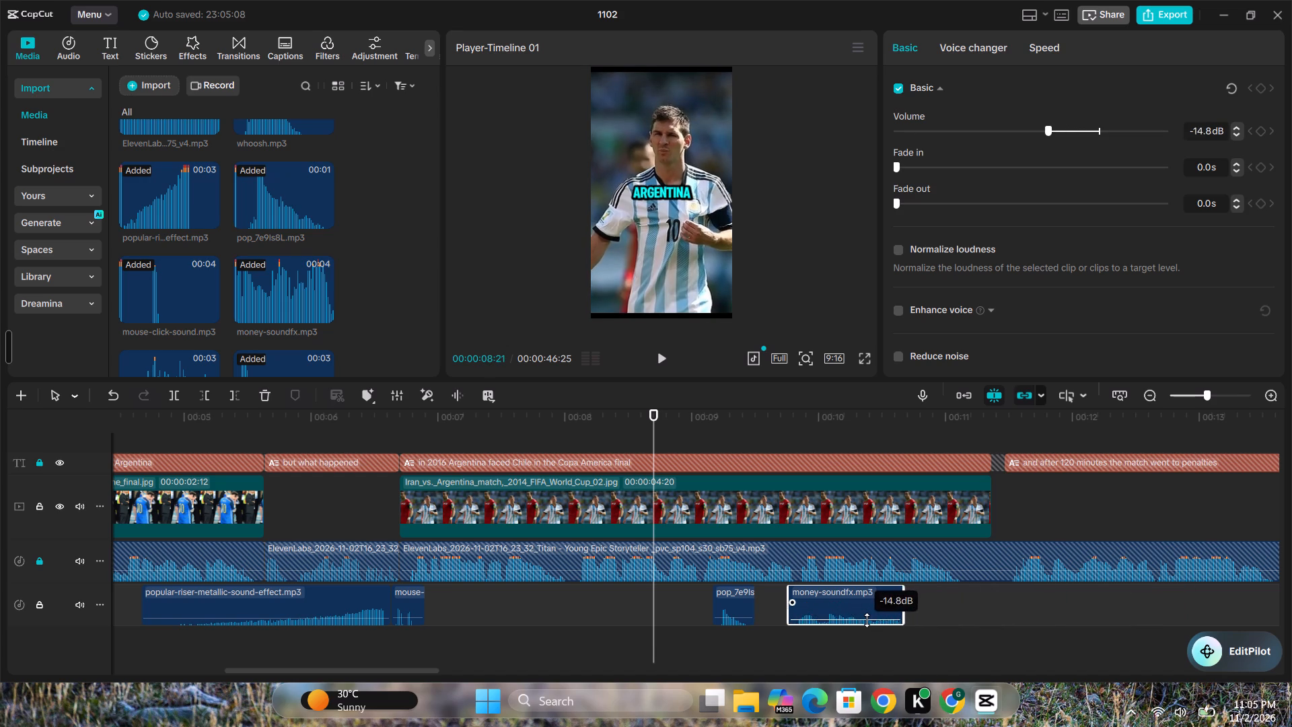
left_click(763, 644)
key("space")
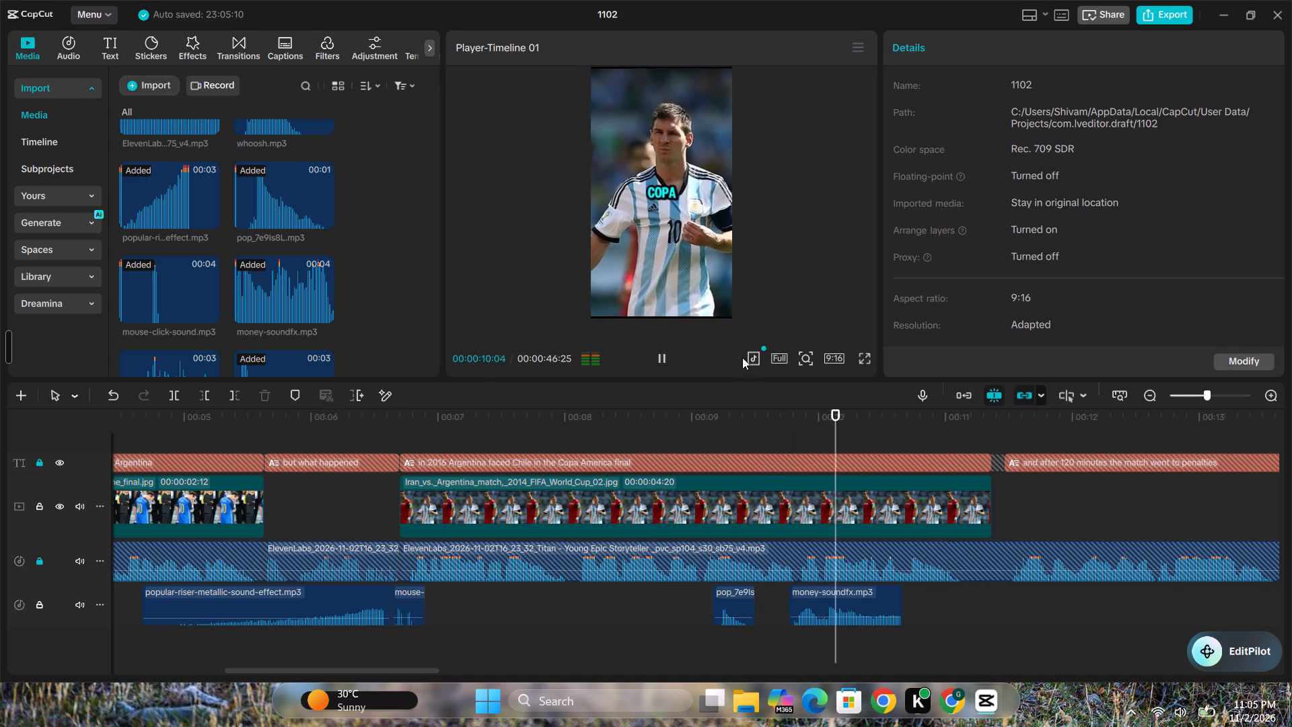
left_click(661, 352)
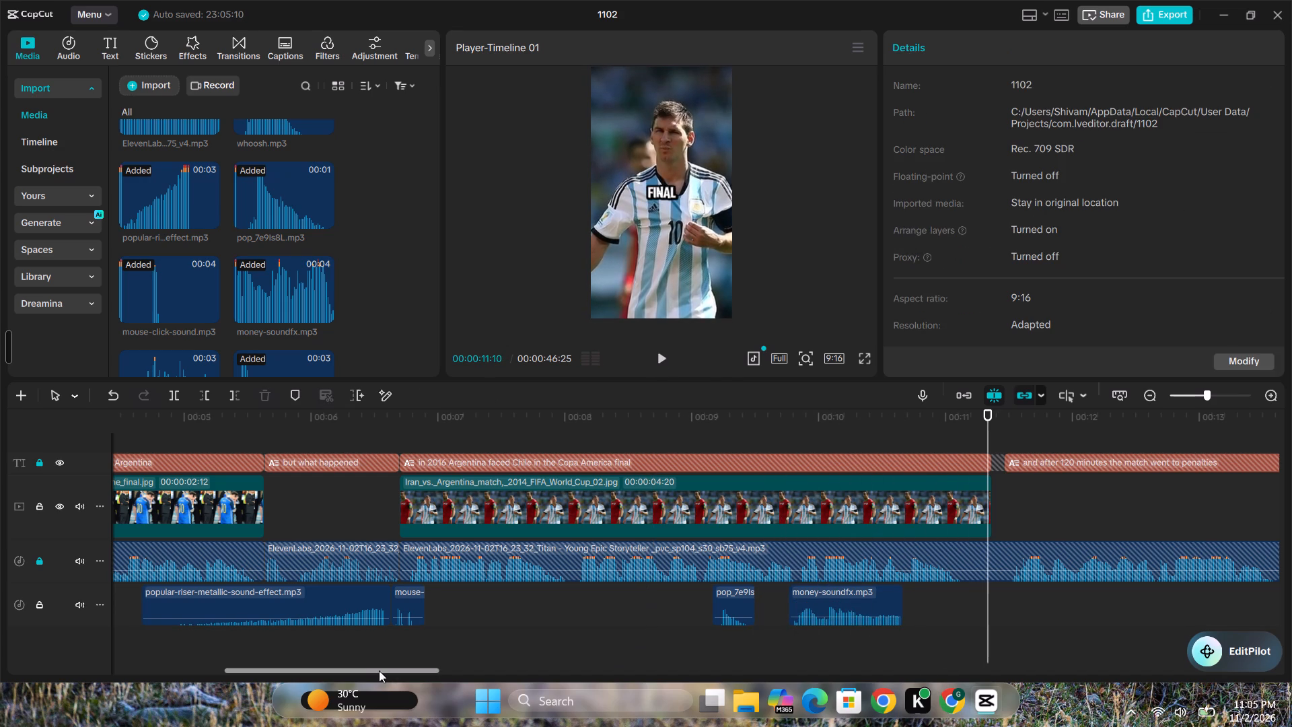
Preview the unused imported images to choose one for the caption "and after 120 minutes the match went to penalties".
left_click_drag(378, 668, 492, 679)
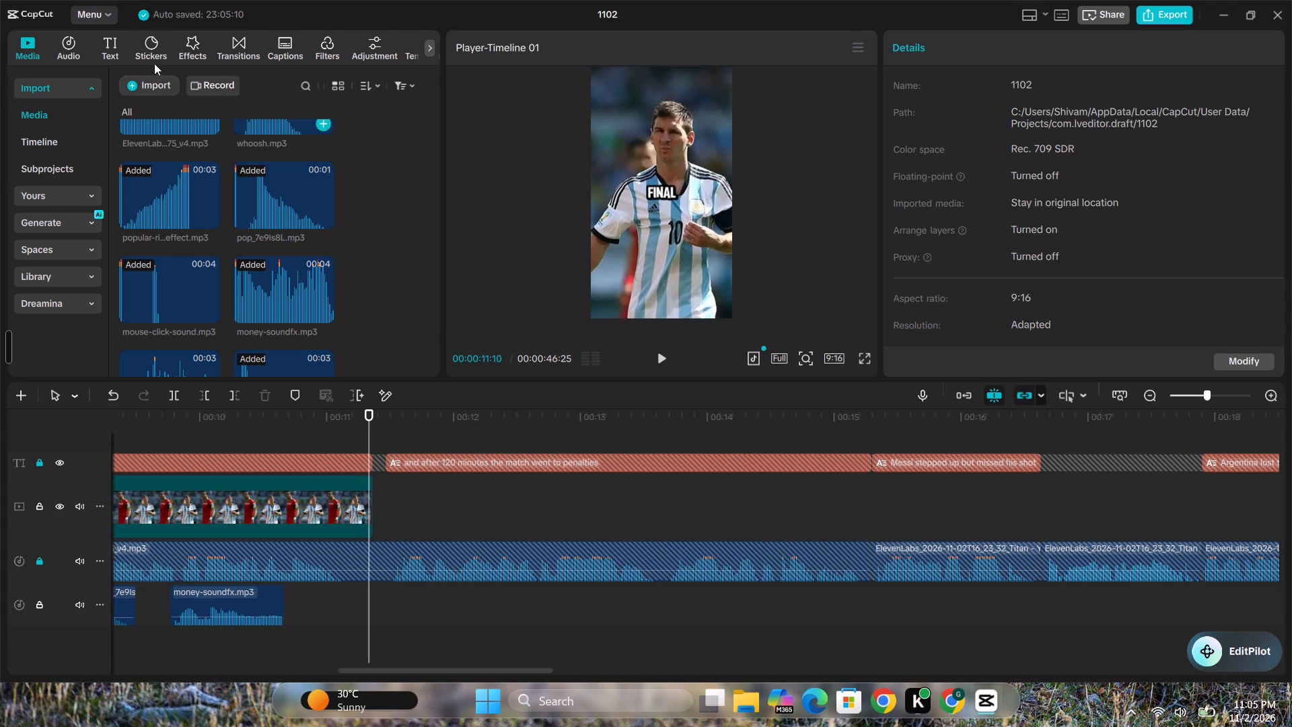
scroll(229, 192, "up", 7)
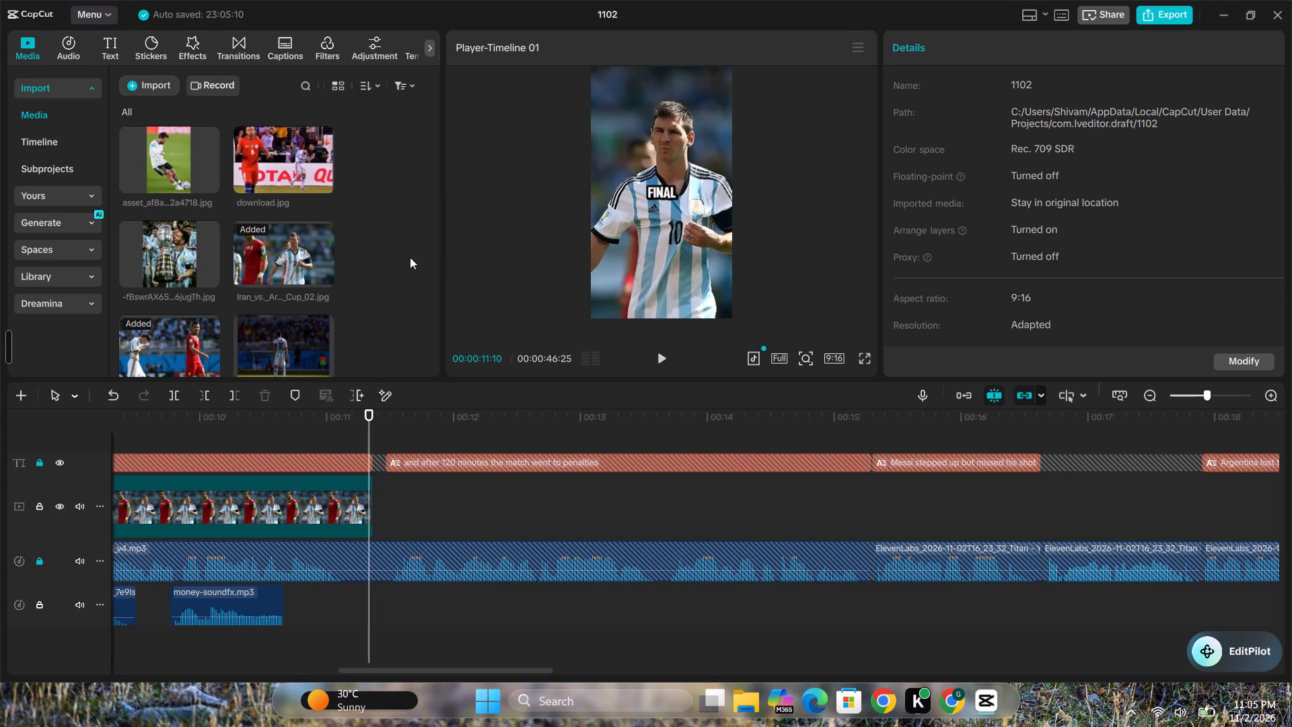
left_click(159, 151)
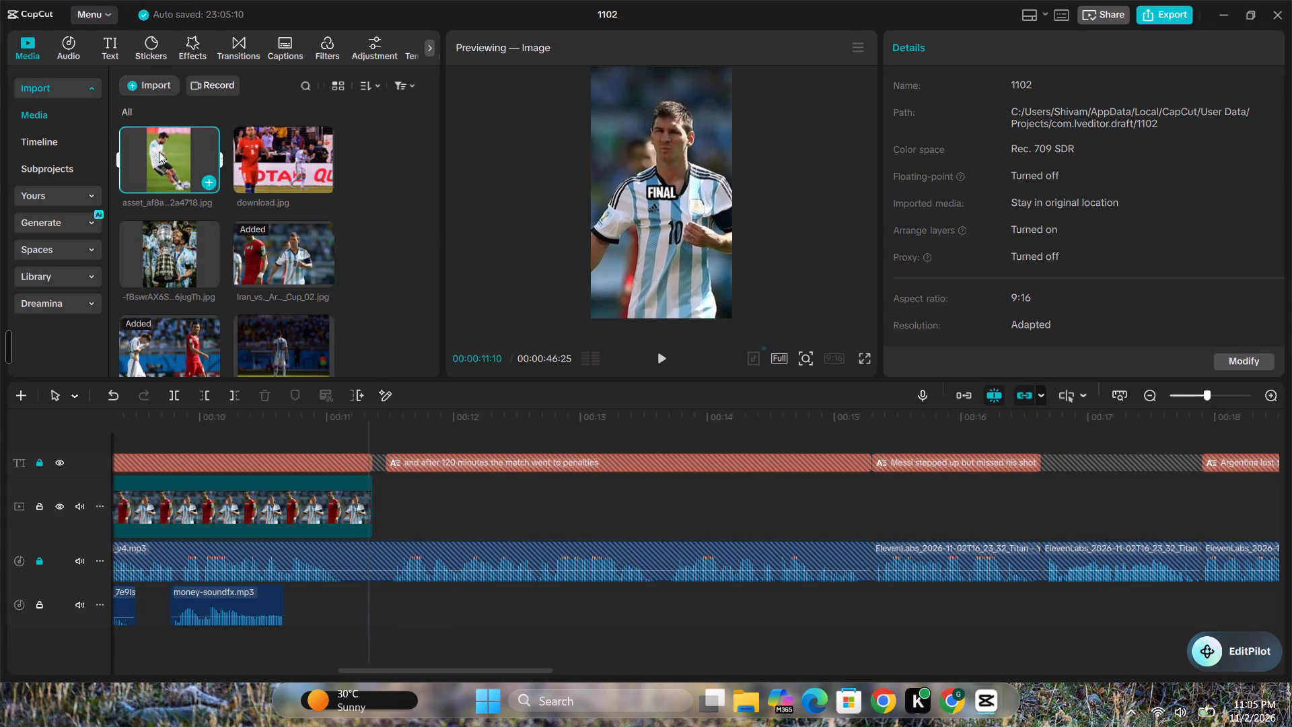
left_click(205, 215)
left_click(185, 161)
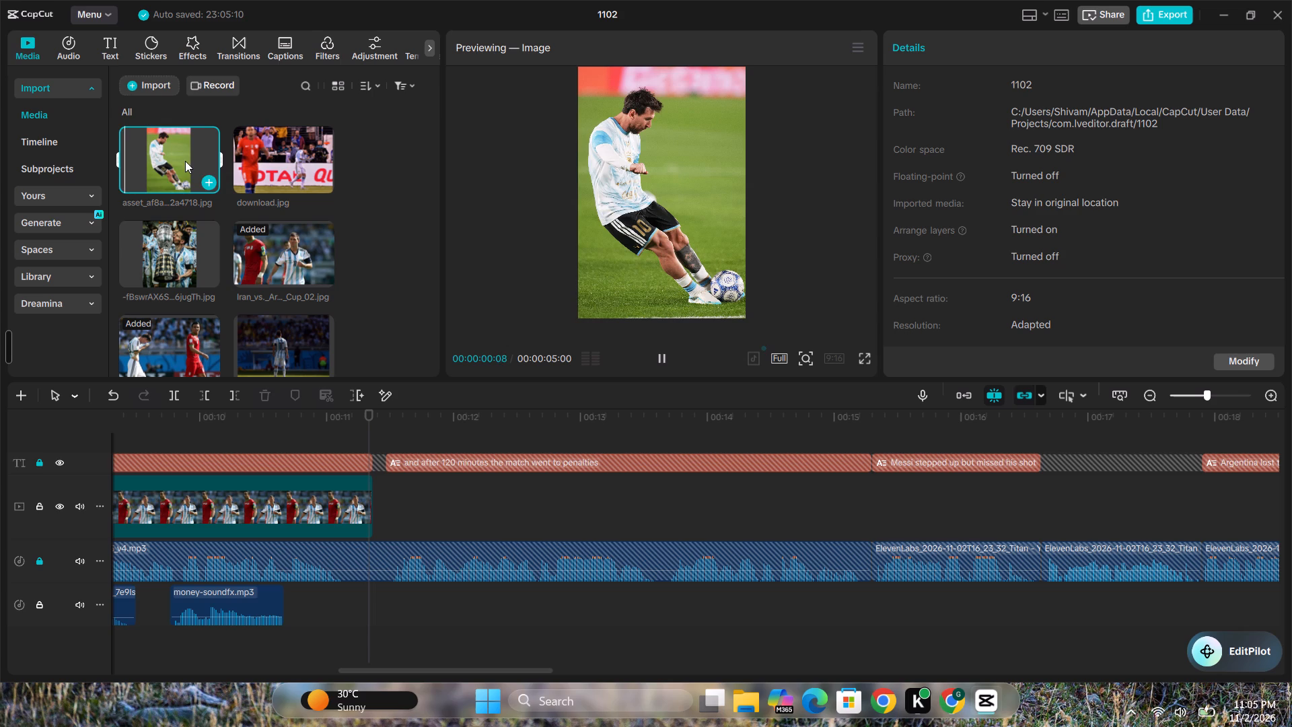
left_click(299, 254)
left_click(164, 138)
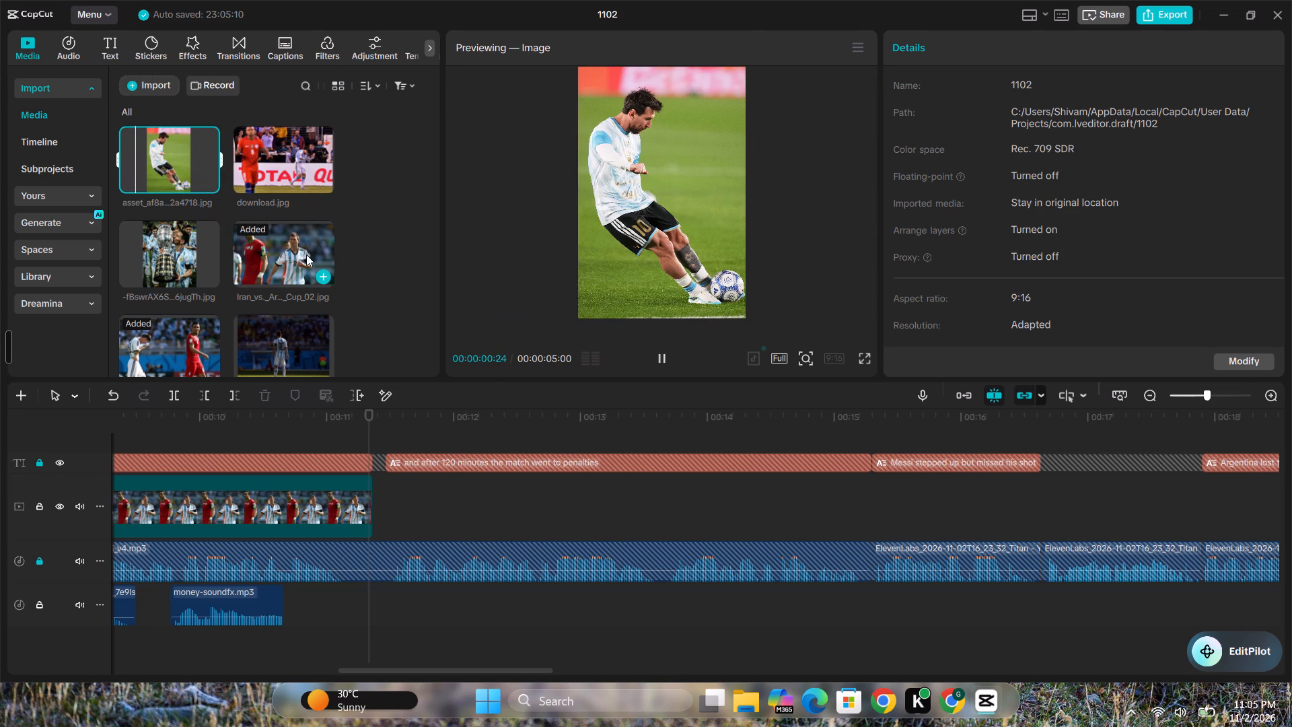
left_click(311, 259)
left_click(178, 147)
scroll(222, 209, "down", 1)
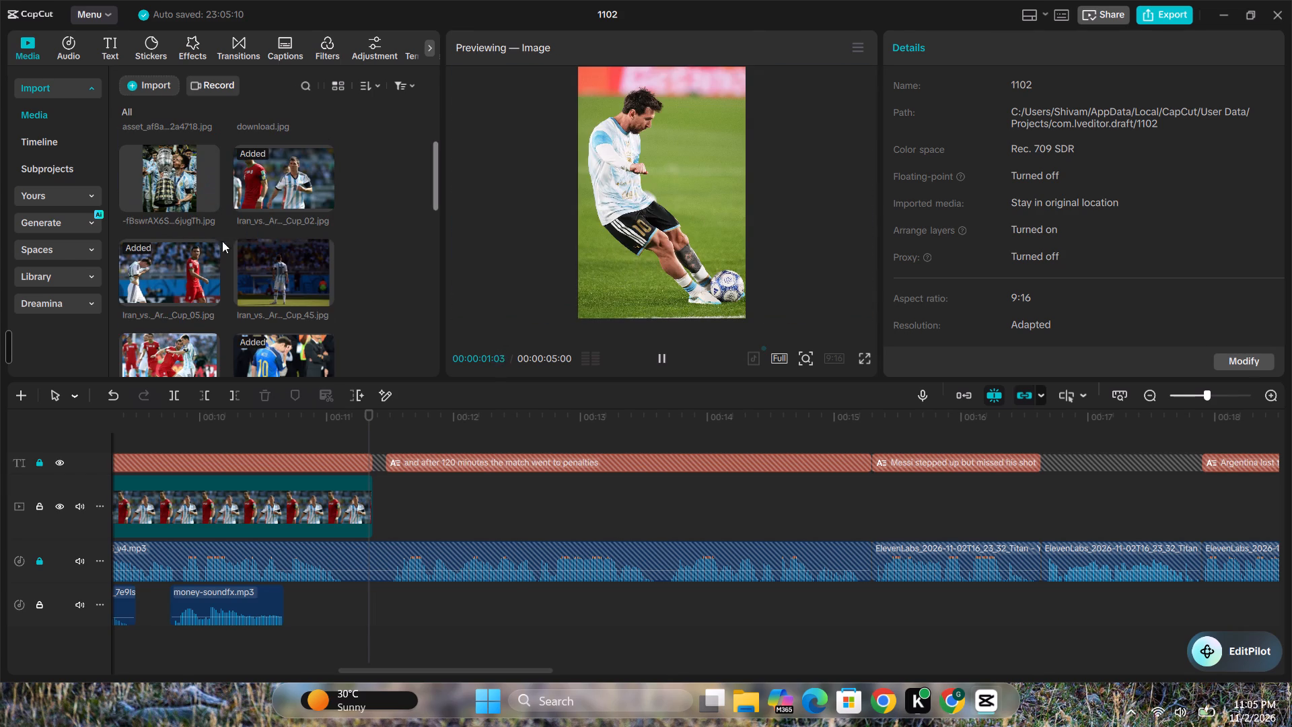
Add Iran_vs._Argentina_match,_2014_FIFA_World_Cup_45.jpg to the main video track directly after the Iran_vs._Argentina 02 clip.
left_click(288, 265)
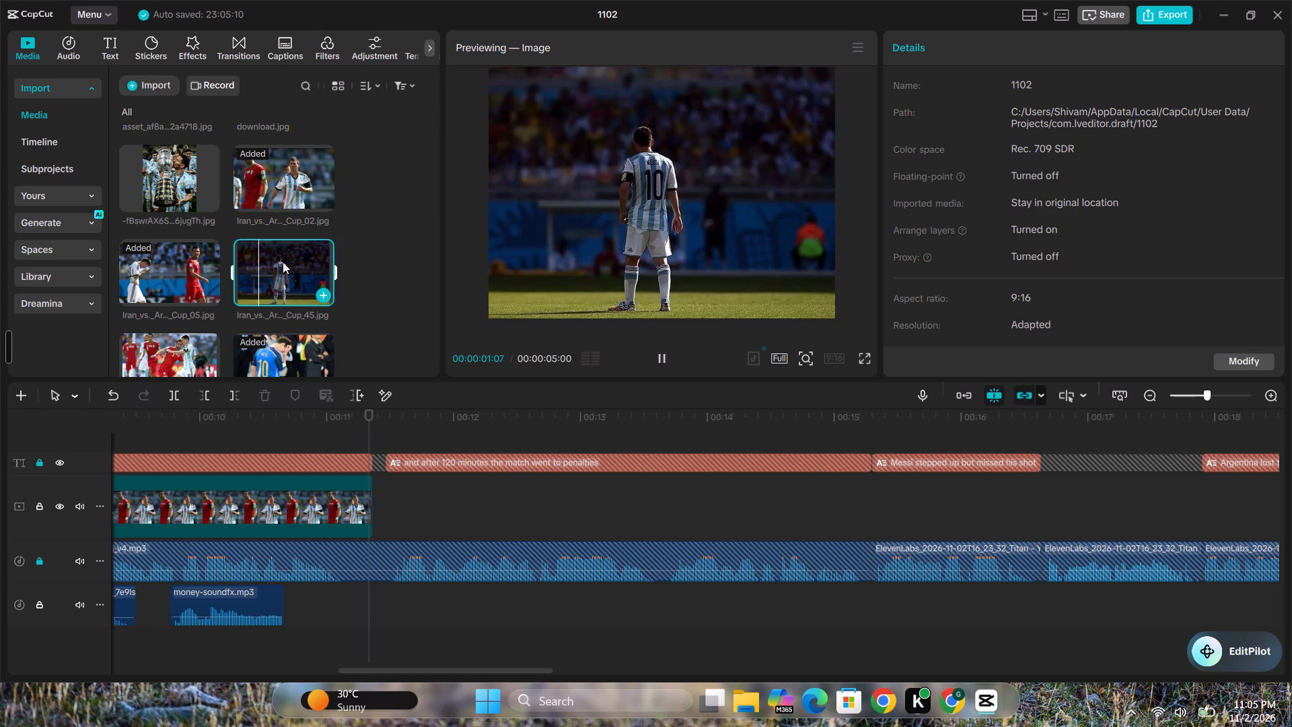
left_click_drag(283, 262, 423, 487)
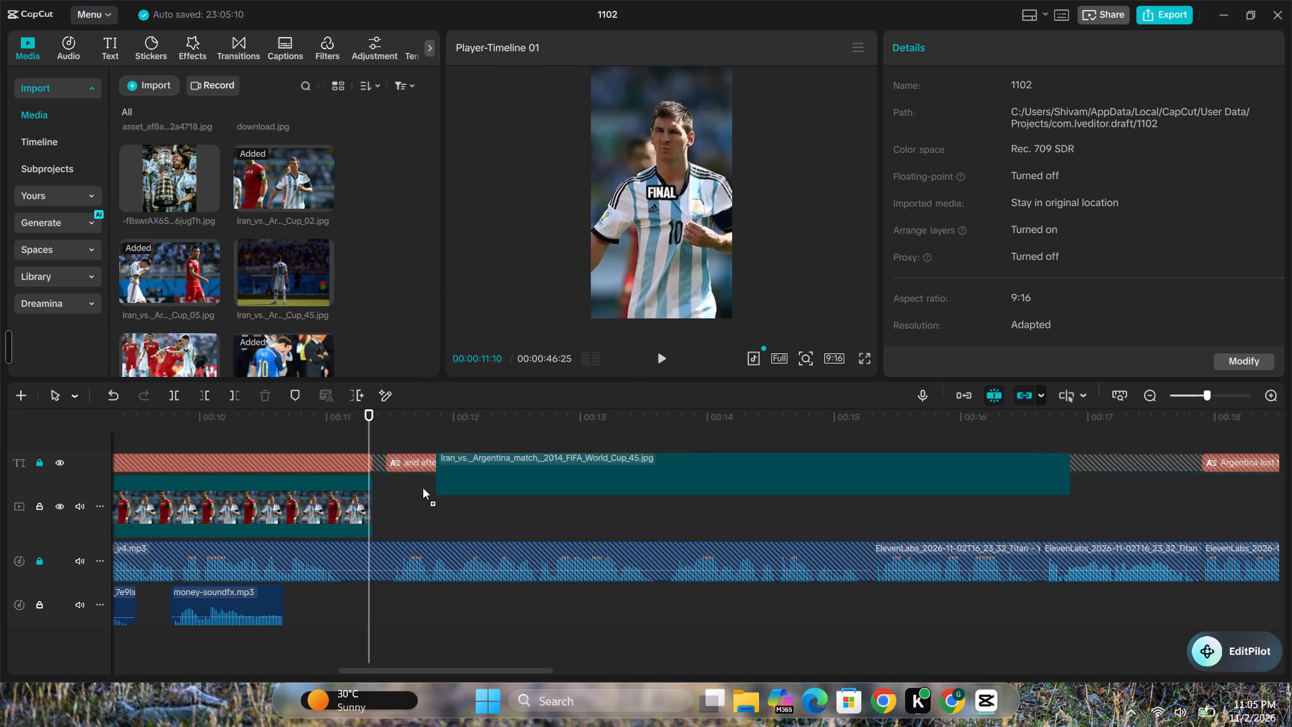
left_click_drag(423, 487, 378, 497)
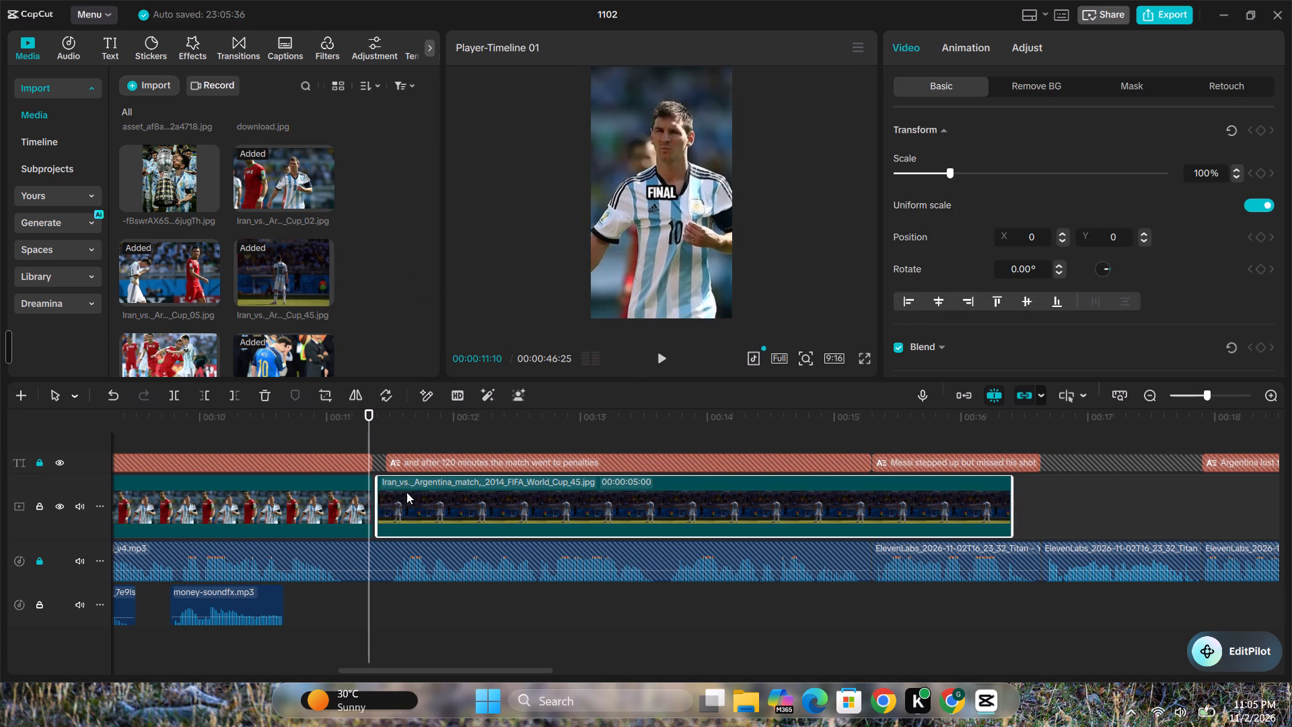
left_click(406, 492)
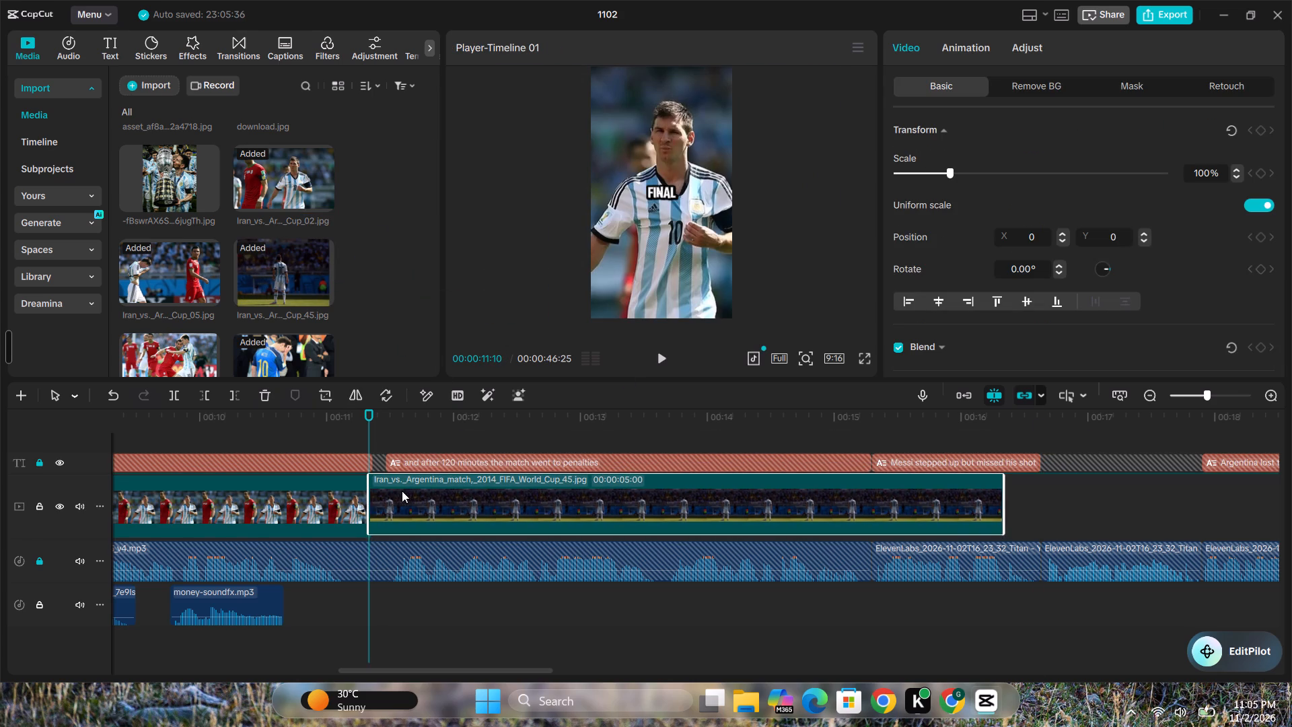
left_click_drag(418, 497, 421, 582)
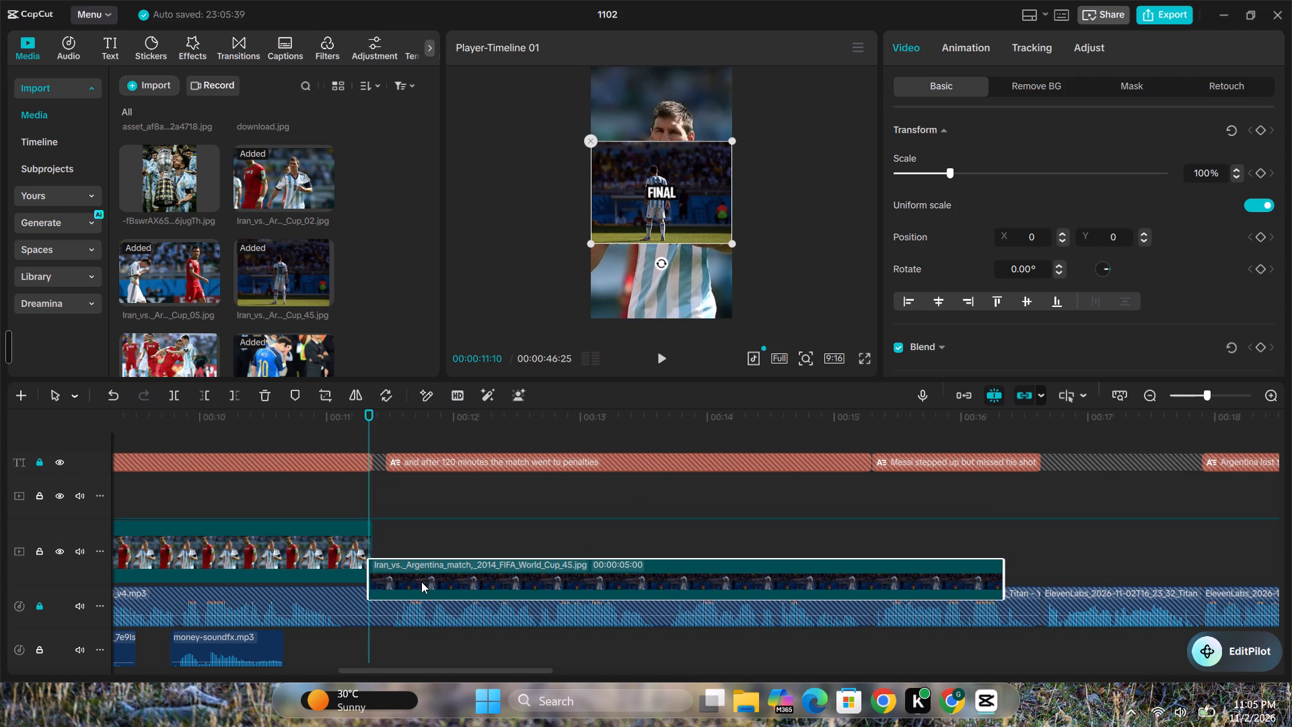
left_click_drag(421, 582, 421, 582)
left_click_drag(418, 495, 425, 559)
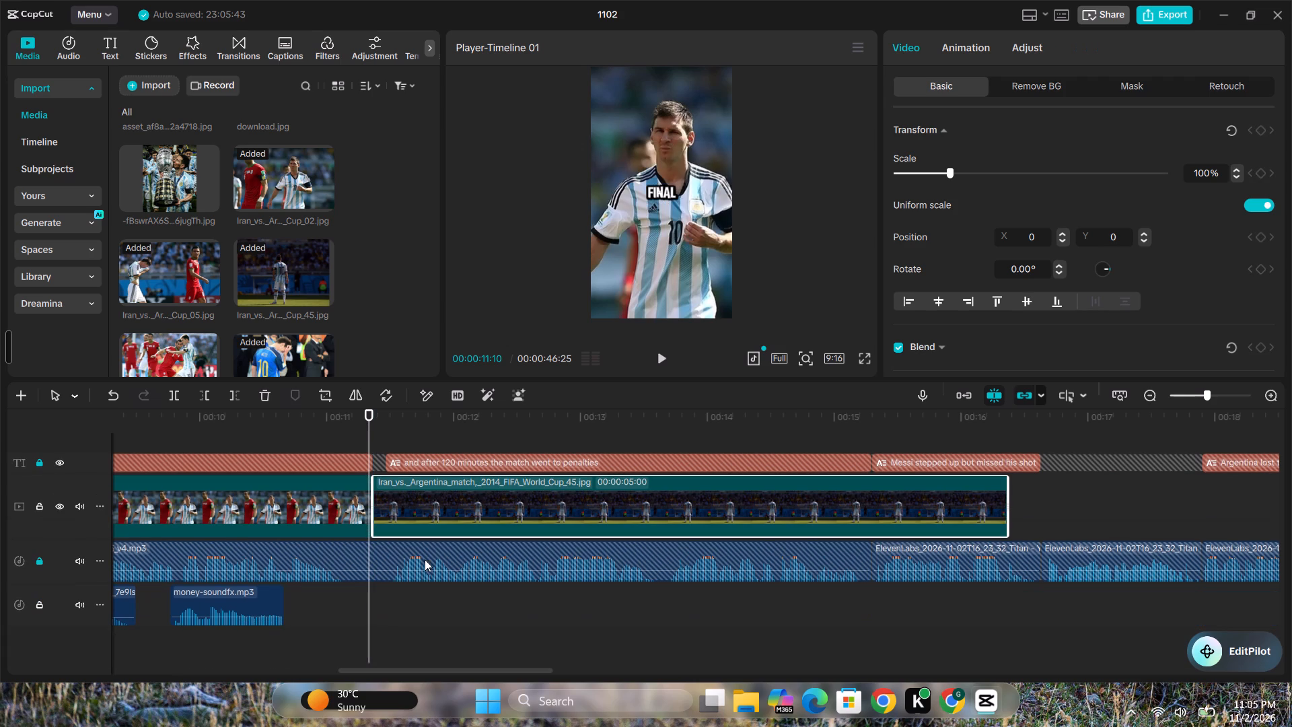
Enlarge the new image to 232%, shift it to X 231, and add a scale keyframe at its start.
left_click(378, 440)
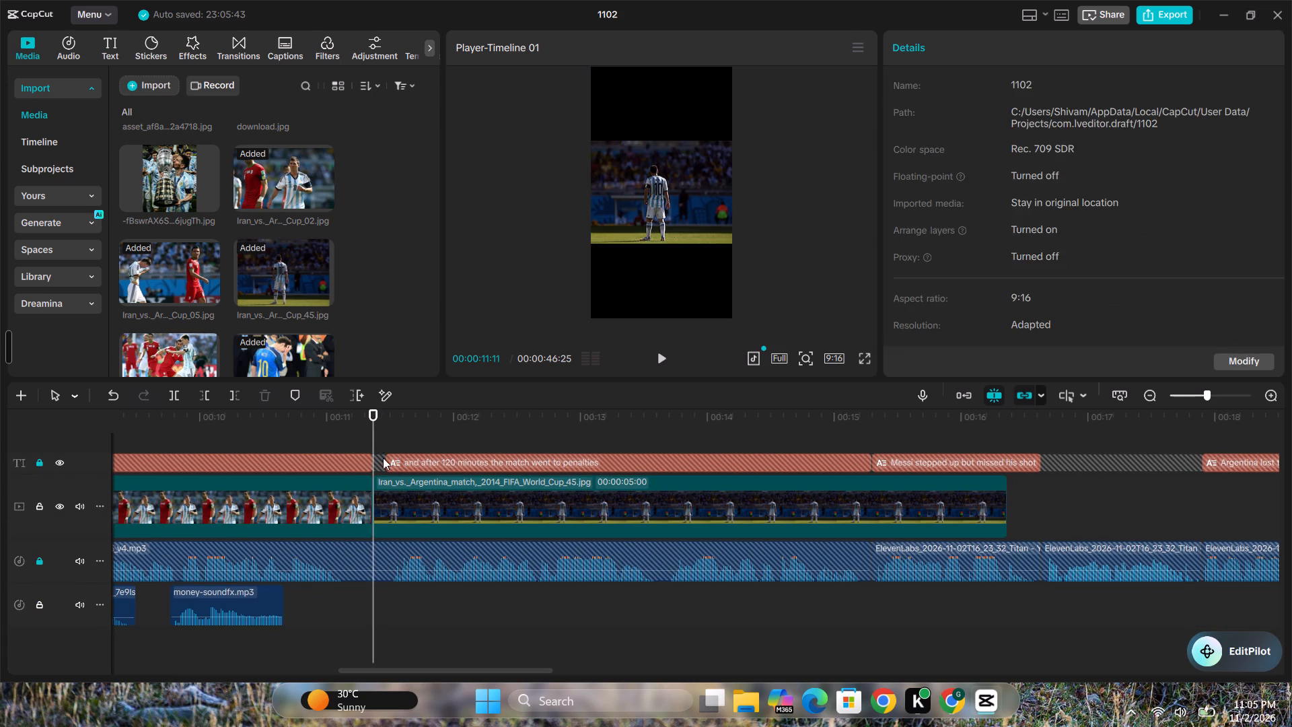
left_click(396, 485)
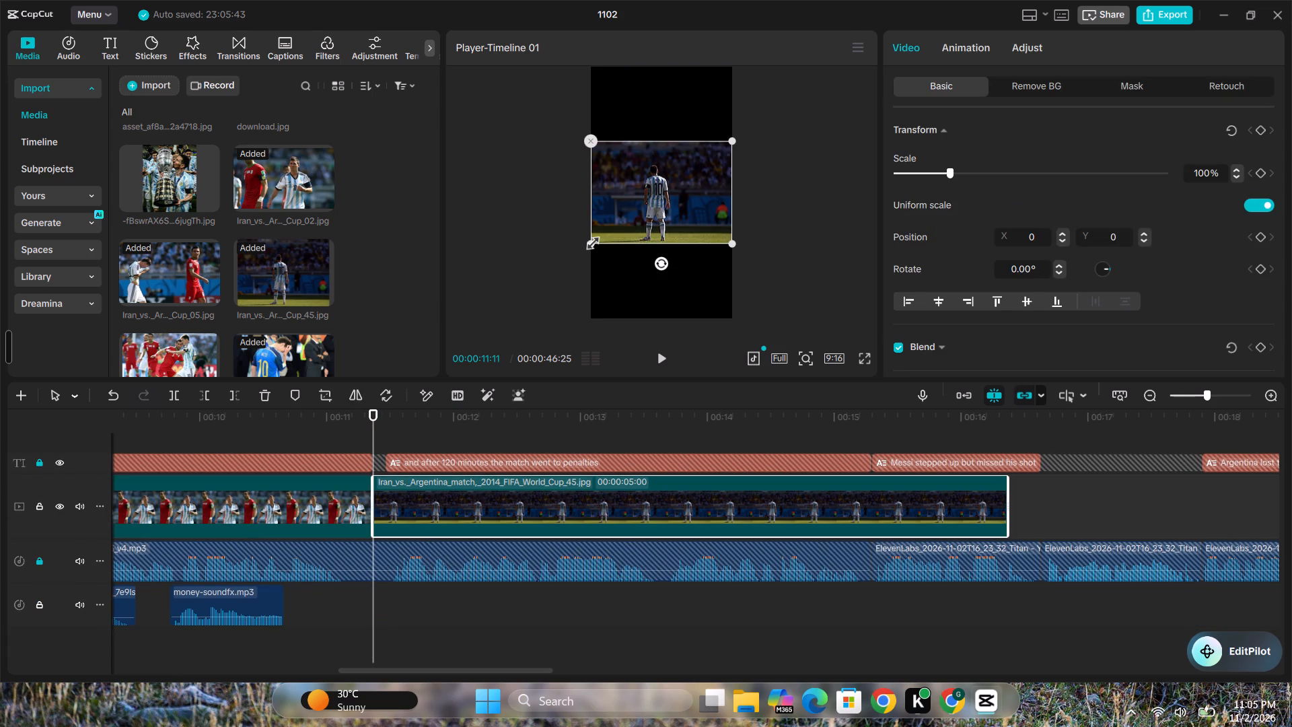
left_click_drag(590, 241, 515, 425)
left_click_drag(655, 228, 670, 230)
left_click(1266, 170)
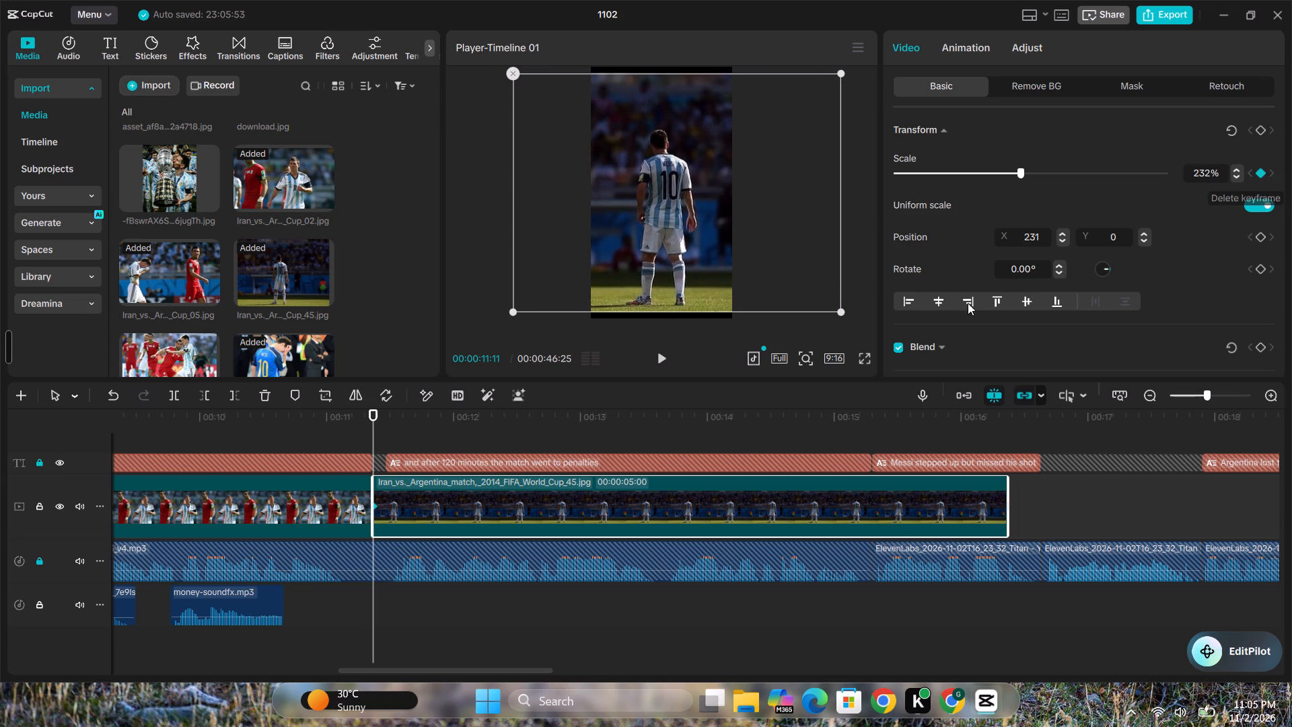
Play the voice-over through the new image and trim its end to where the "Messi stepped up" caption begins, giving 00:00:03:28.
key("space")
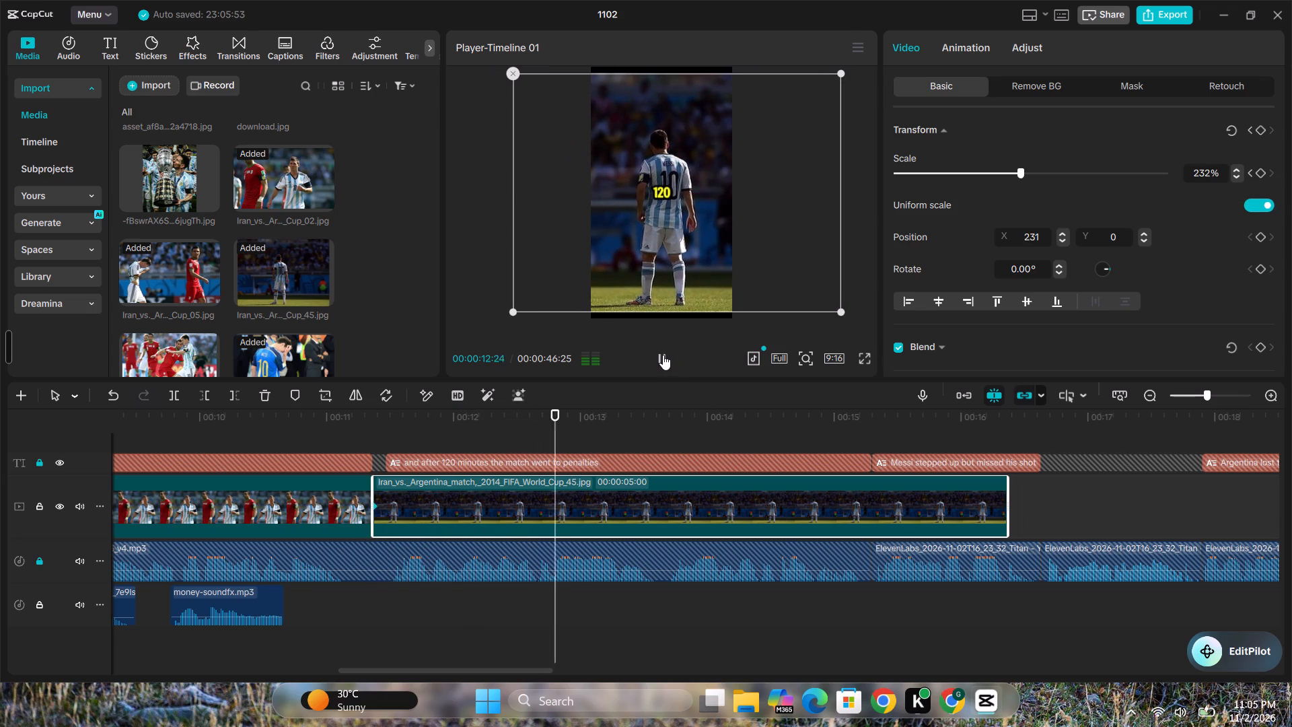
left_click(663, 355)
key("space")
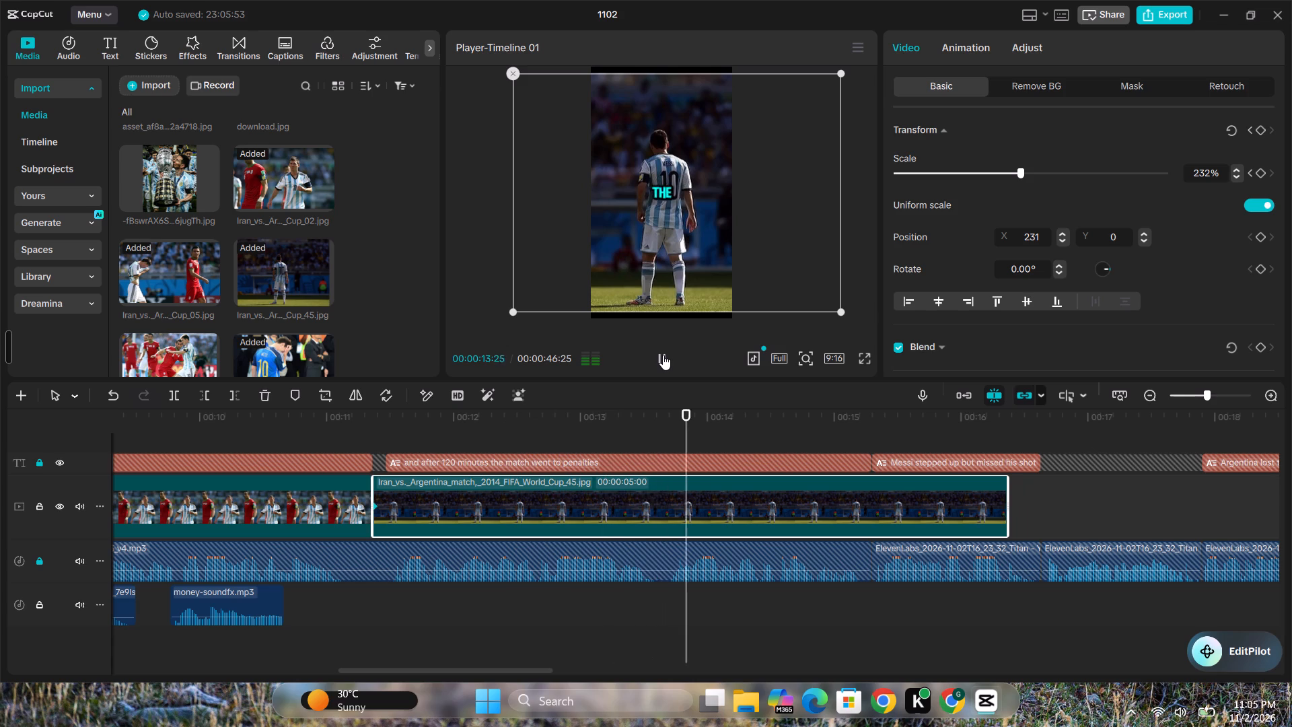
left_click(663, 355)
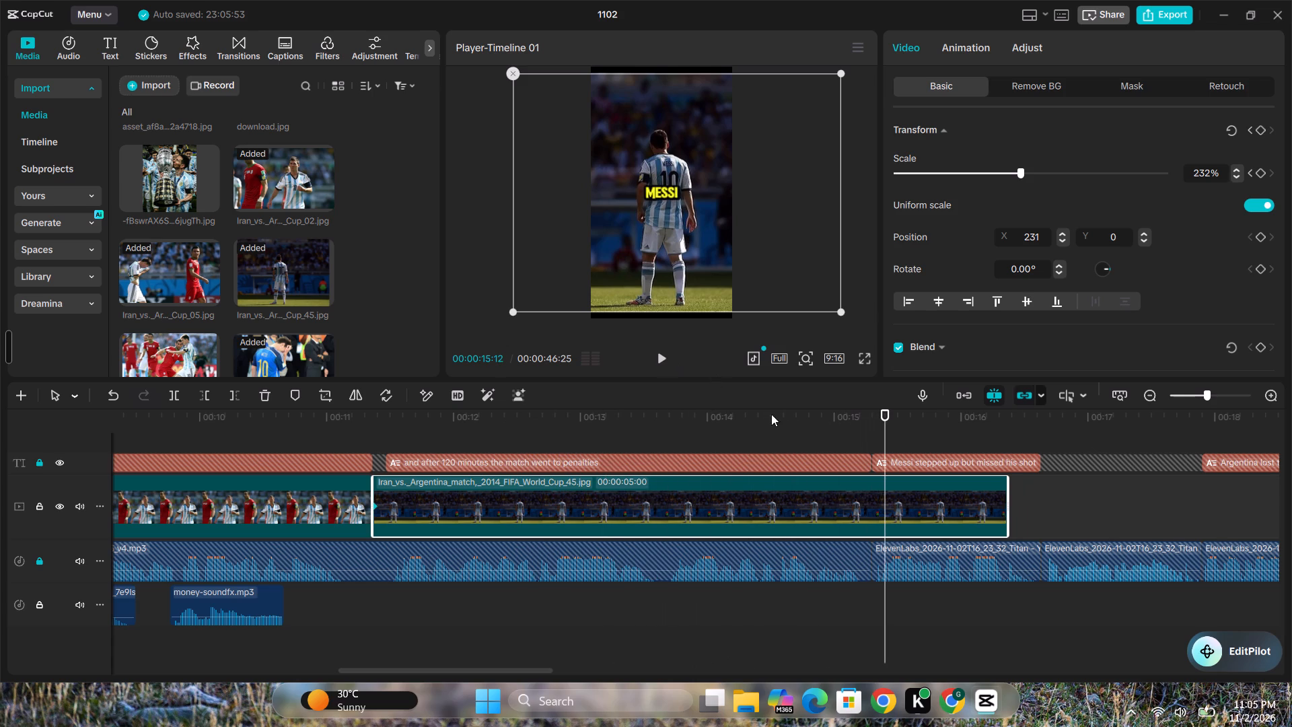
left_click_drag(1011, 495, 873, 494)
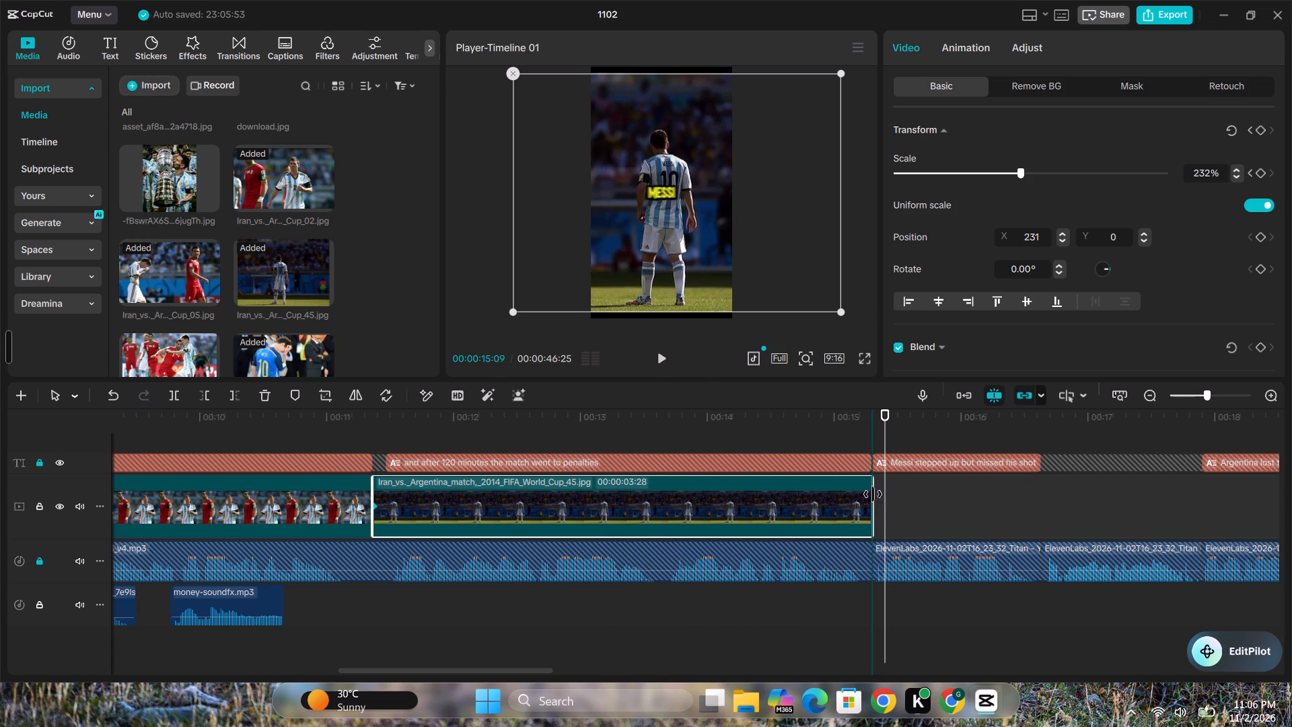
left_click_drag(873, 494, 873, 493)
Increase the image's scale near its end at 00:00:15:07 for a slow zoom-in, and play back the zoom.
left_click(865, 440)
left_click(854, 488)
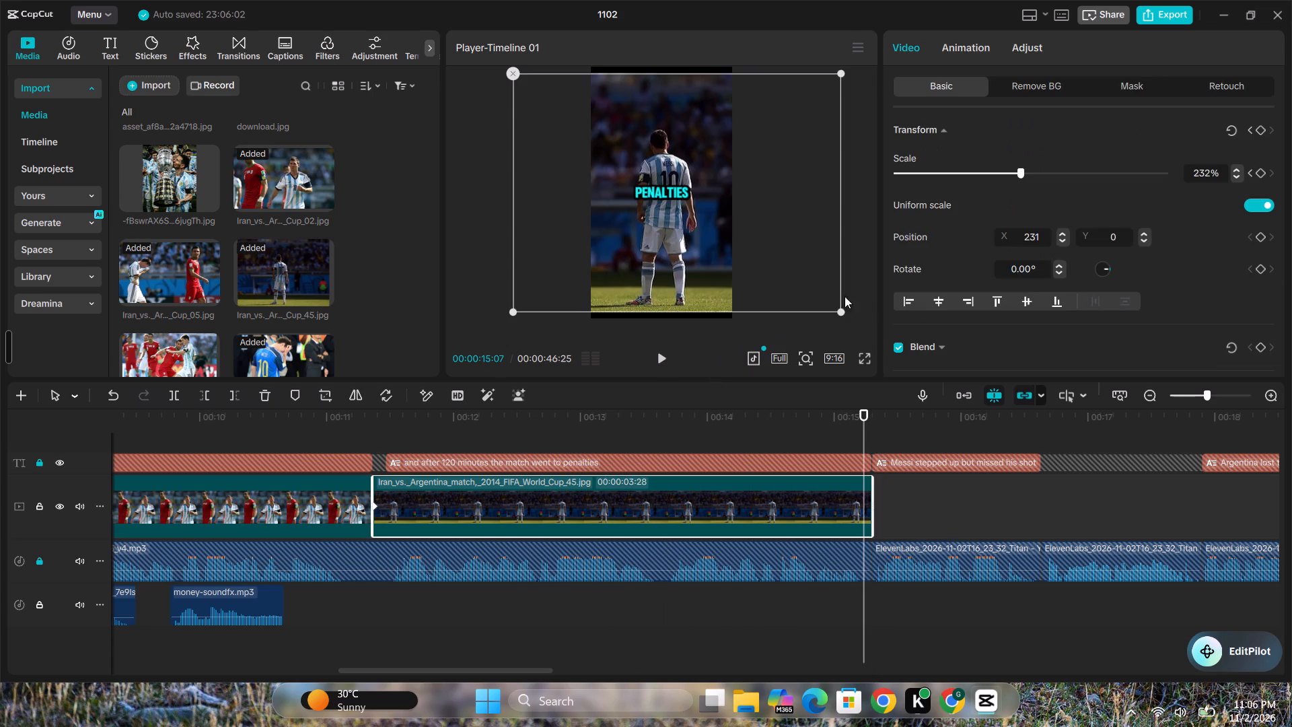
left_click_drag(1016, 174, 1024, 175)
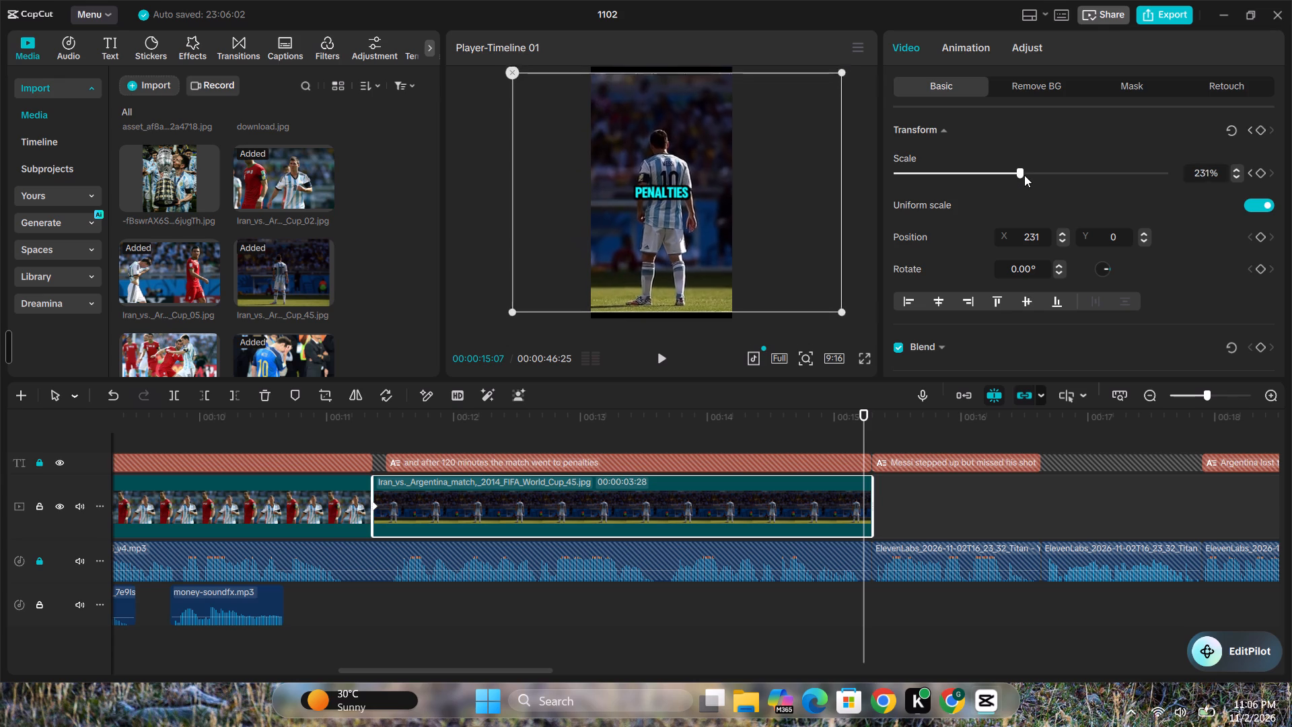
left_click_drag(1024, 175, 1034, 177)
left_click(622, 434)
key("space")
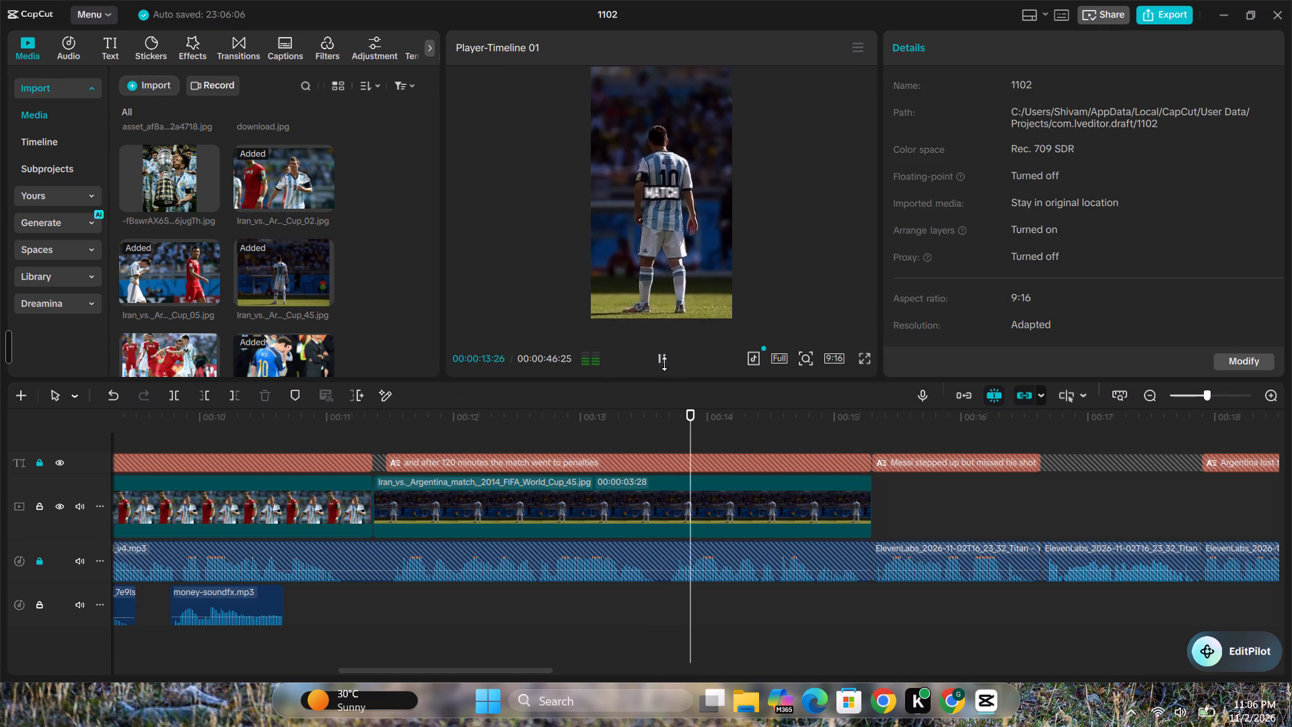
left_click(666, 353)
Apply the Comic Cut transition between the Iran_vs._Argentina 02 and 45 images.
left_click(364, 598)
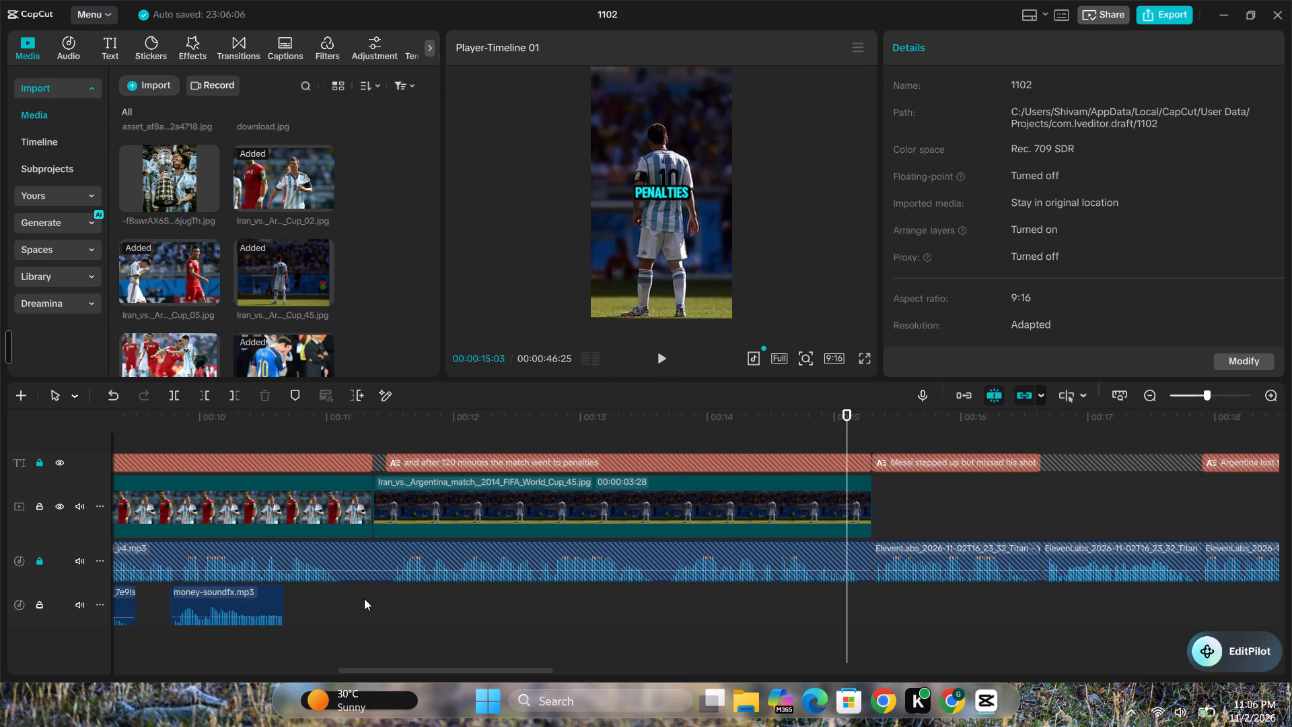
left_click(357, 602)
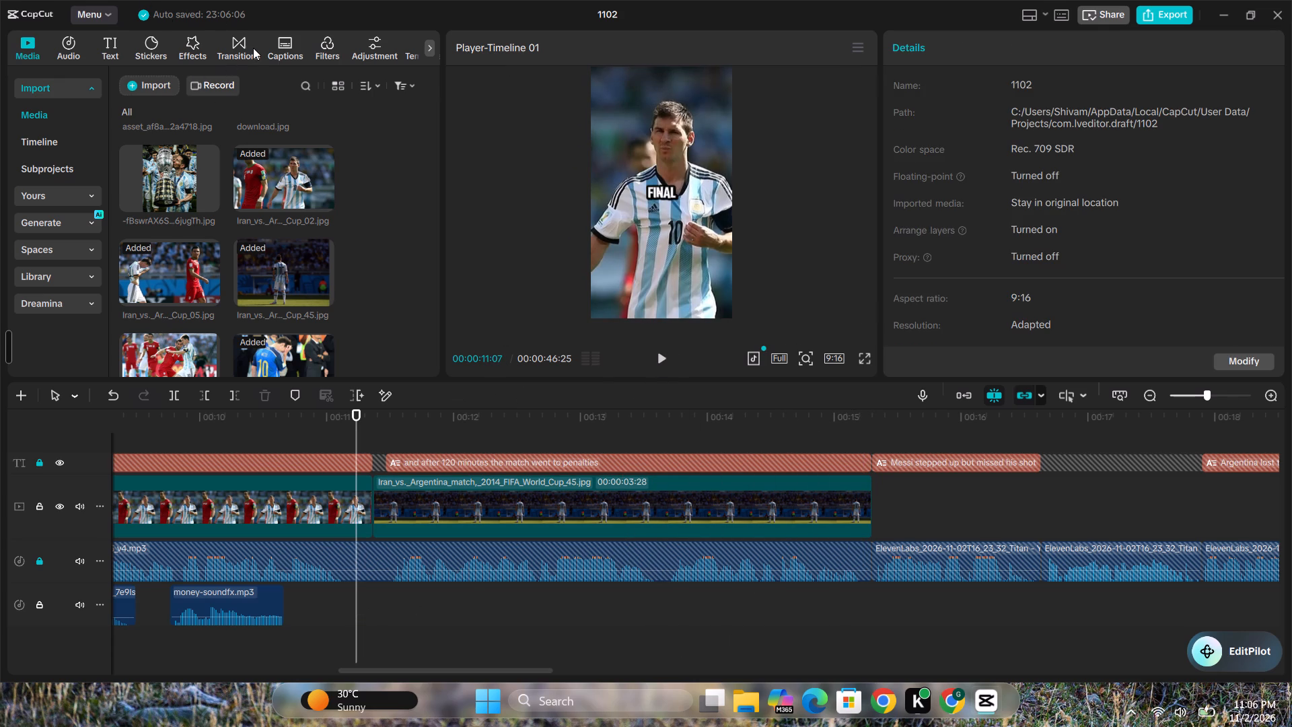
left_click(253, 48)
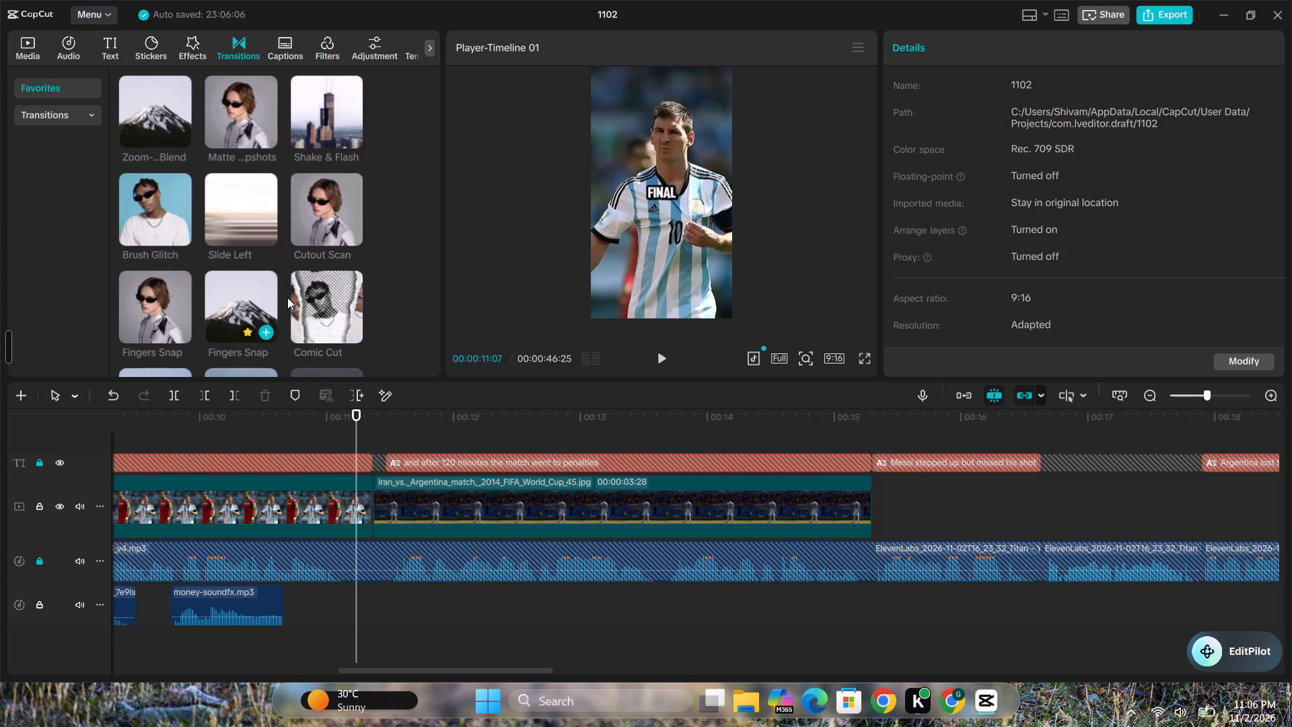
left_click_drag(314, 294, 332, 504)
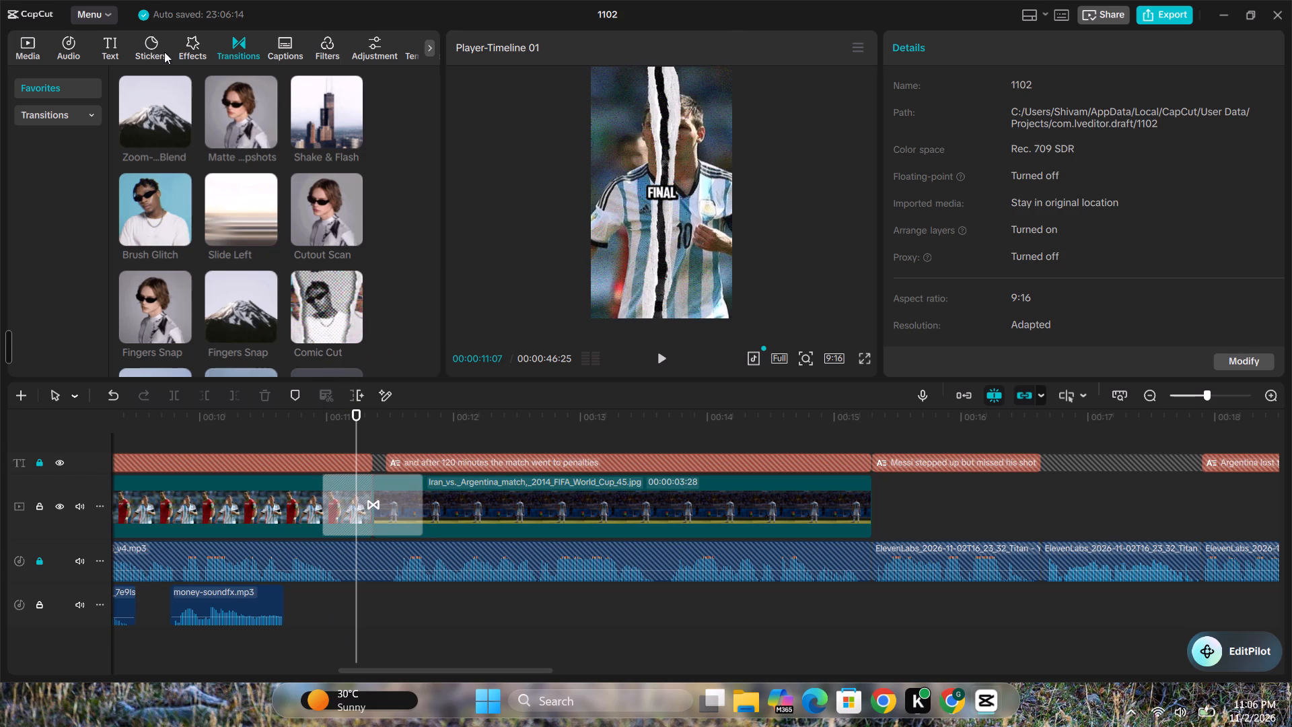
Add the dobcommunications paper-bag-rustling sound to the sound effects track near the Comic Cut transition and trim it to about 0.6 seconds.
left_click(32, 47)
scroll(139, 194, "down", 2)
scroll(229, 185, "up", 8)
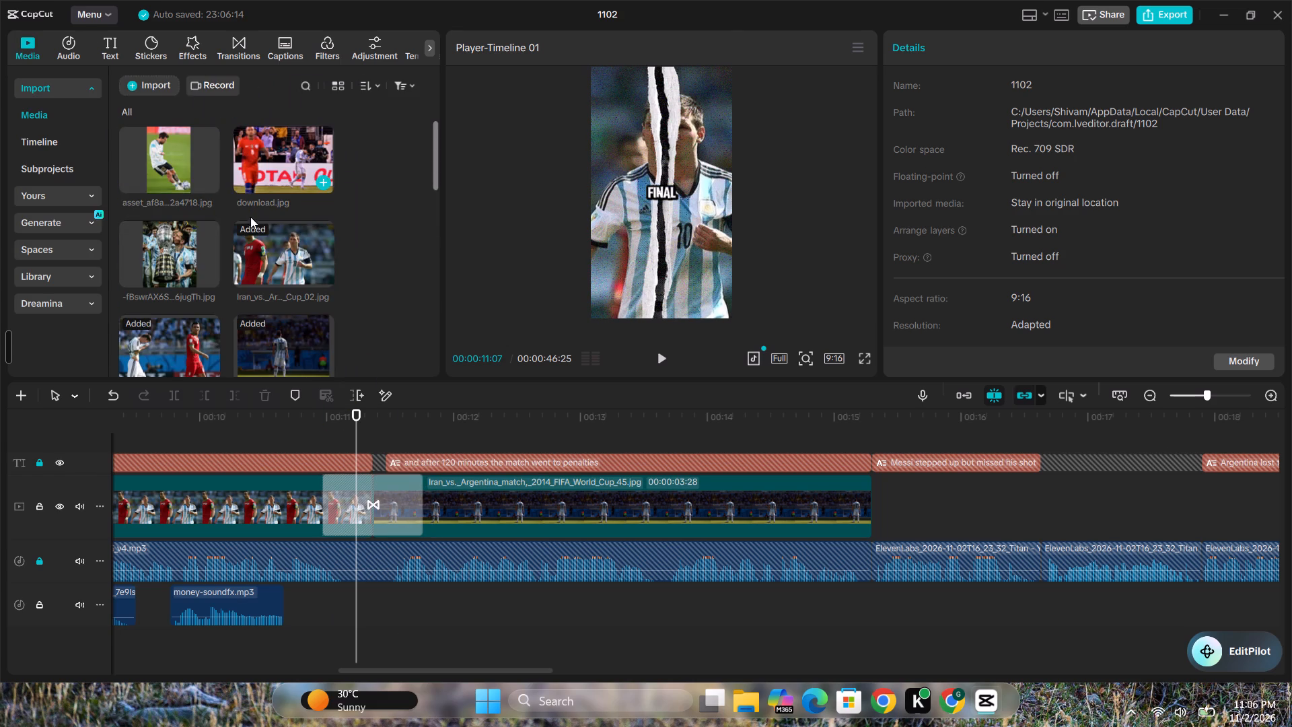
scroll(250, 217, "up", 1)
scroll(254, 219, "down", 1)
scroll(254, 221, "up", 1)
scroll(254, 222, "down", 8)
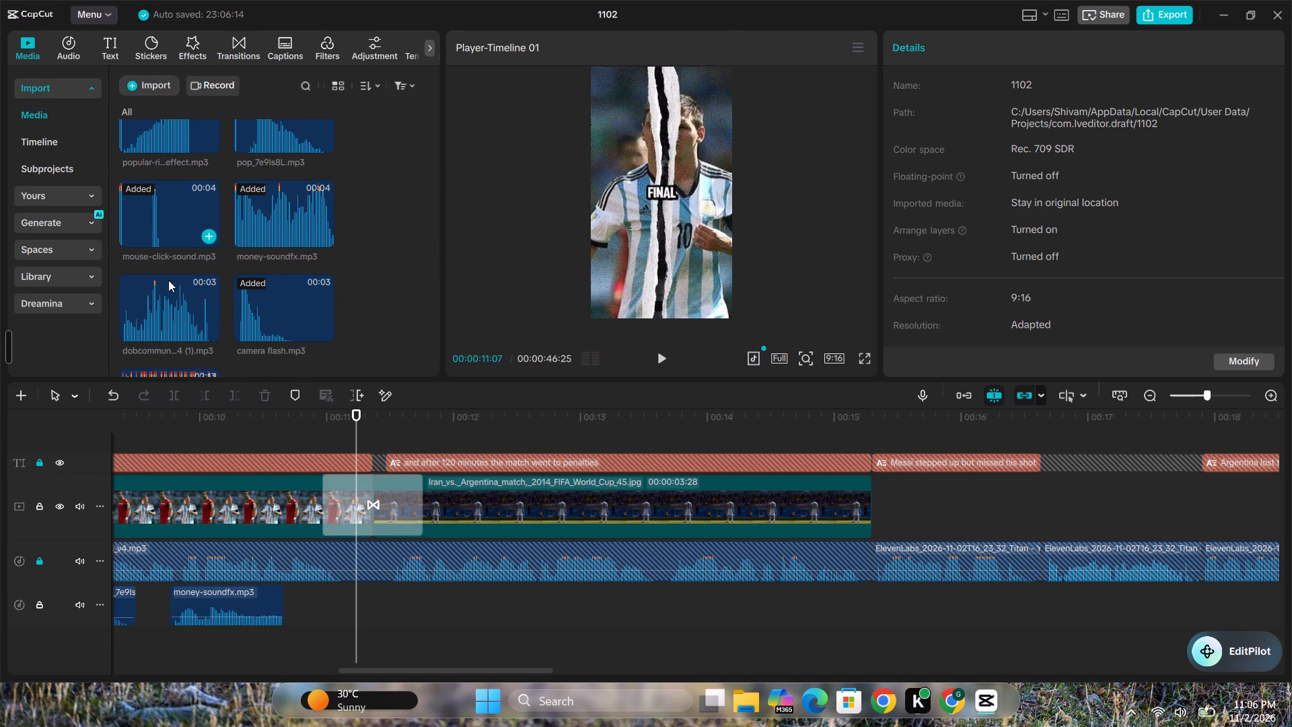
left_click_drag(159, 324, 332, 617)
left_click_drag(329, 594, 426, 599)
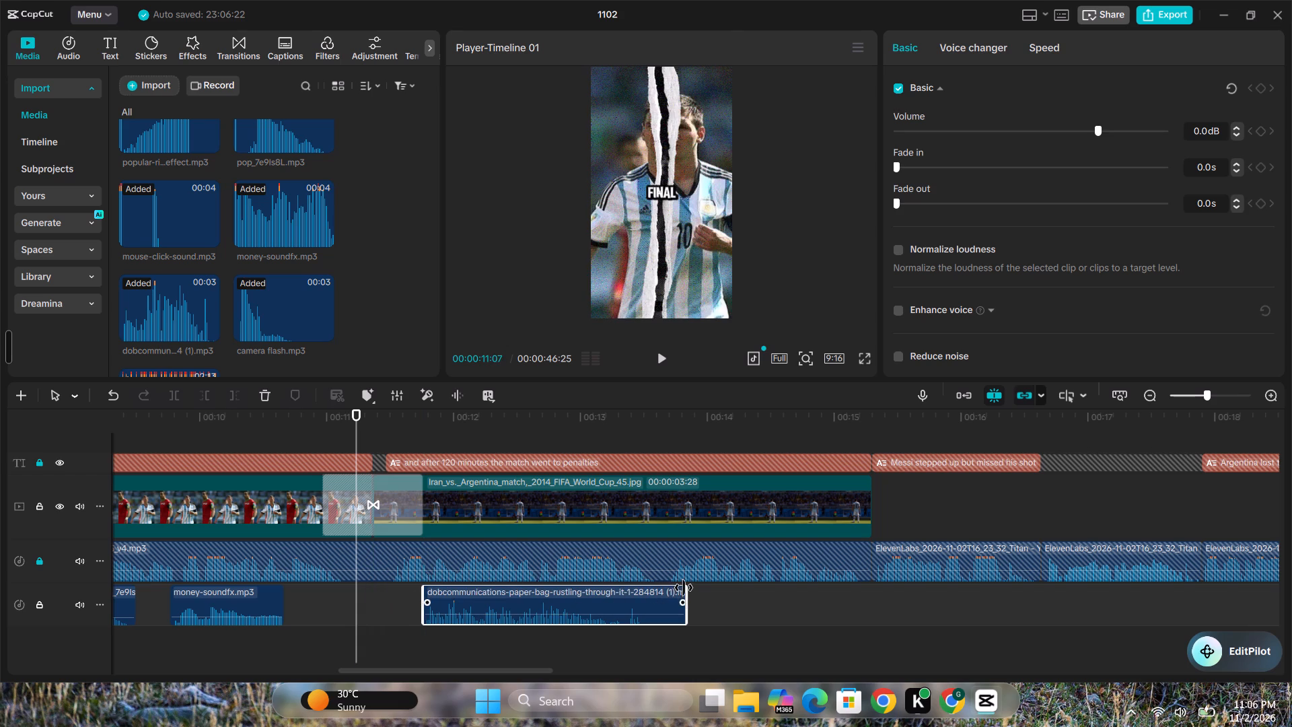
left_click_drag(684, 588, 496, 599)
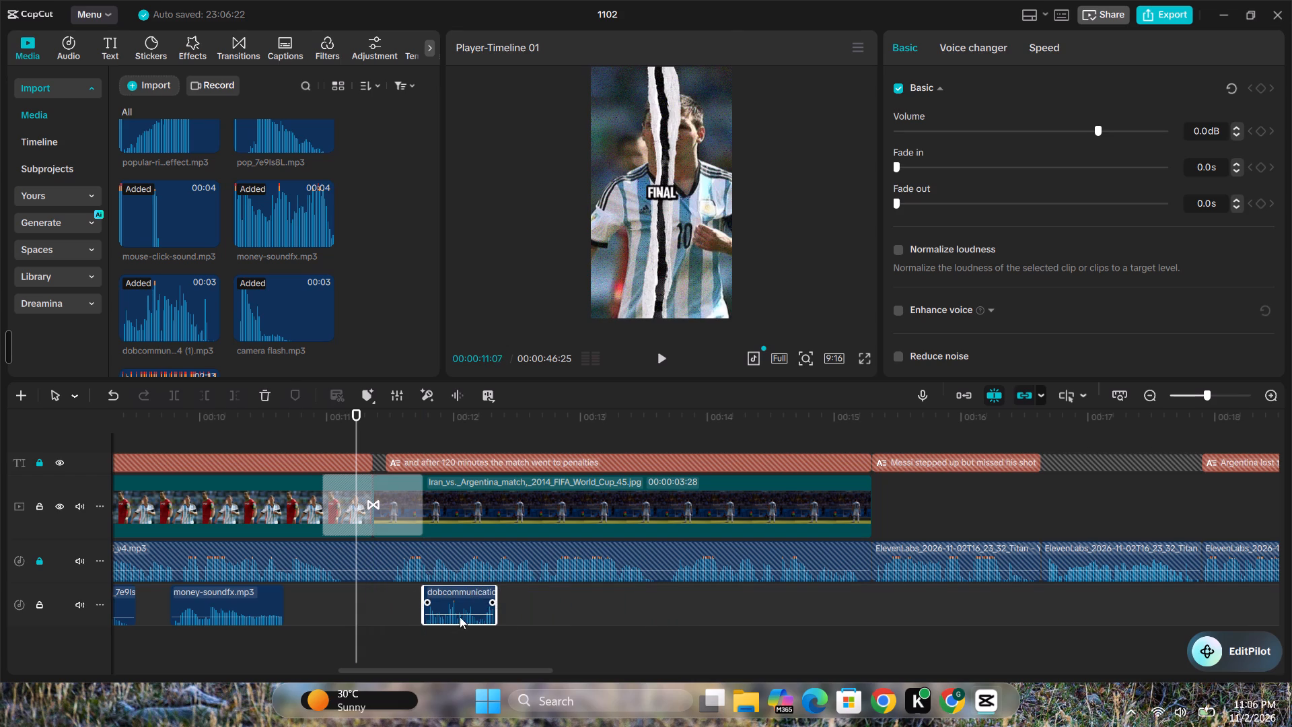
Lower the rustling sound to about -3.1 dB, align its start with the Comic Cut transition, and play back the result.
left_click(460, 614)
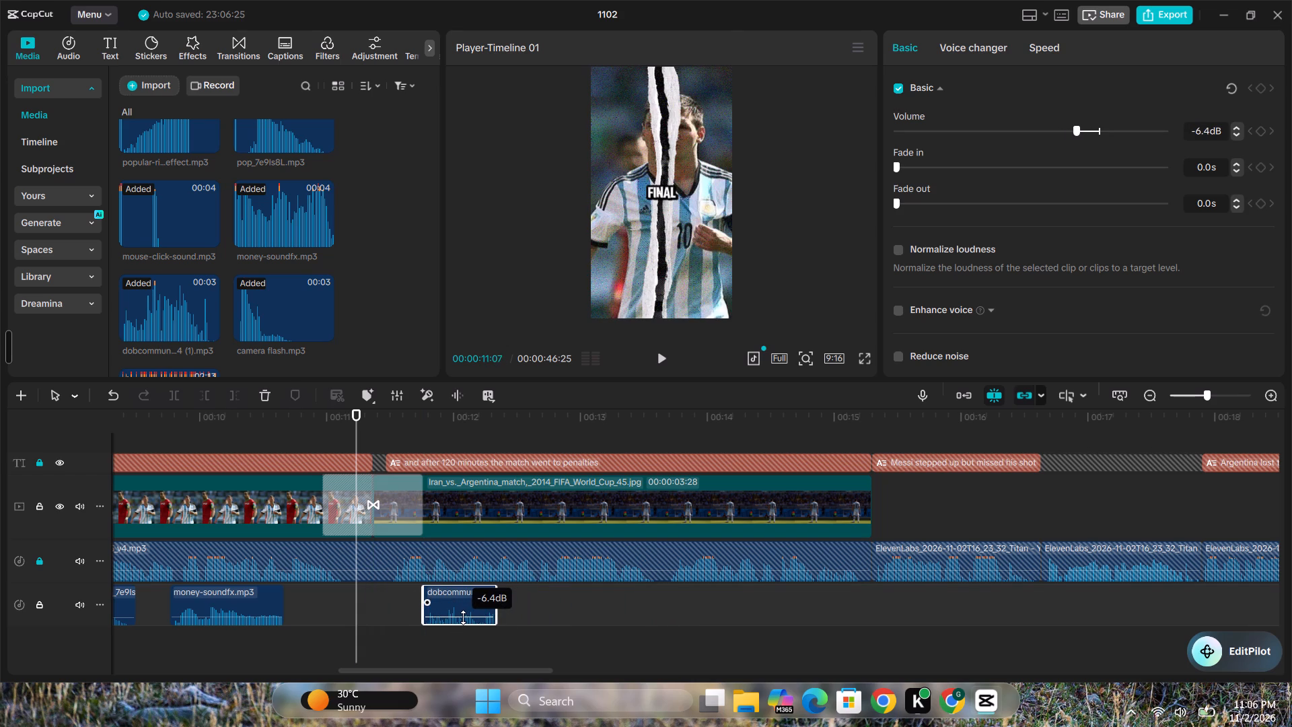
left_click_drag(466, 595, 369, 595)
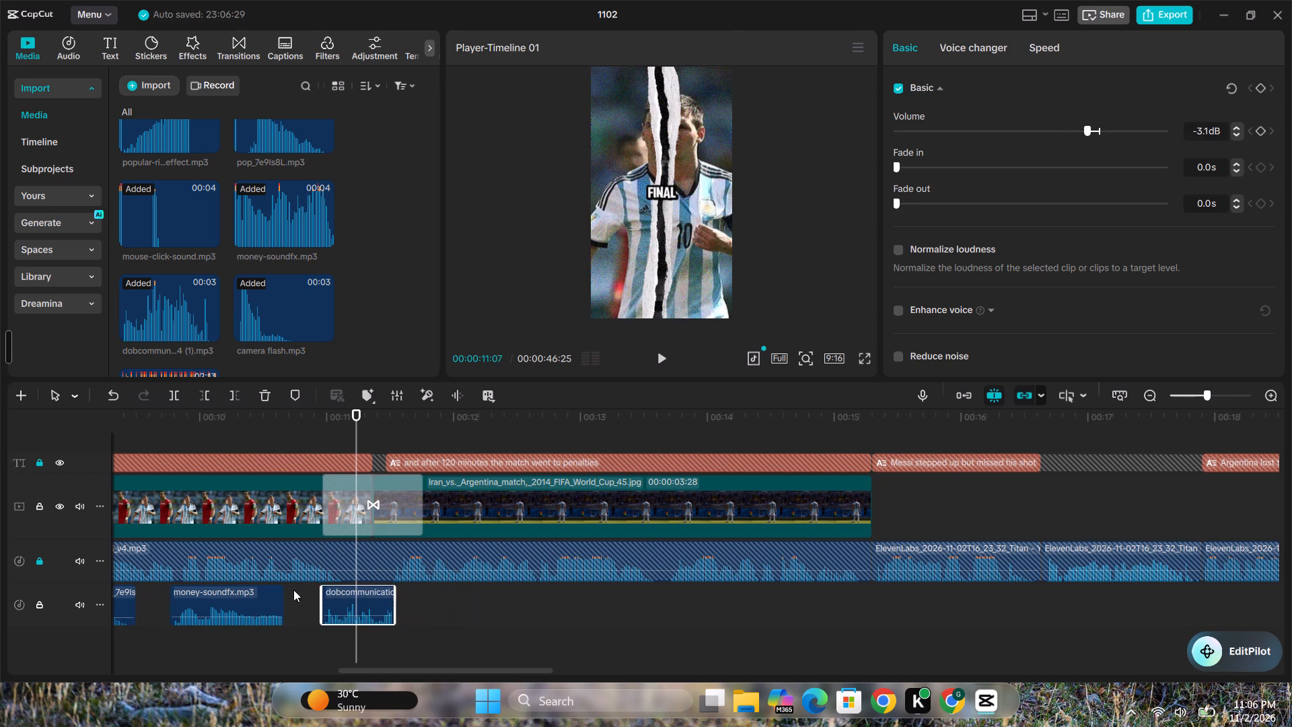
left_click(291, 589)
key("space")
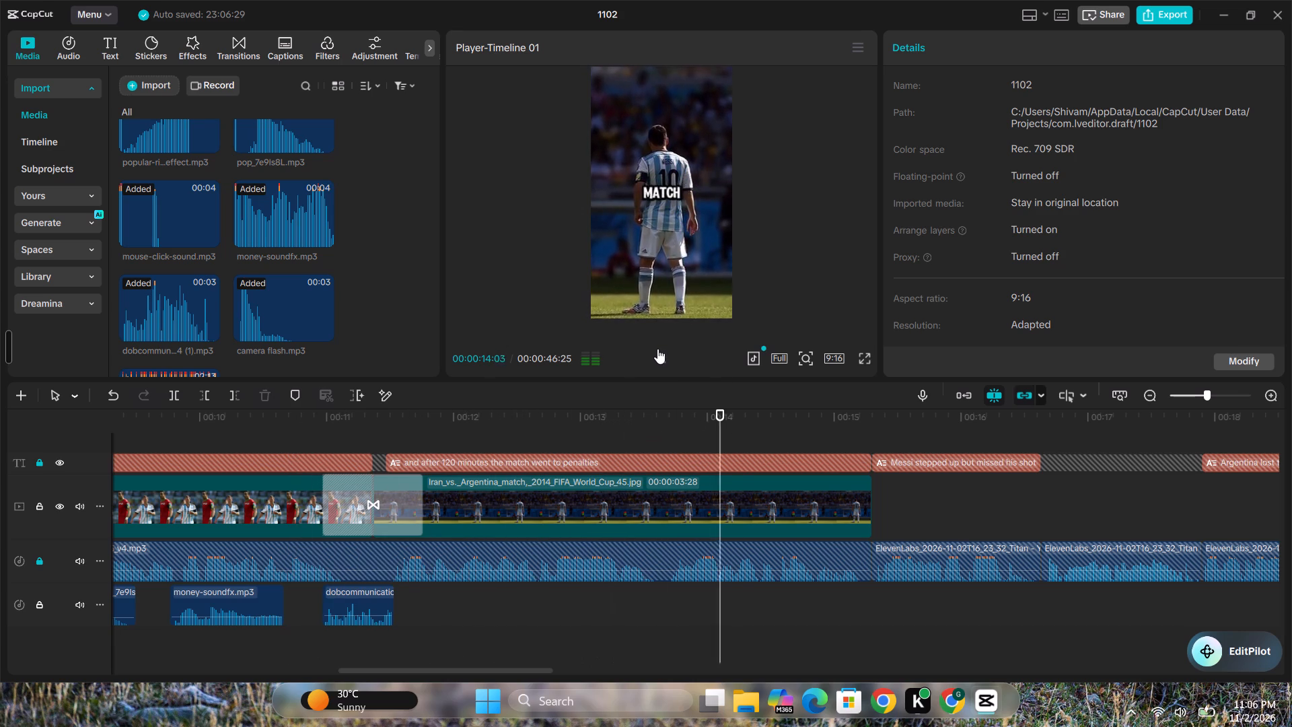
left_click(655, 354)
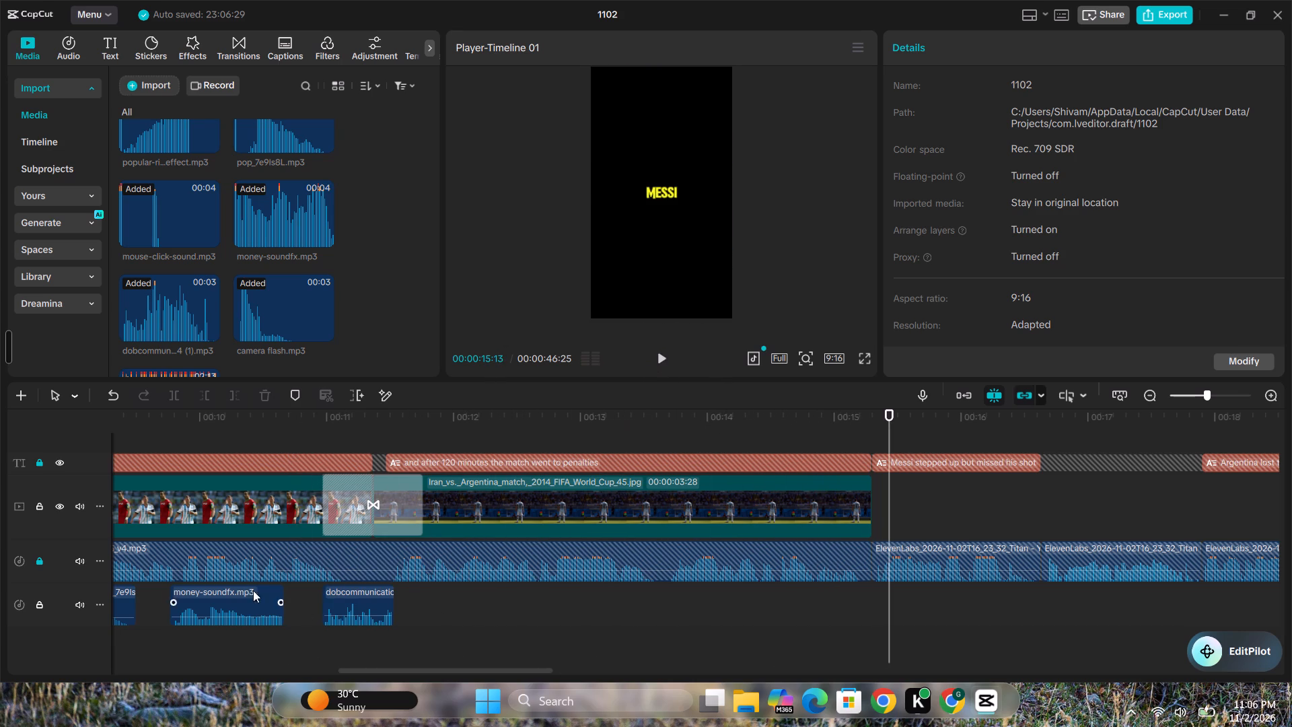
Copy the earlier pop sound effect, paste it near the word "penalties" on the sound effects track, and play it back.
left_click(124, 602)
key("ctrl+c")
left_click(748, 613)
left_click(656, 594)
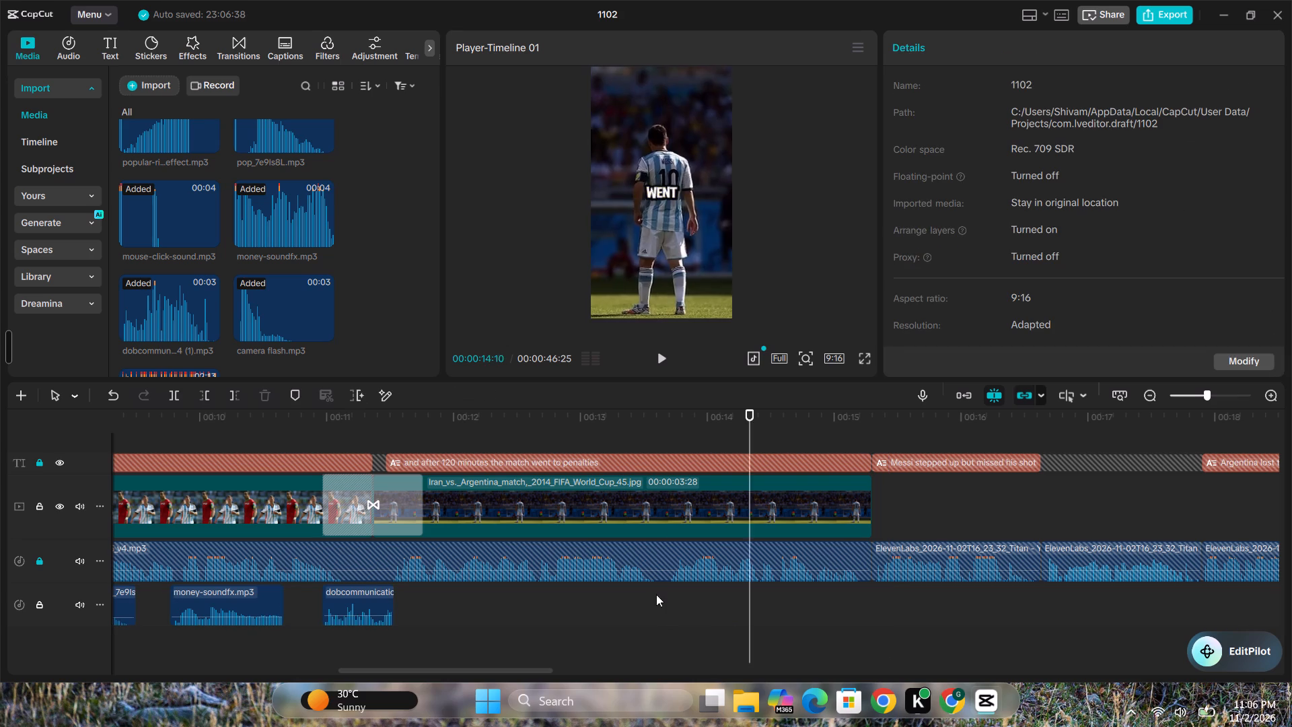
left_click(775, 600)
key("ctrl+v")
key("space")
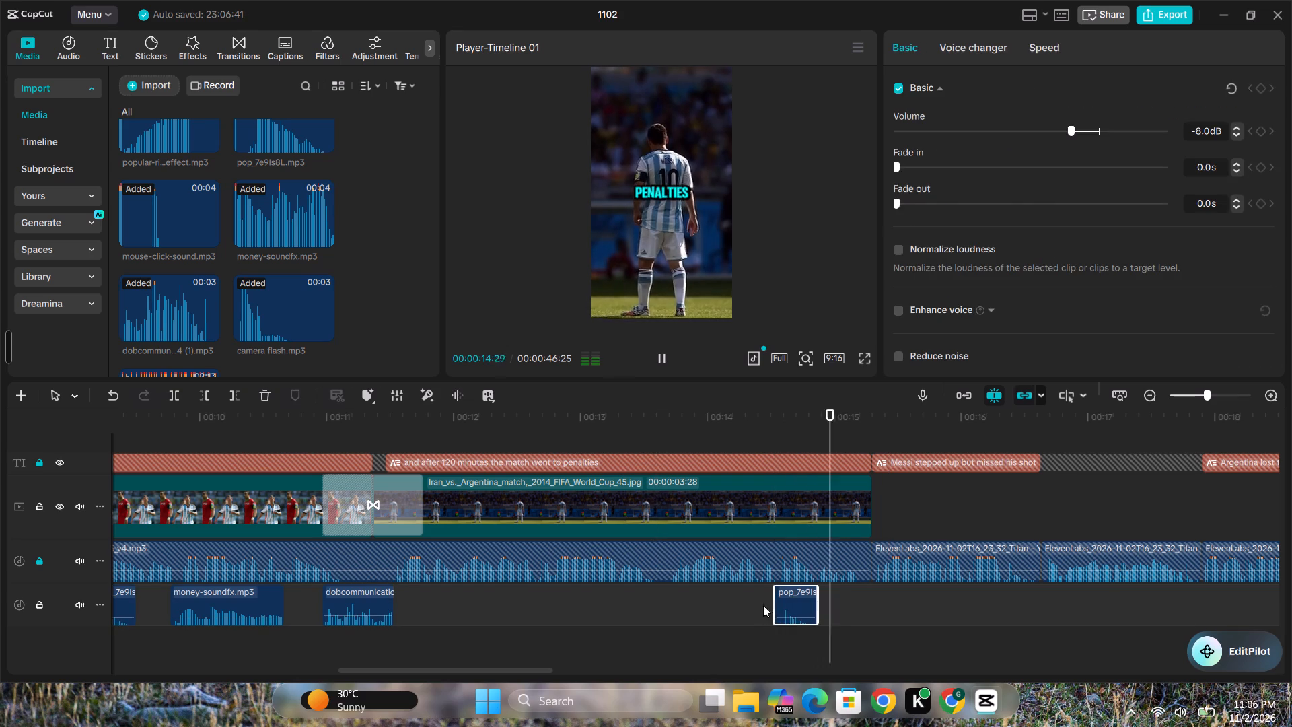
left_click(746, 601)
key("space")
left_click(661, 362)
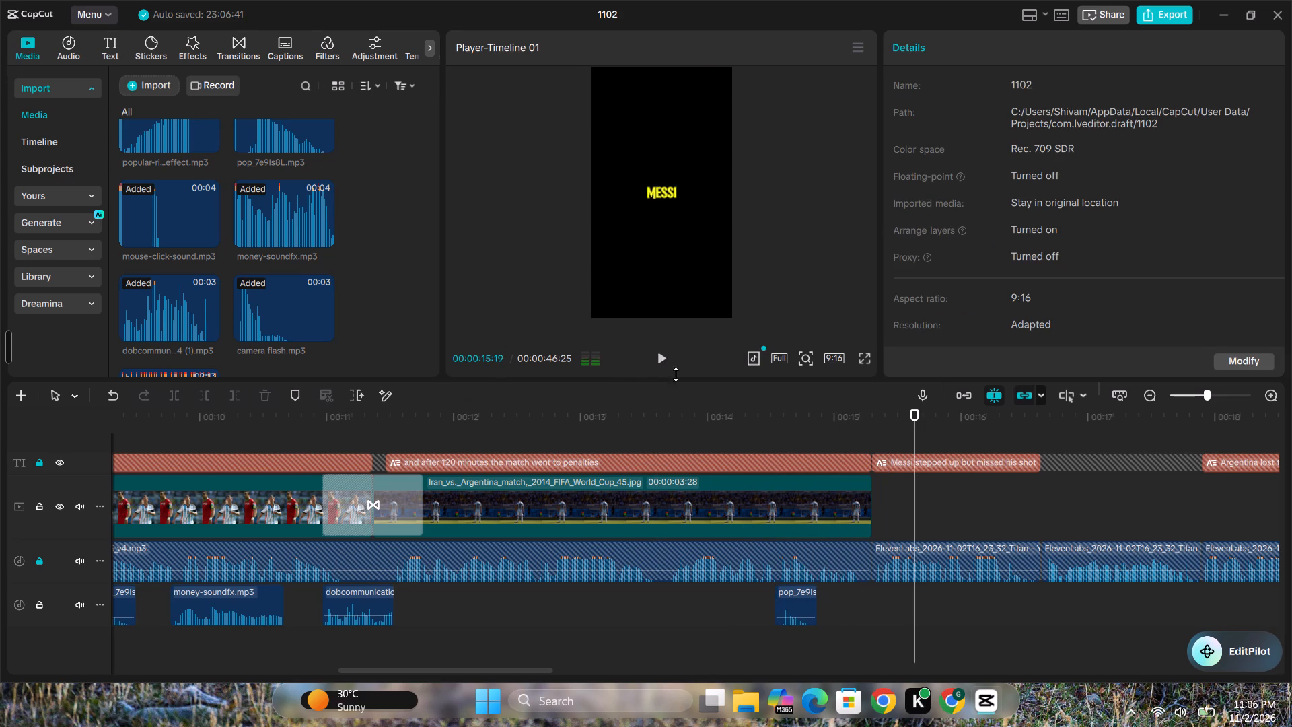
Place download.jpg directly after the Iran_vs._Argentina 45 image and trim it to end with the "Argentina lost the final" caption.
left_click_drag(552, 667, 611, 672)
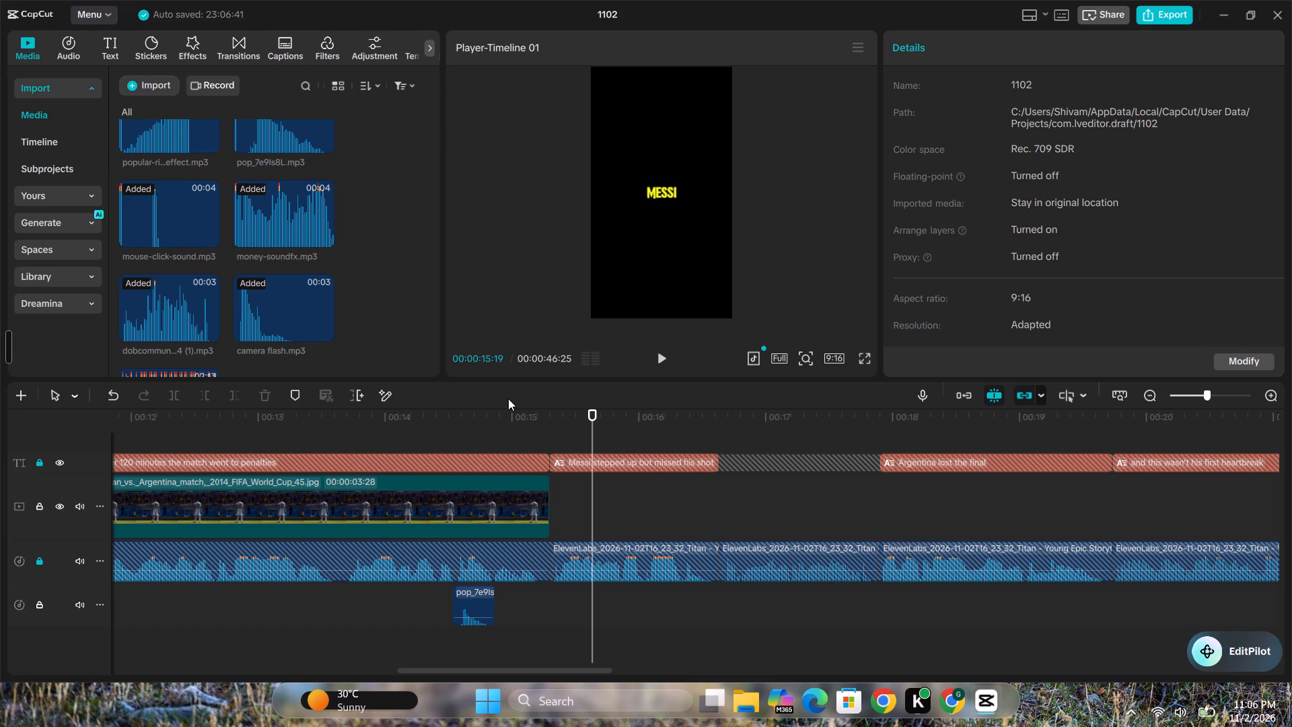
scroll(209, 230, "up", 7)
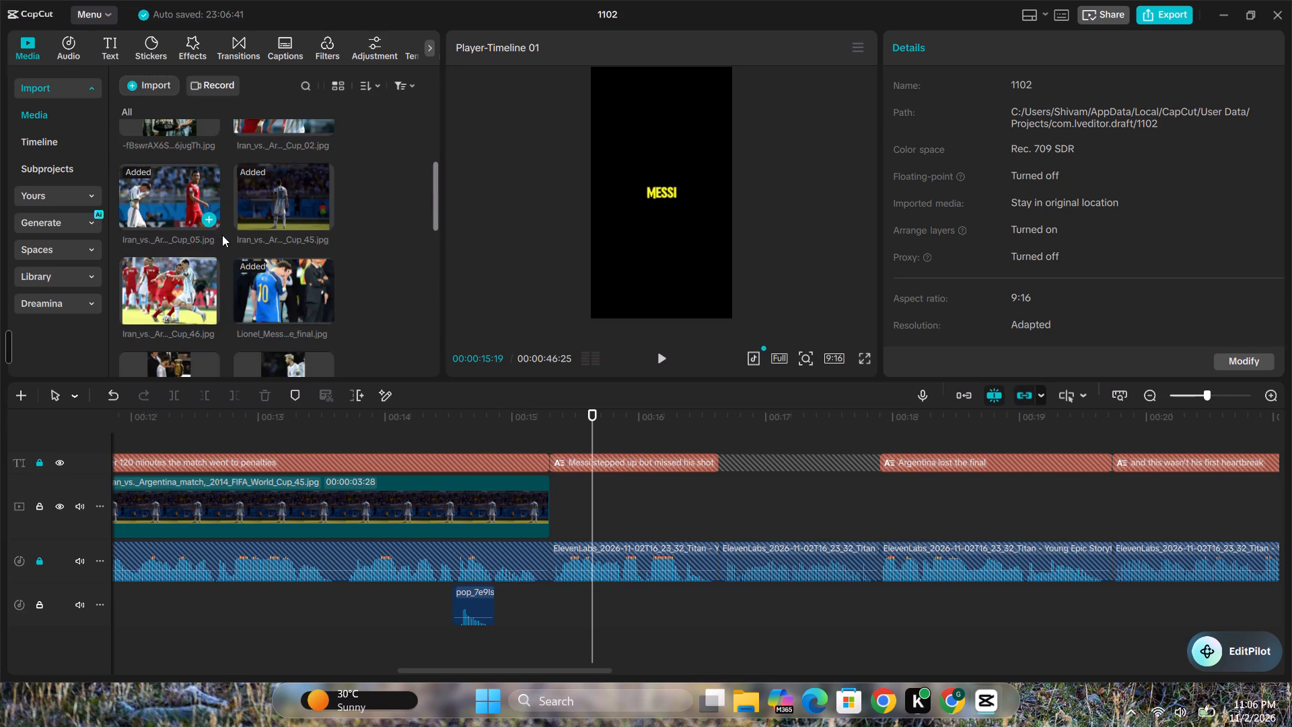
scroll(228, 243, "down", 1)
left_click(199, 275)
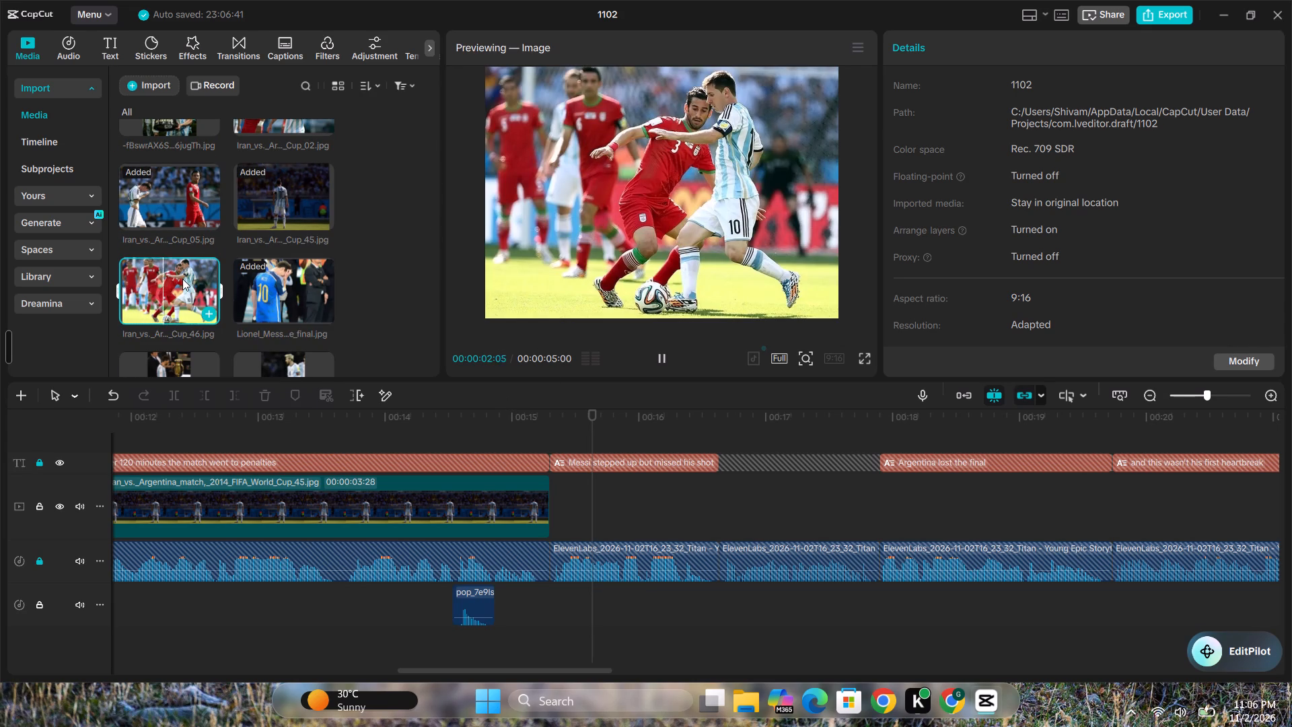
left_click(196, 186)
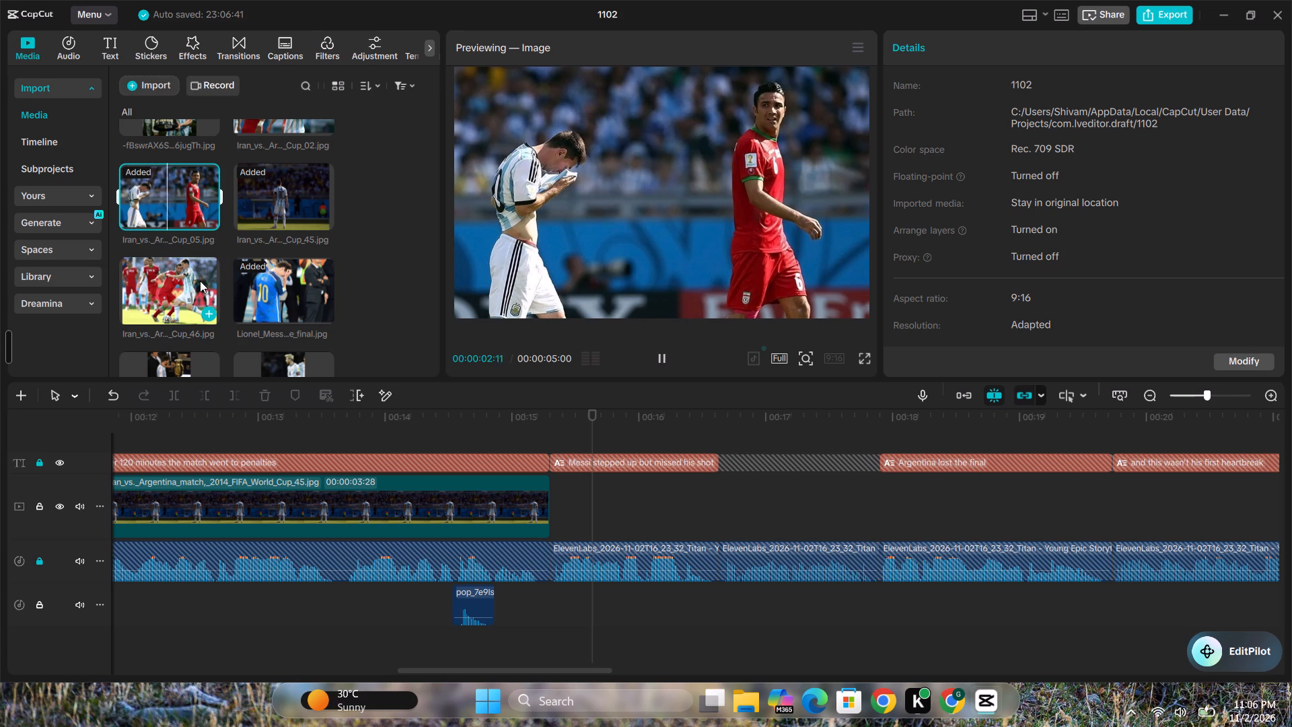
scroll(215, 242, "up", 1)
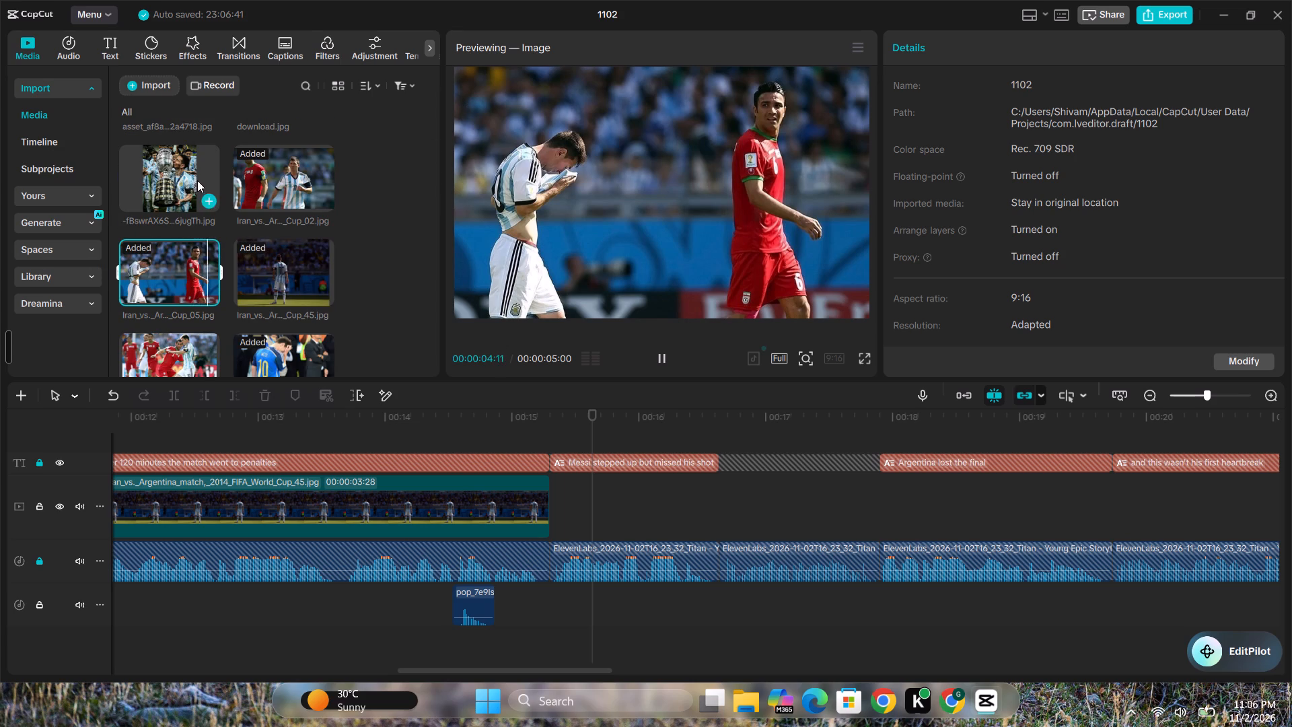
scroll(286, 174, "up", 2)
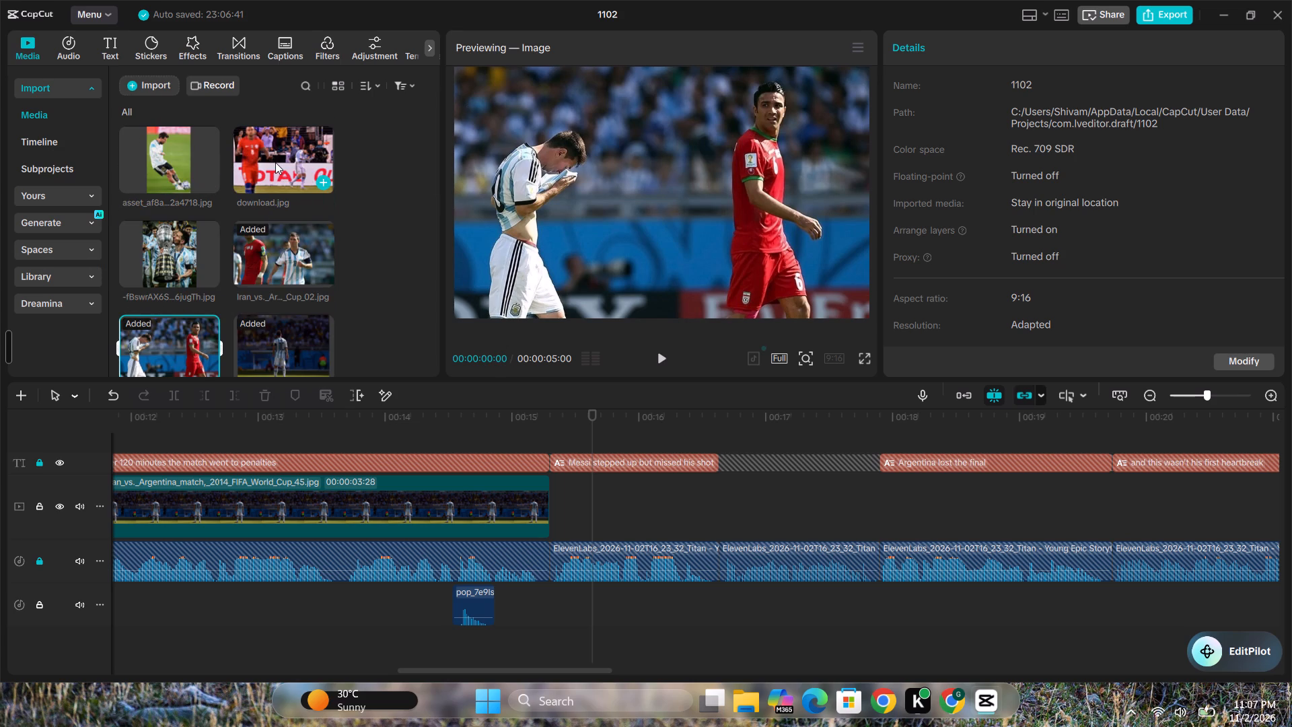
left_click(275, 162)
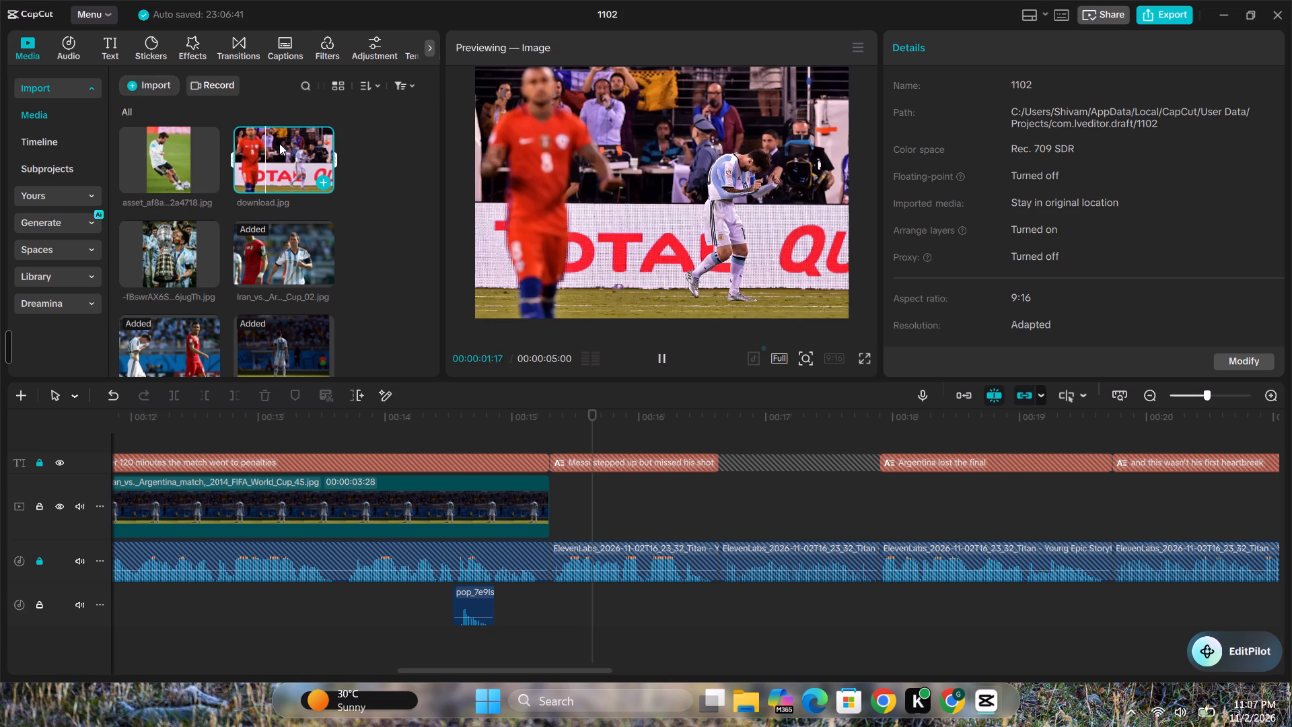
left_click_drag(279, 143, 550, 501)
left_click_drag(1186, 487, 1132, 493)
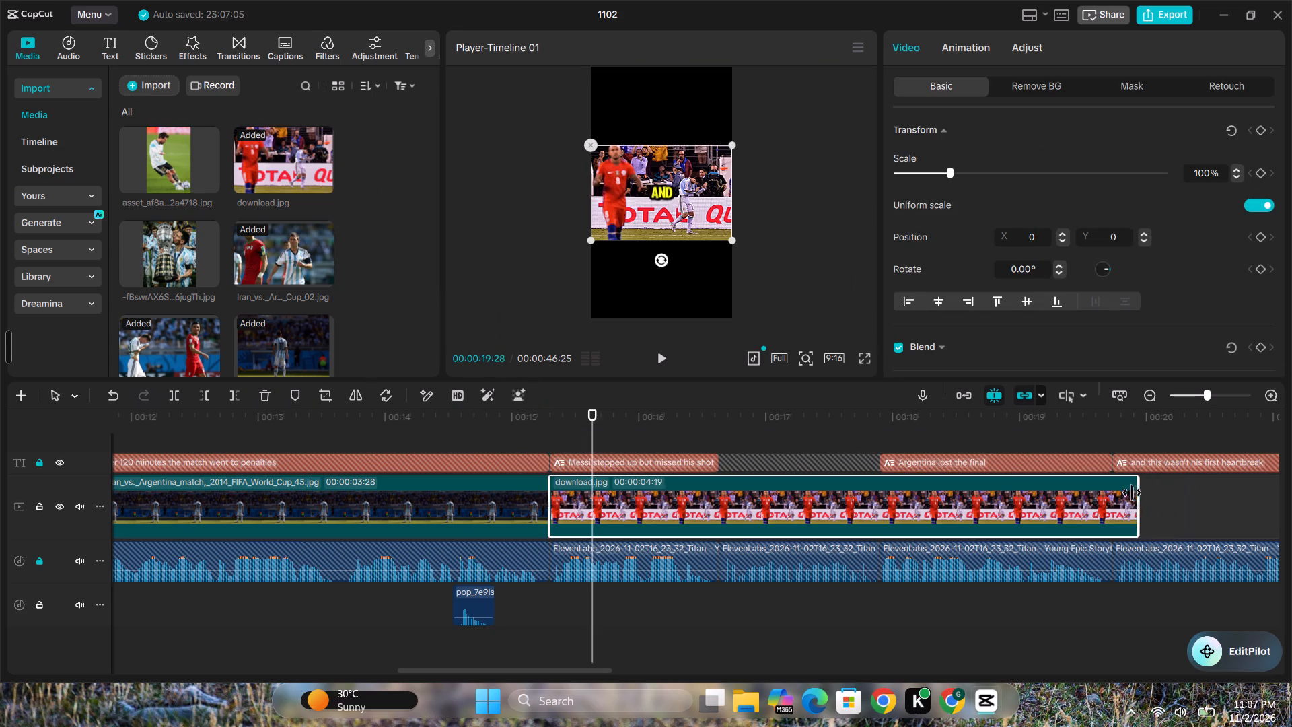
left_click_drag(1132, 493, 1113, 491)
Scale download.jpg up to 252% and shift it horizontally to X -1074 so Messi is centred in the frame.
left_click(552, 442)
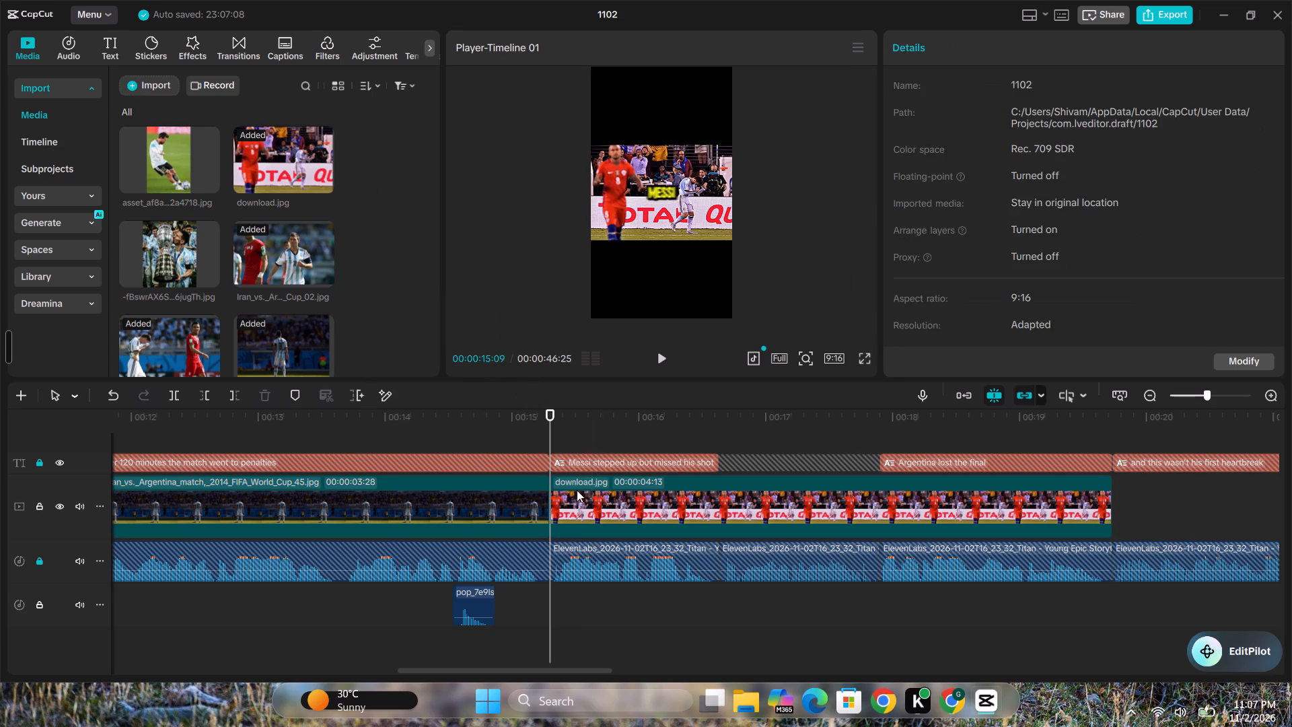
left_click(578, 493)
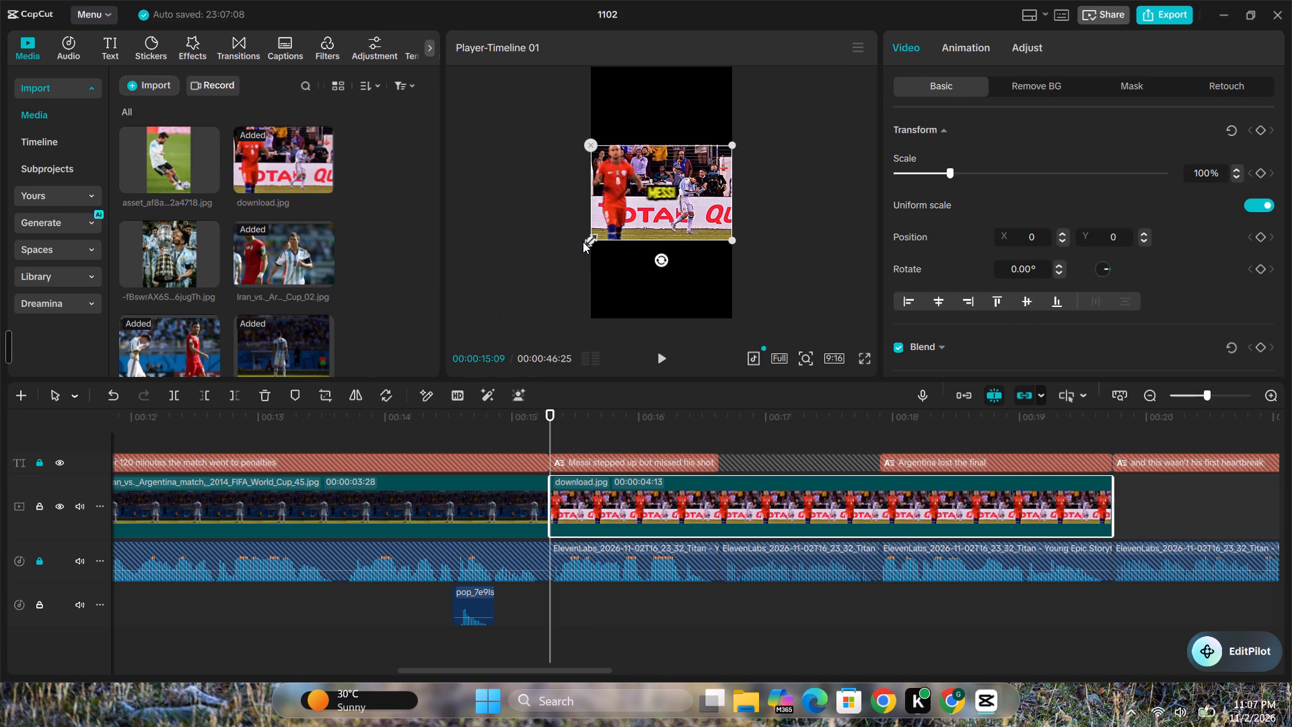
left_click_drag(587, 236, 458, 375)
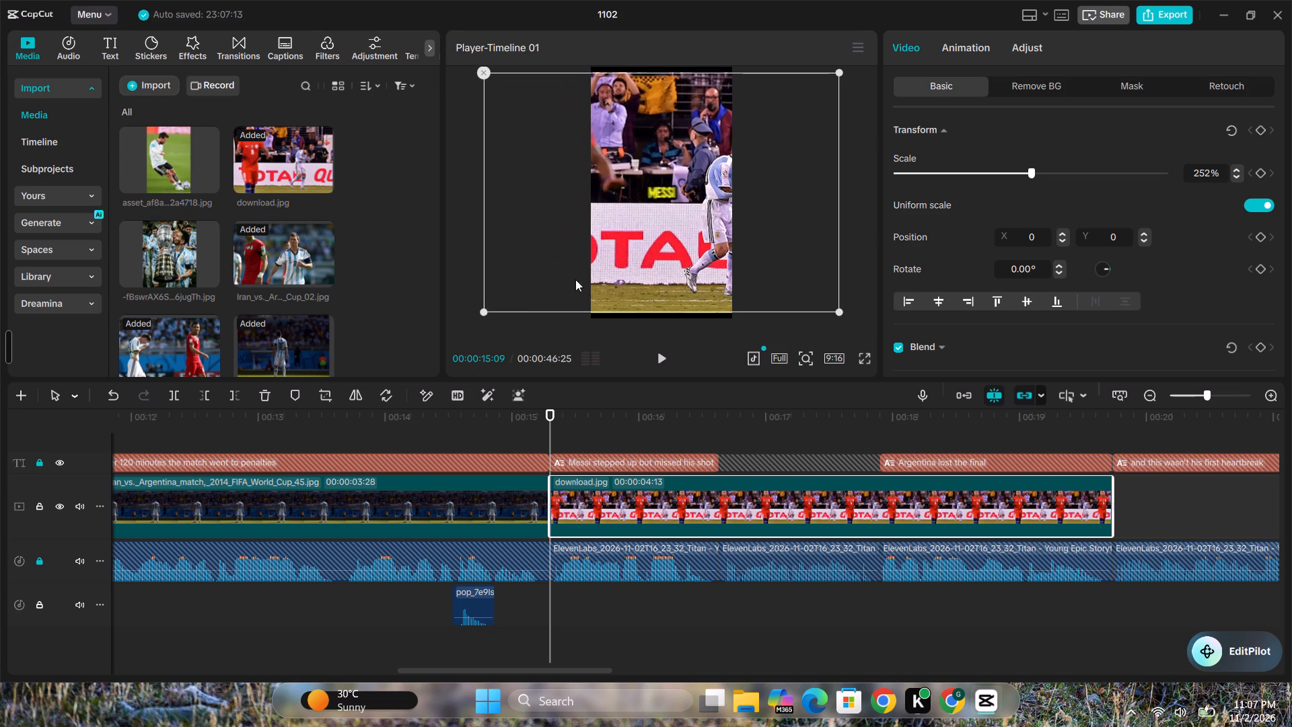
left_click_drag(645, 252, 577, 253)
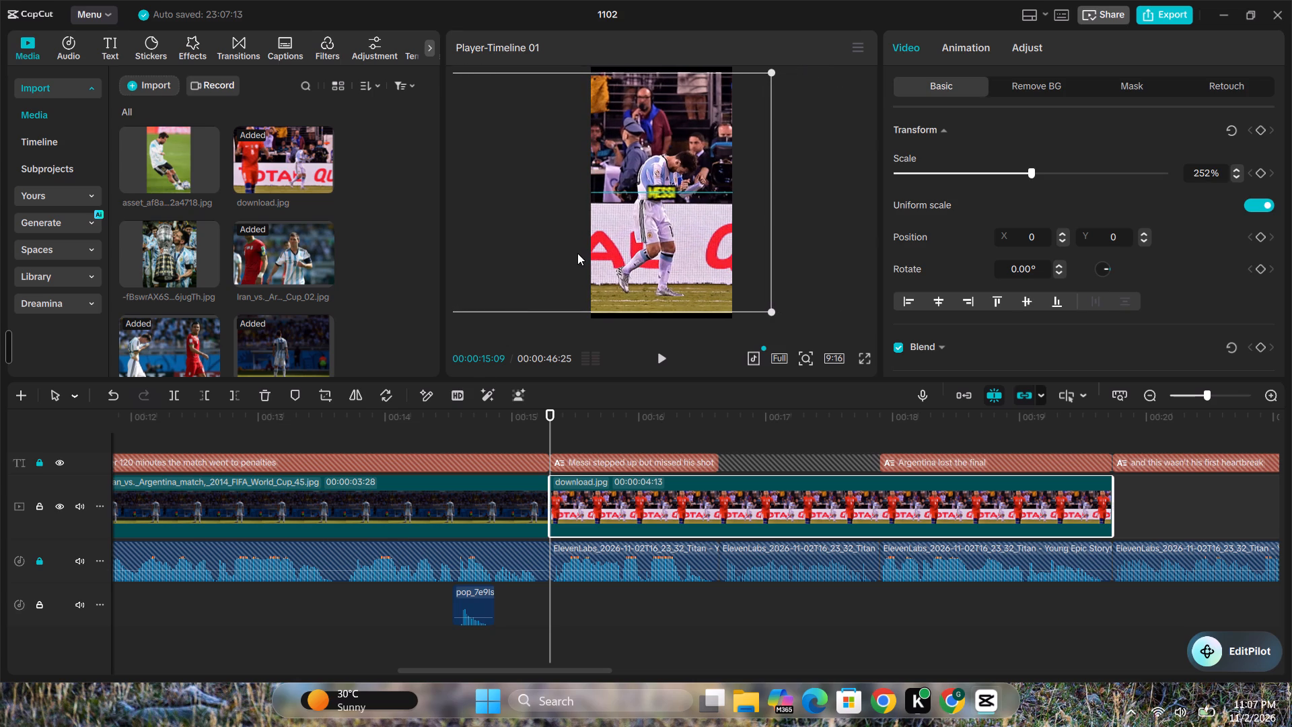
left_click_drag(577, 253, 601, 250)
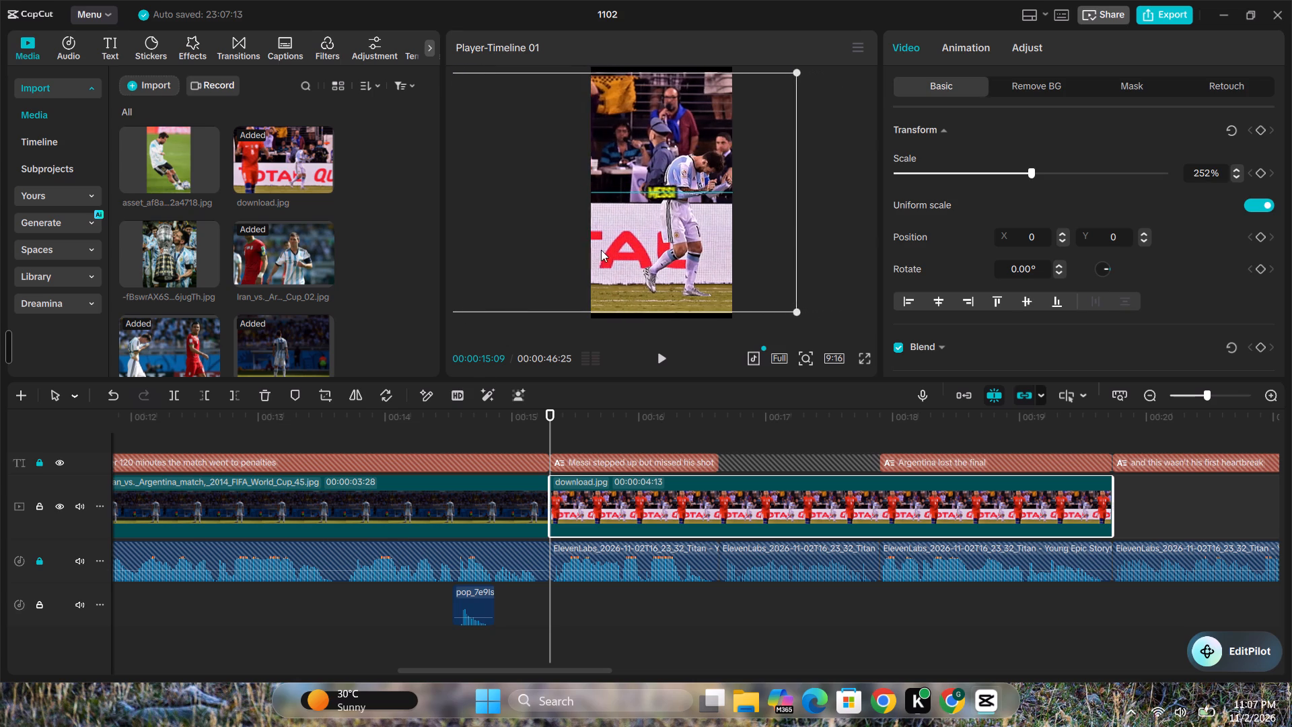
left_click_drag(601, 250, 575, 250)
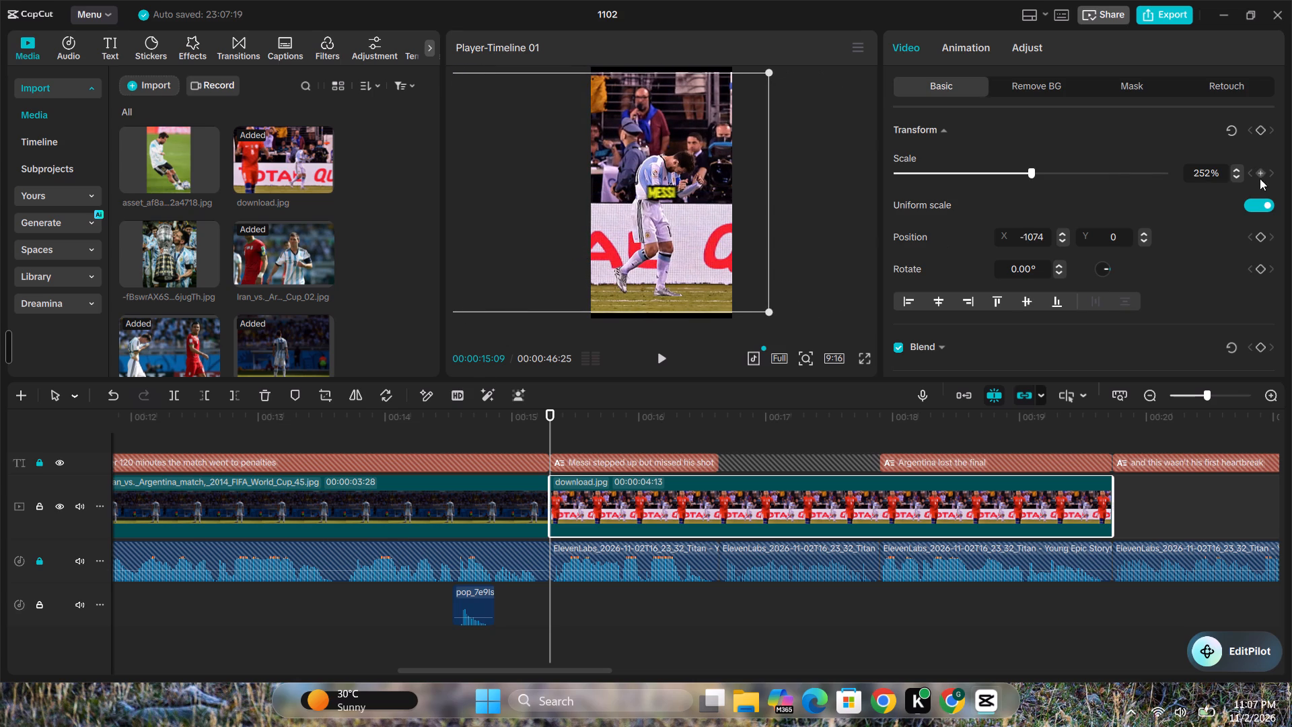
Keyframe download.jpg's scale at 00:00:15:09, increase it slightly at 00:00:19:20 for a slow zoom-in, and preview the cut into the image.
left_click(1260, 175)
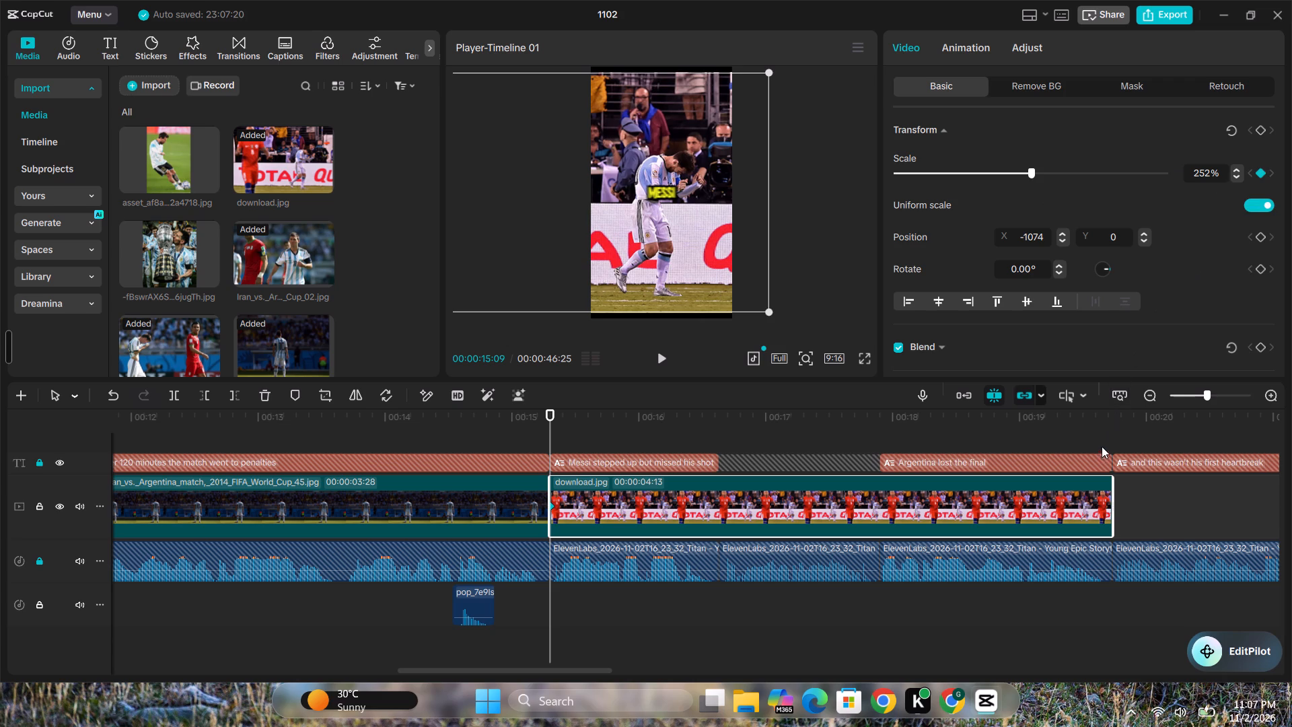
left_click(1104, 440)
left_click(1093, 485)
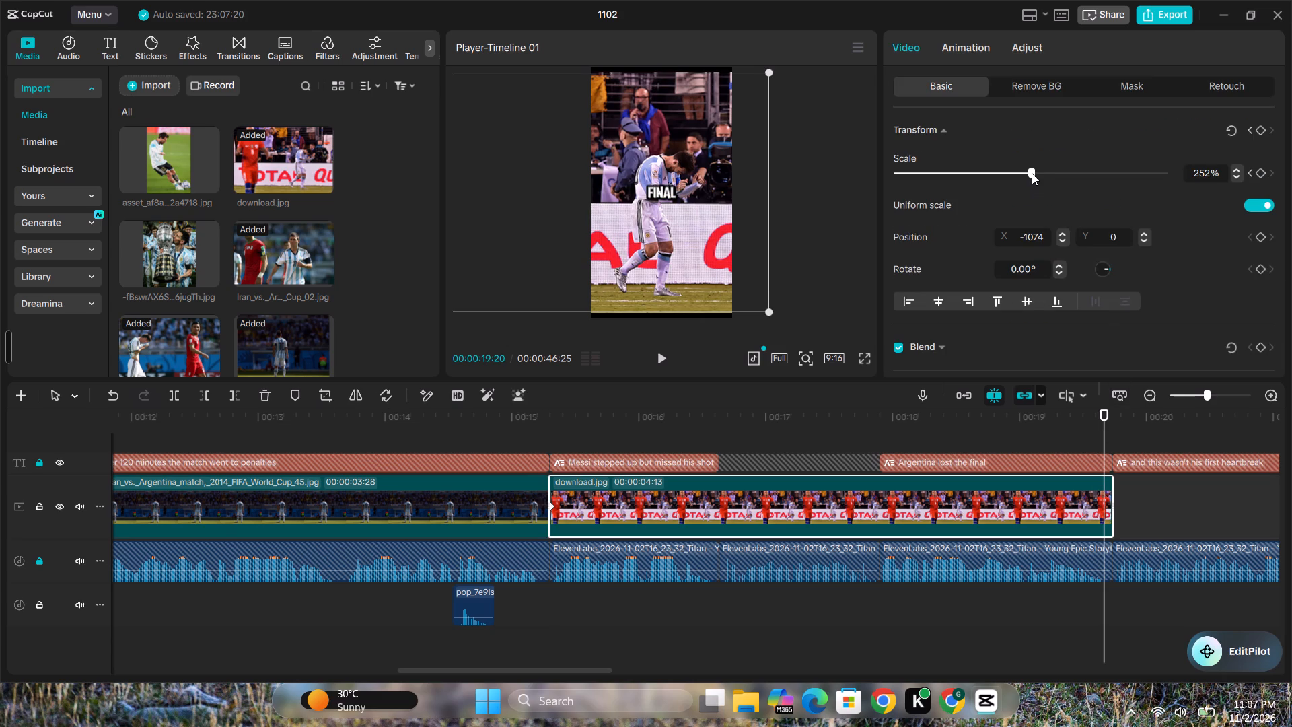
left_click_drag(1032, 172, 1045, 172)
left_click(539, 423)
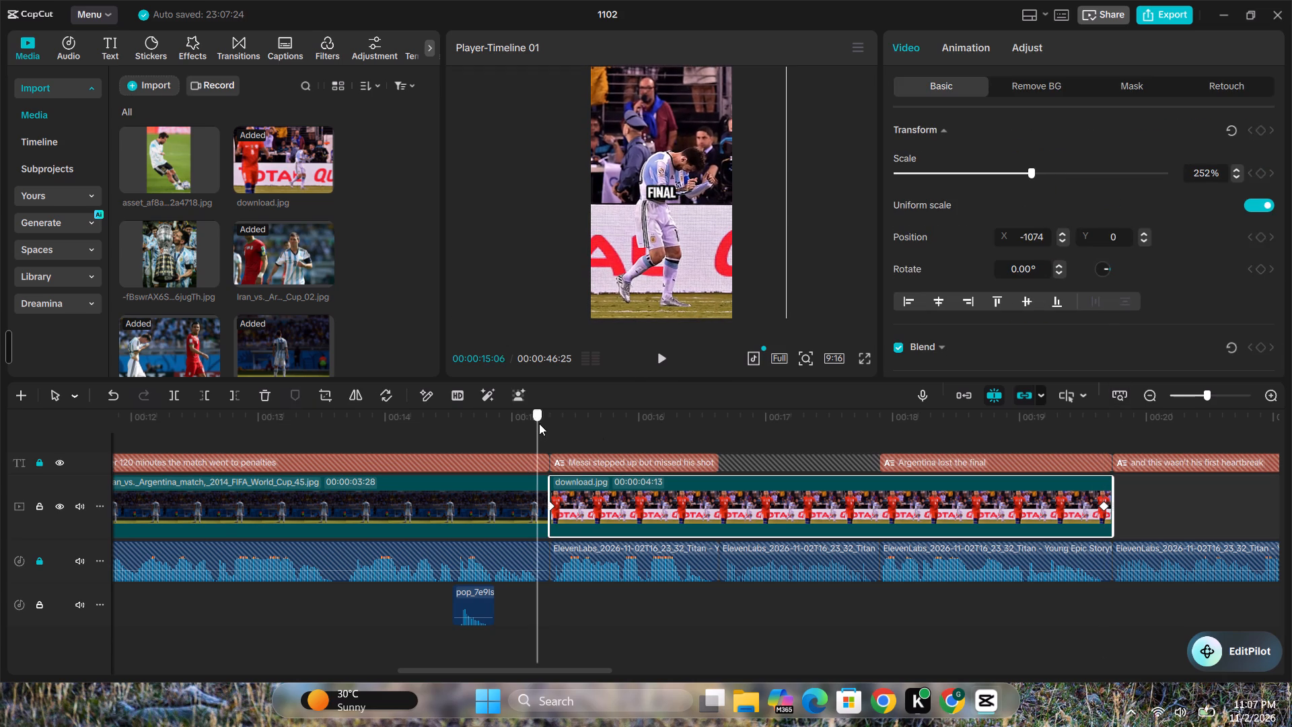
key("space")
left_click(492, 432)
key("space")
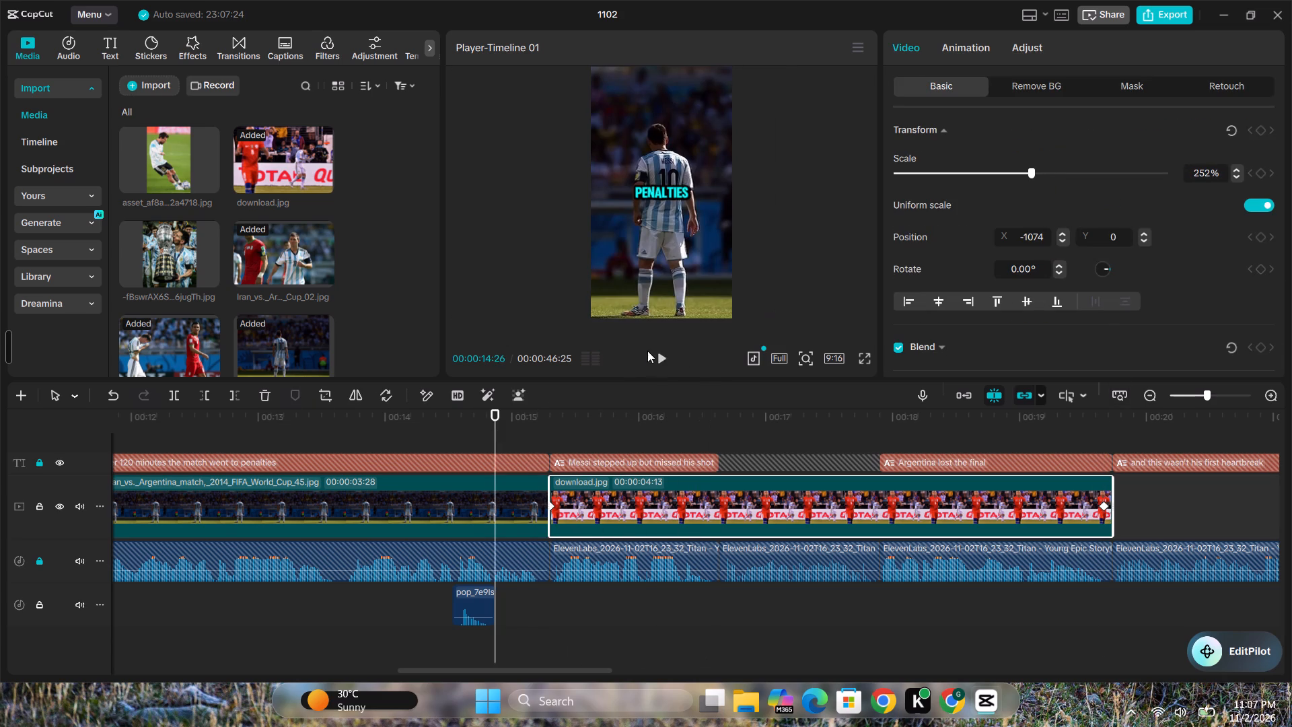
key("space")
left_click(663, 353)
Copy the earlier mouse-click sound to 00:00:15:04, just before the cut to download.jpg, and play back the section.
left_click(513, 434)
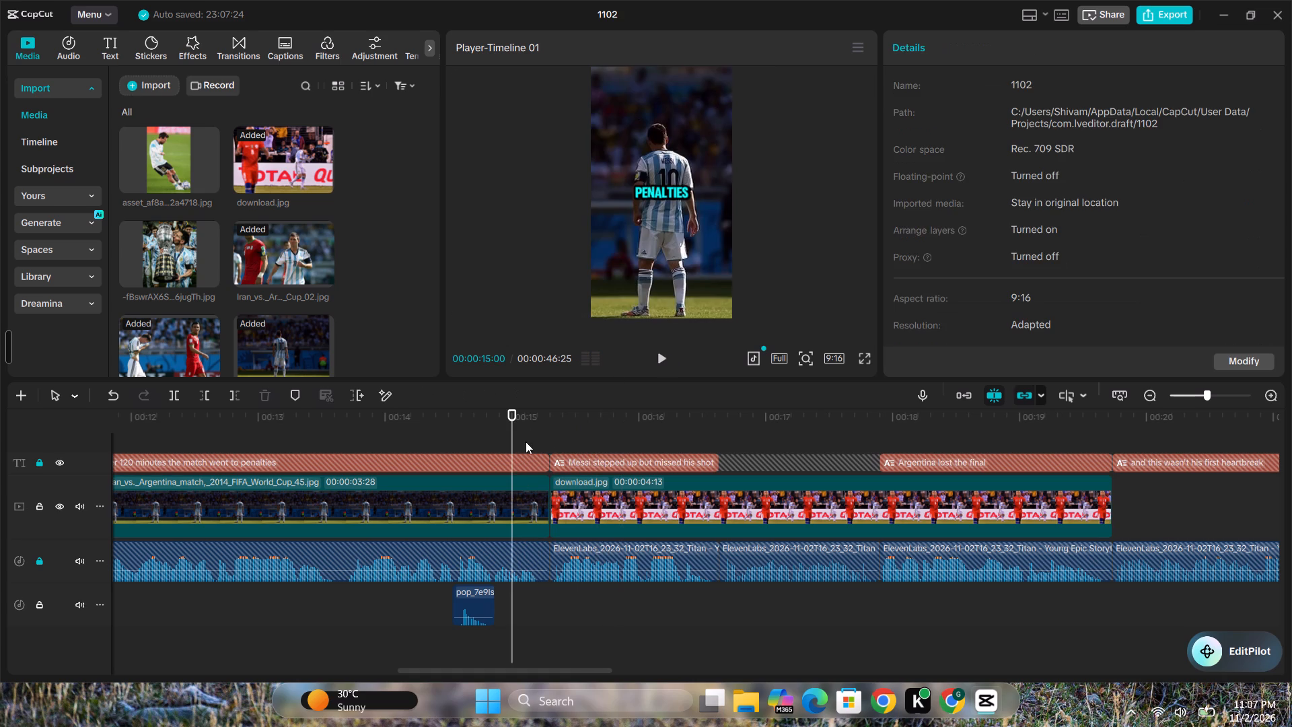
left_click(527, 442)
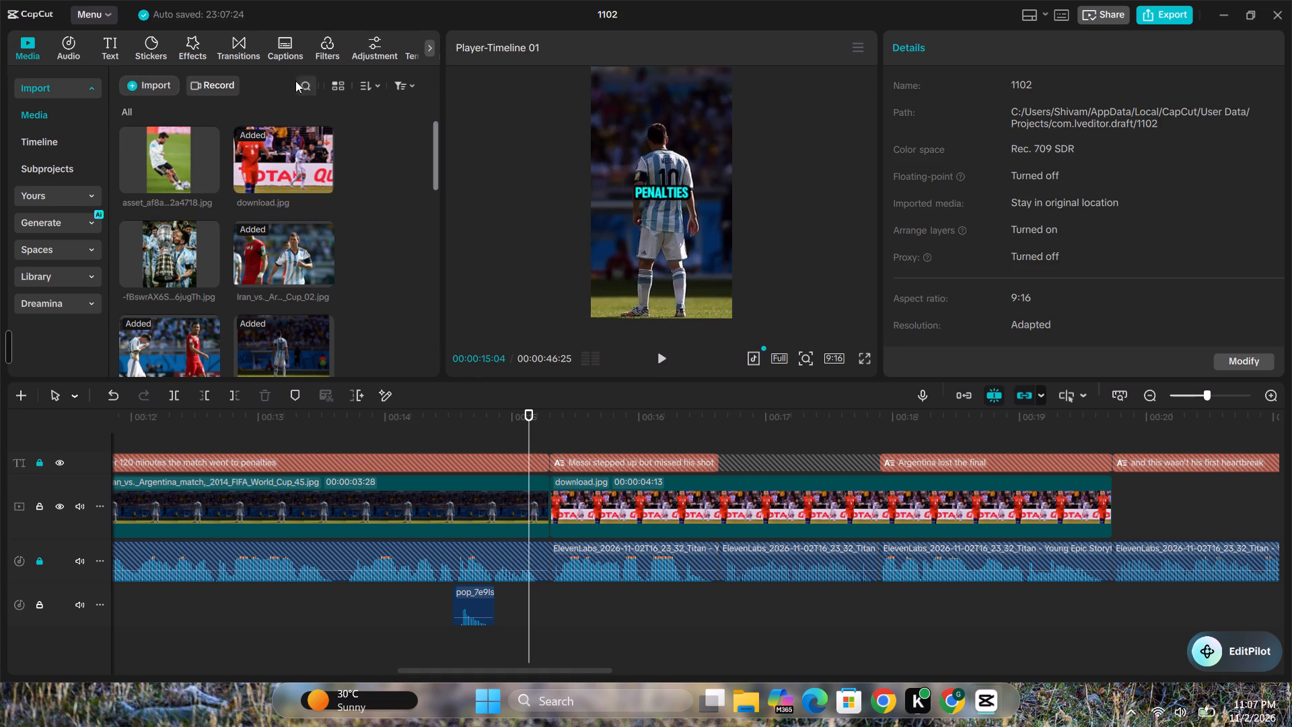
left_click_drag(540, 668, 452, 665)
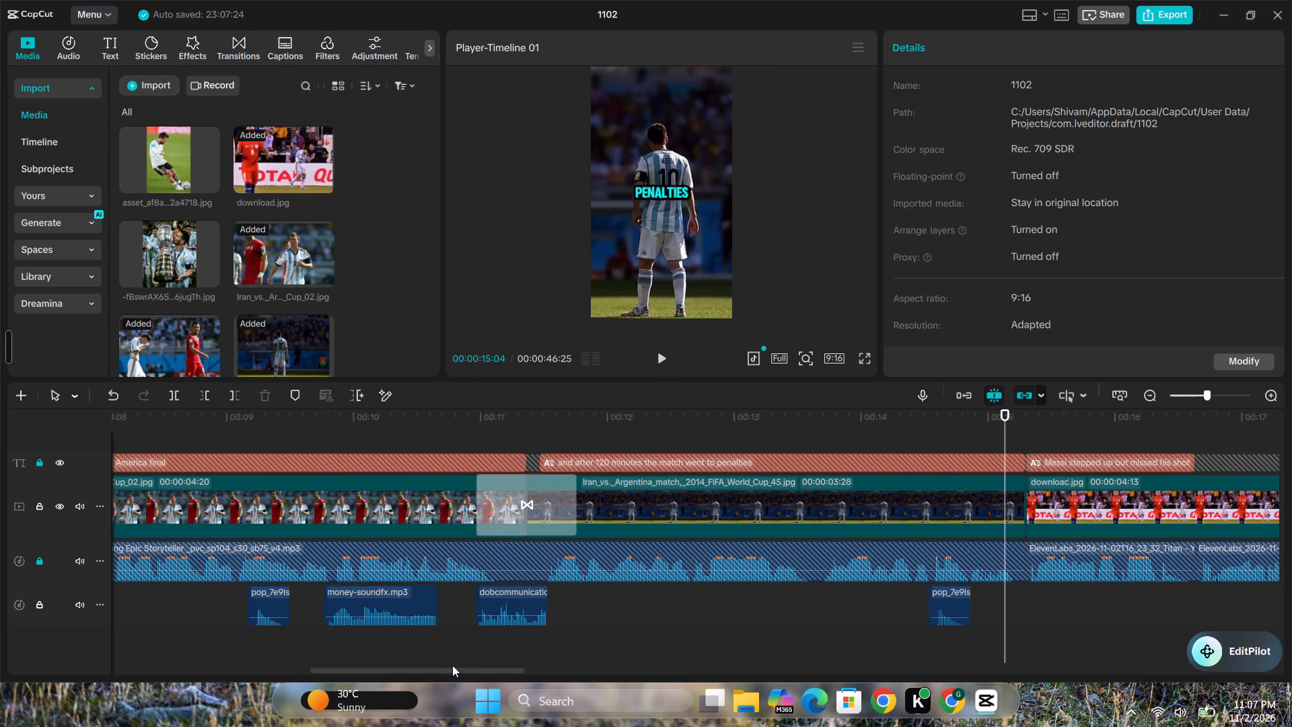
left_click_drag(452, 665, 453, 664)
left_click_drag(370, 670, 355, 670)
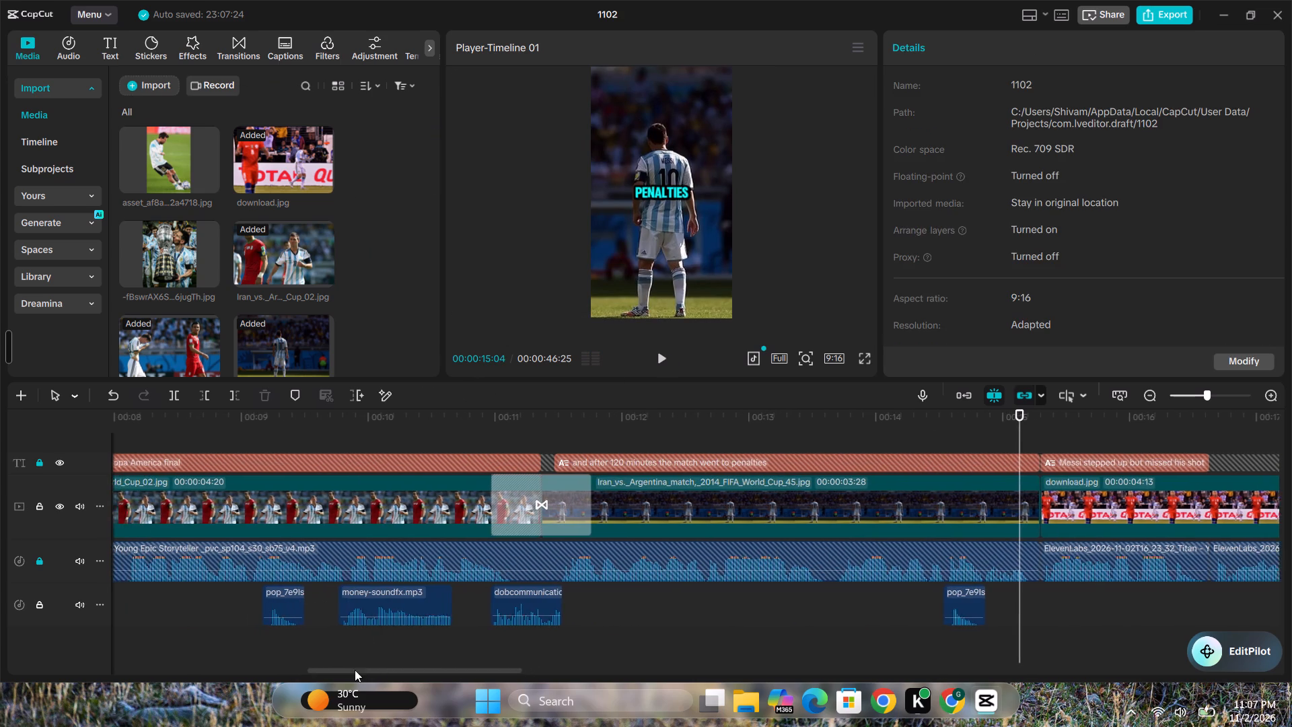
left_click_drag(355, 670, 275, 668)
left_click(461, 598)
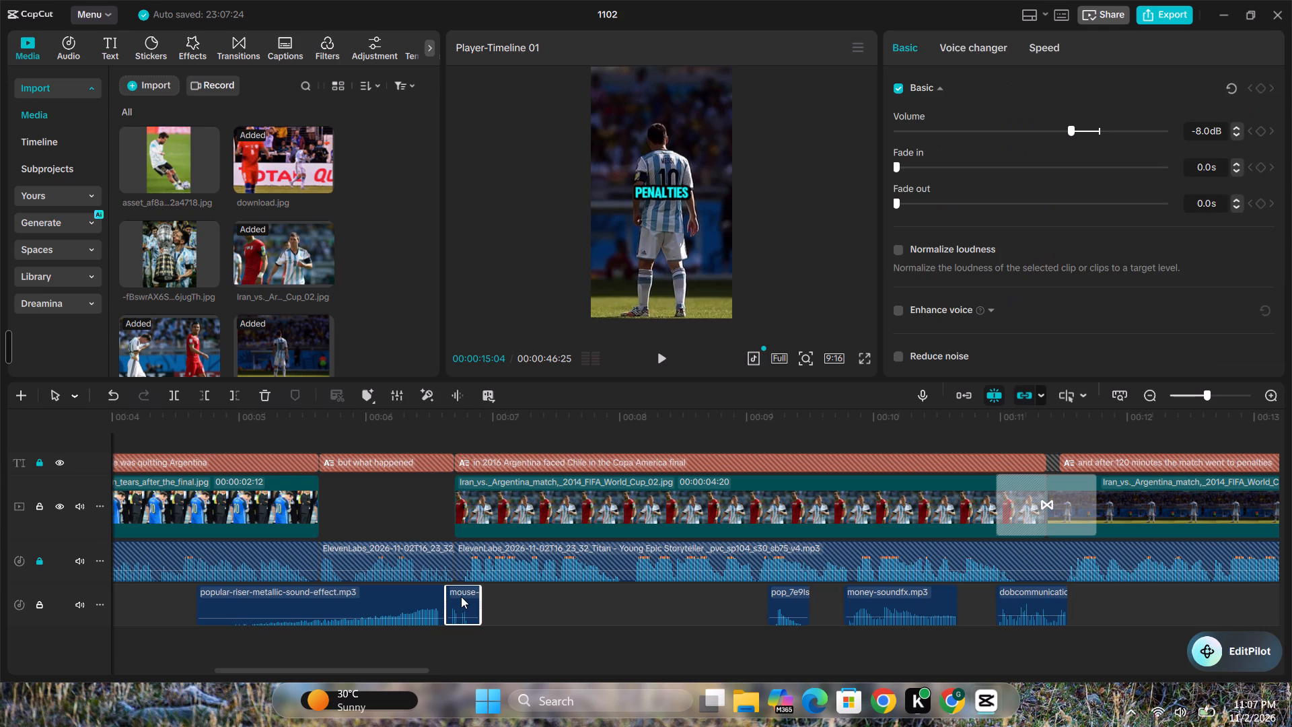
key("ctrl+c")
left_click_drag(410, 670, 453, 661)
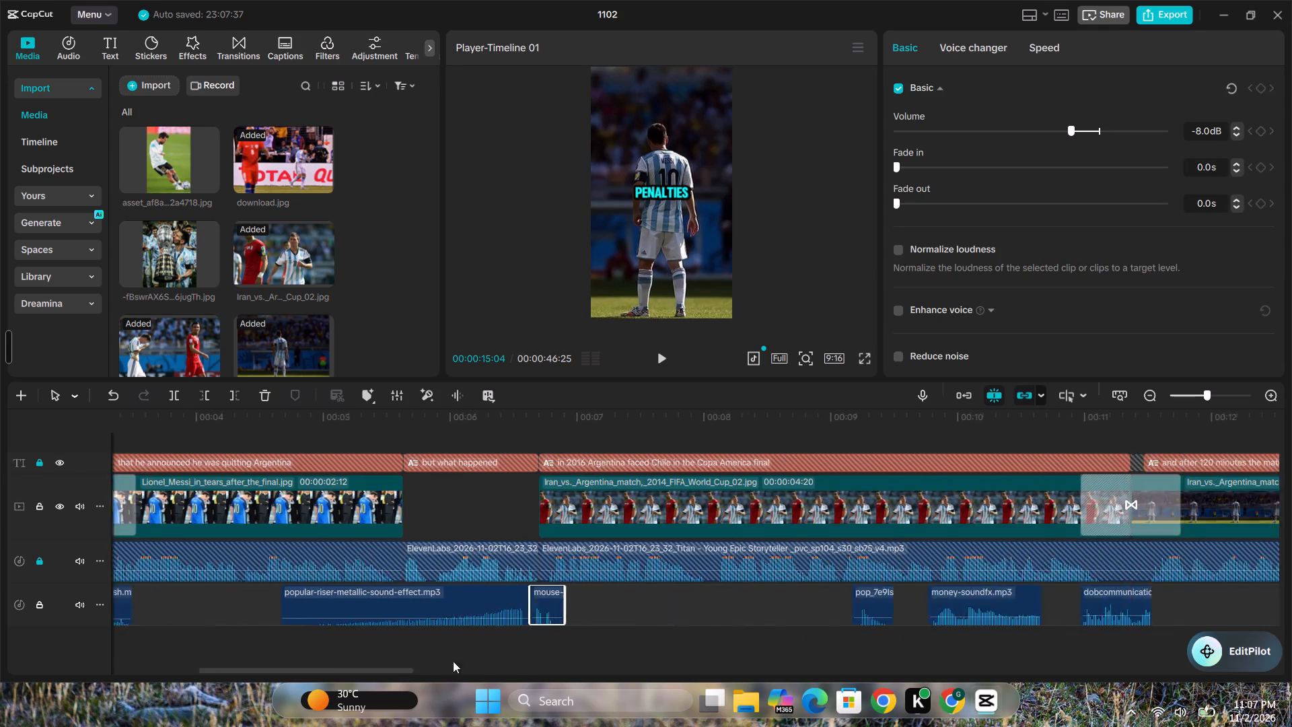
left_click_drag(453, 661, 646, 662)
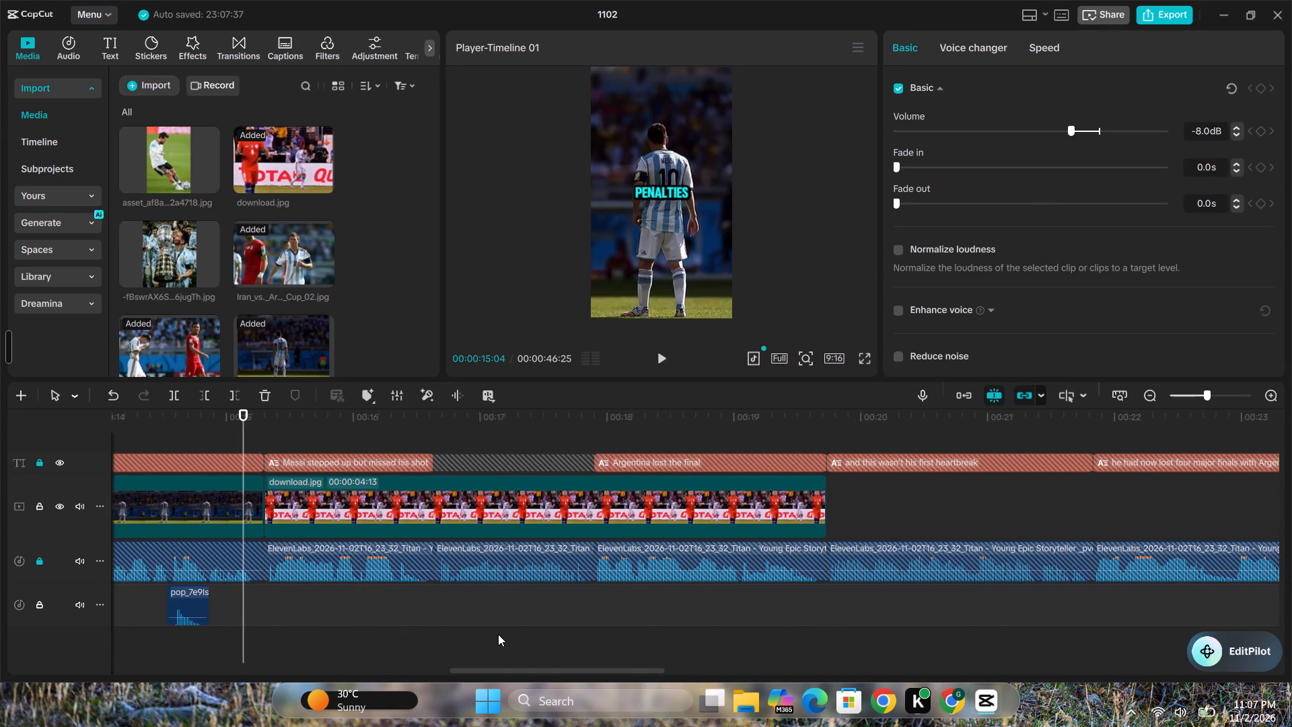
key("ctrl+v")
key("space")
left_click(221, 605)
key("space")
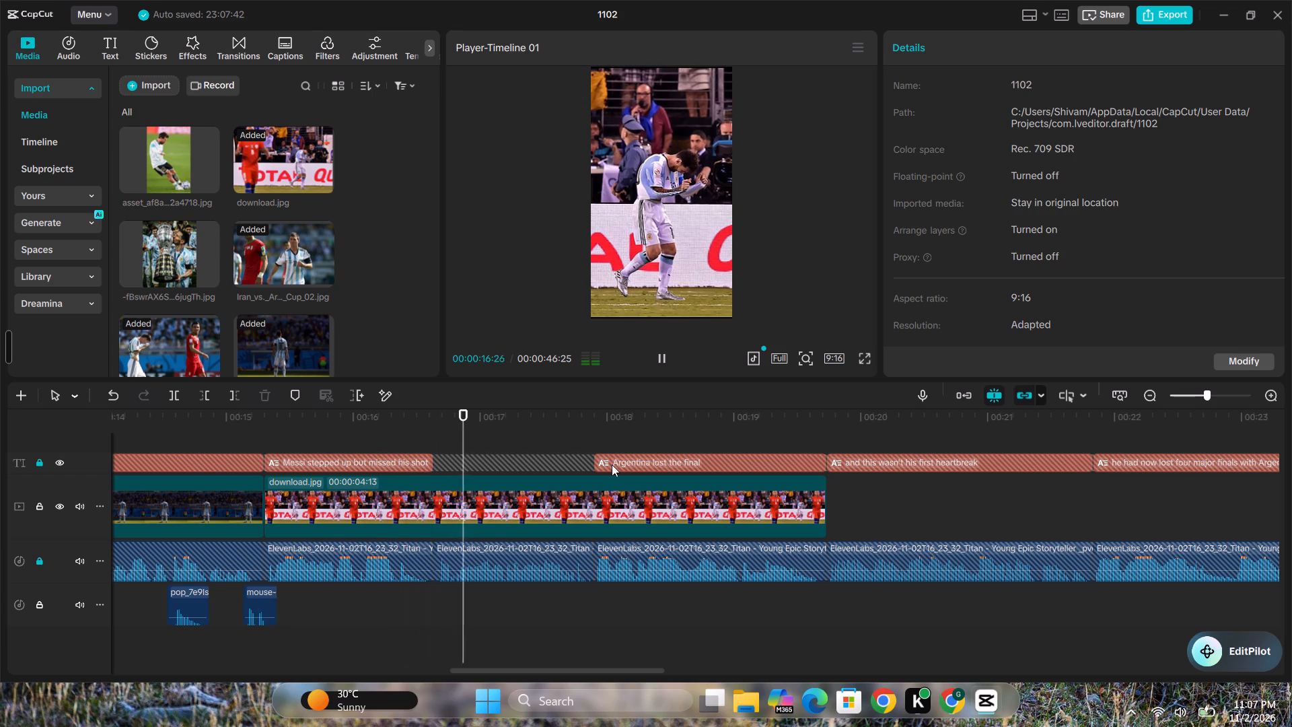
left_click(657, 355)
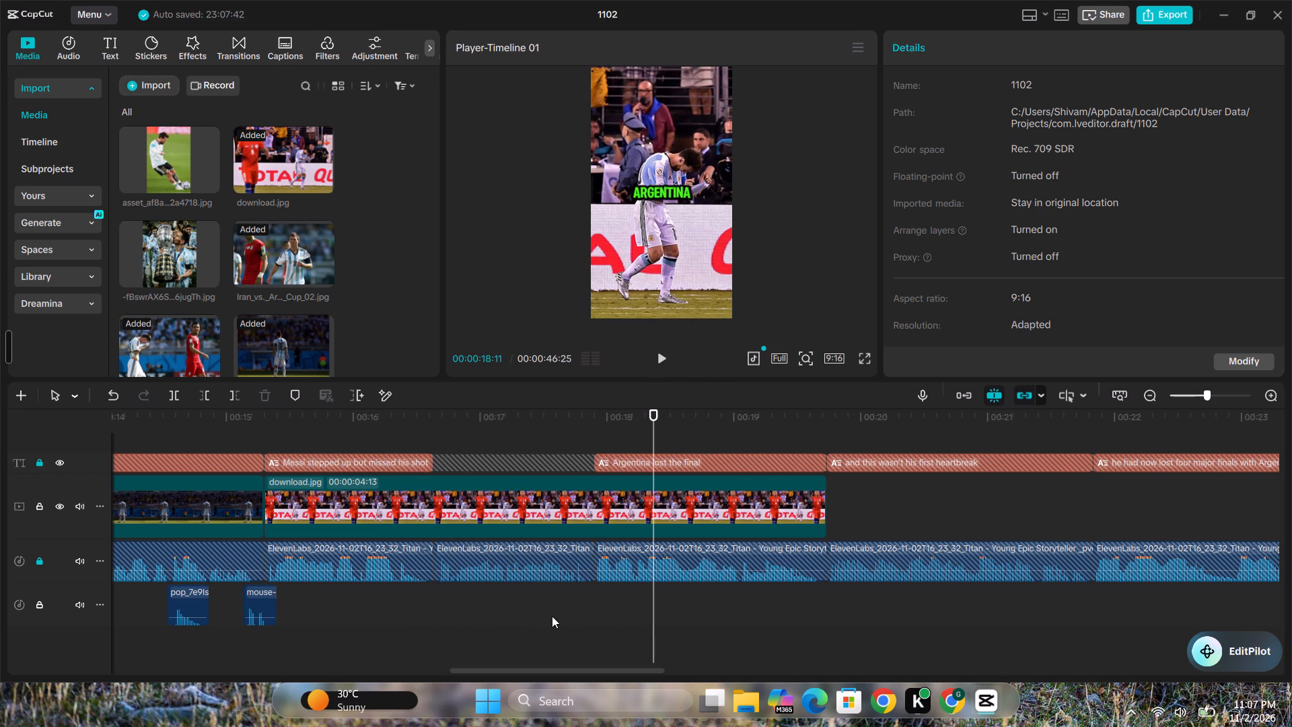
left_click(664, 355)
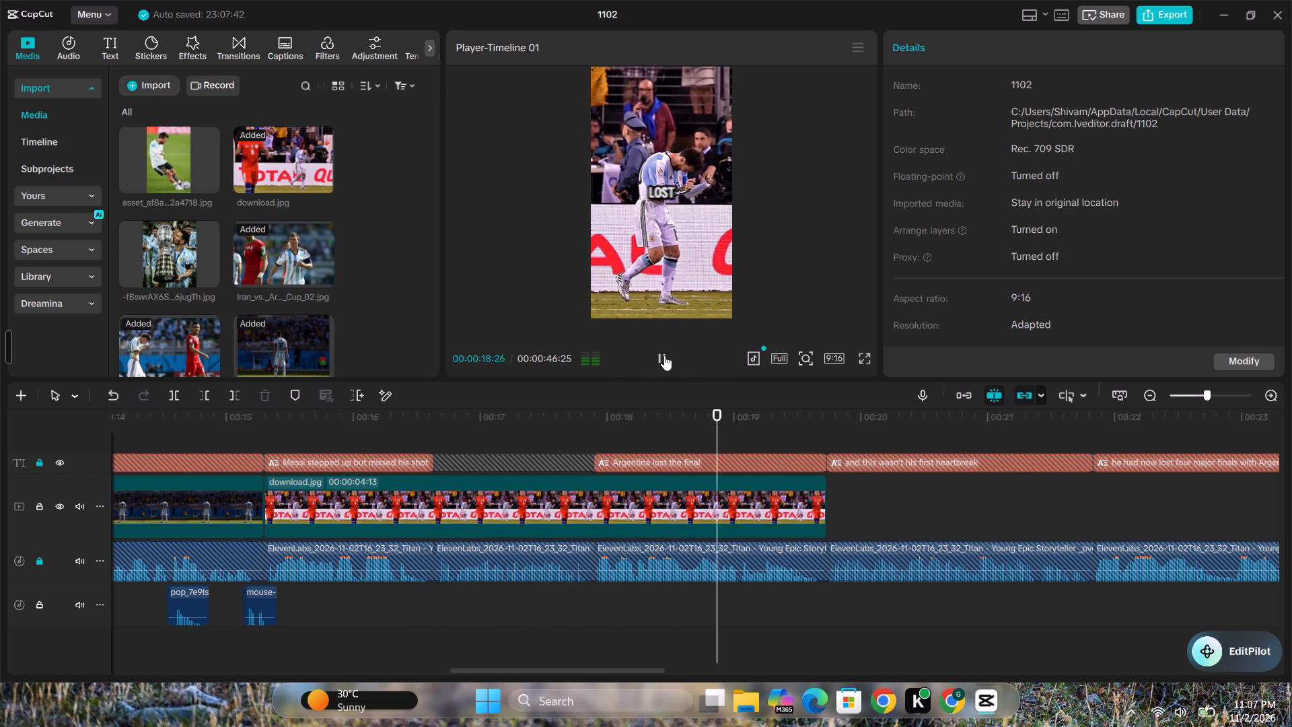
left_click(664, 355)
Copy the pop sound effect onto the word "lost" in the "Argentina lost the final" caption and play it back.
left_click_drag(625, 674, 594, 673)
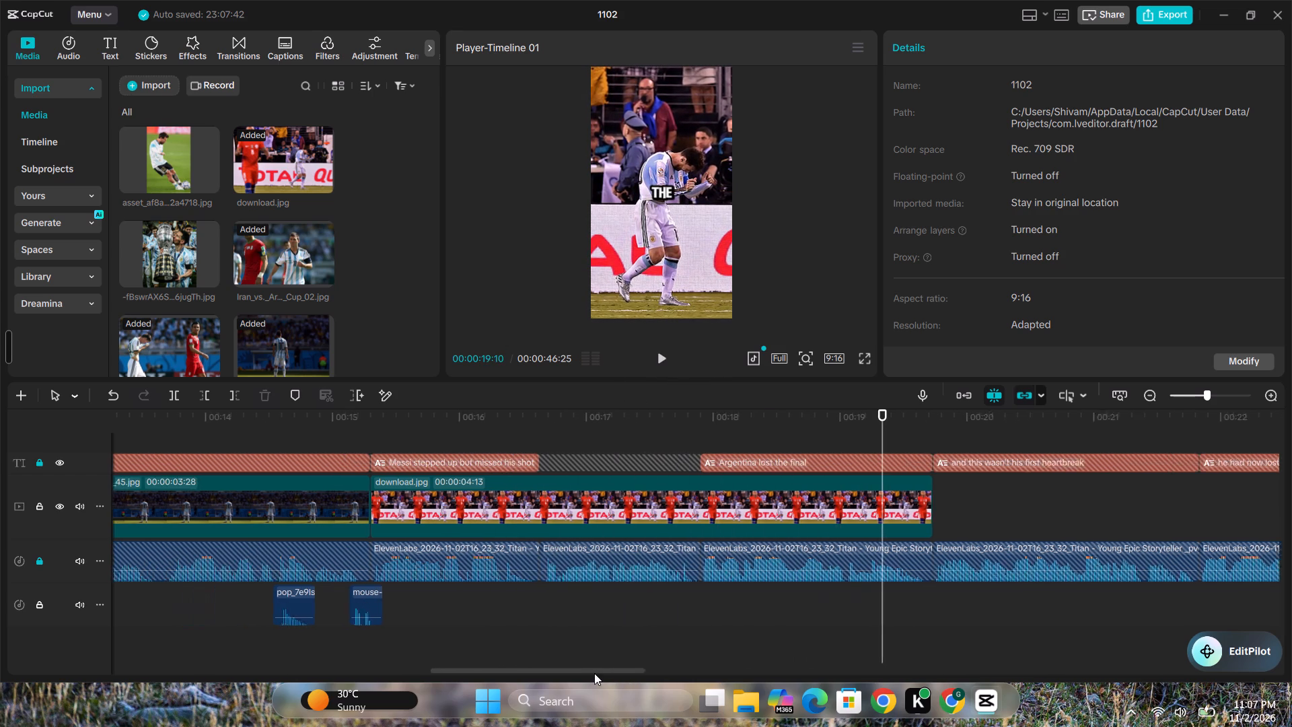
left_click_drag(594, 673, 591, 673)
left_click_drag(591, 673, 573, 671)
left_click(474, 599)
key("ctrl+c")
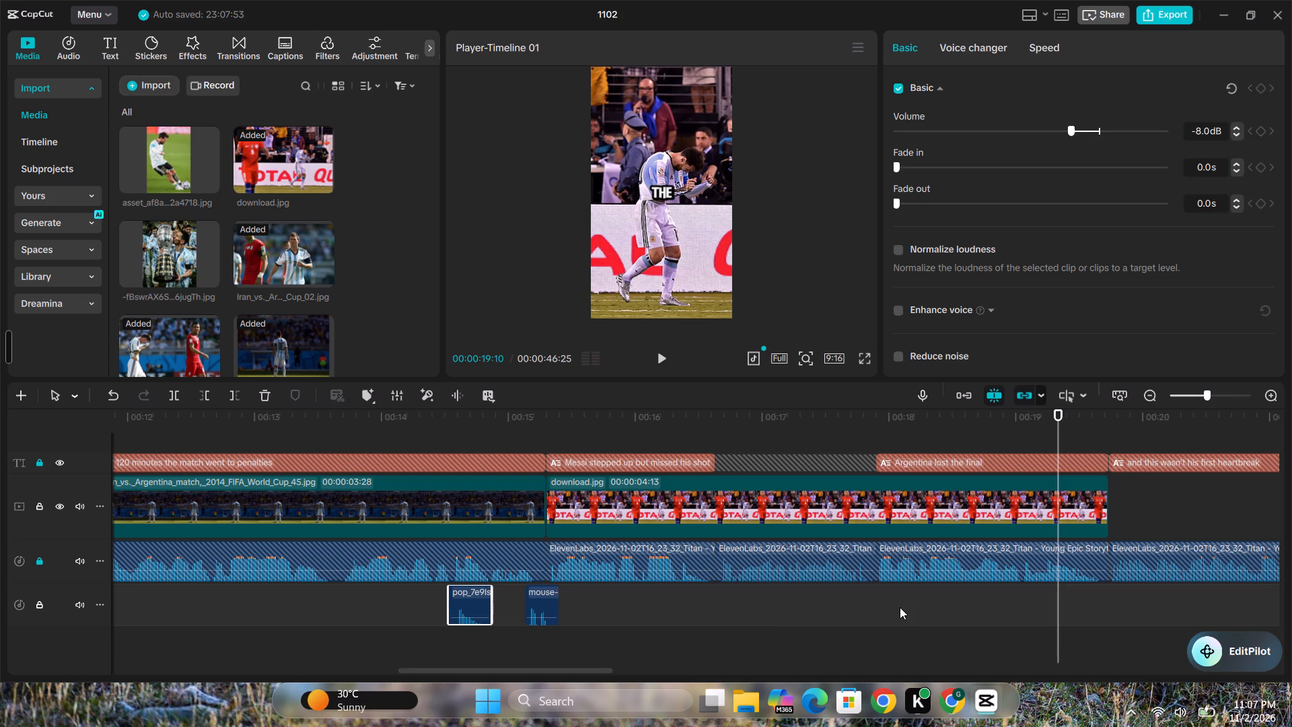
left_click(941, 601)
key("space")
left_click(656, 350)
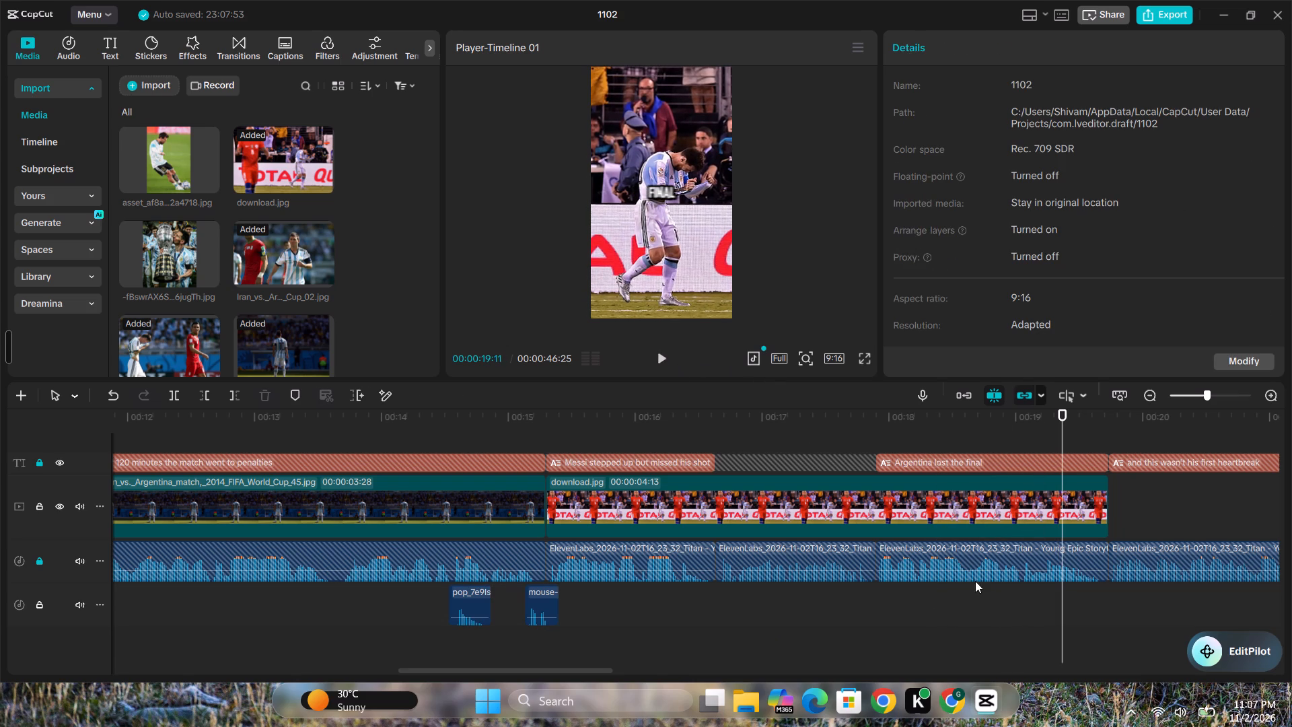
left_click(1005, 623)
key("ctrl+v")
key("space")
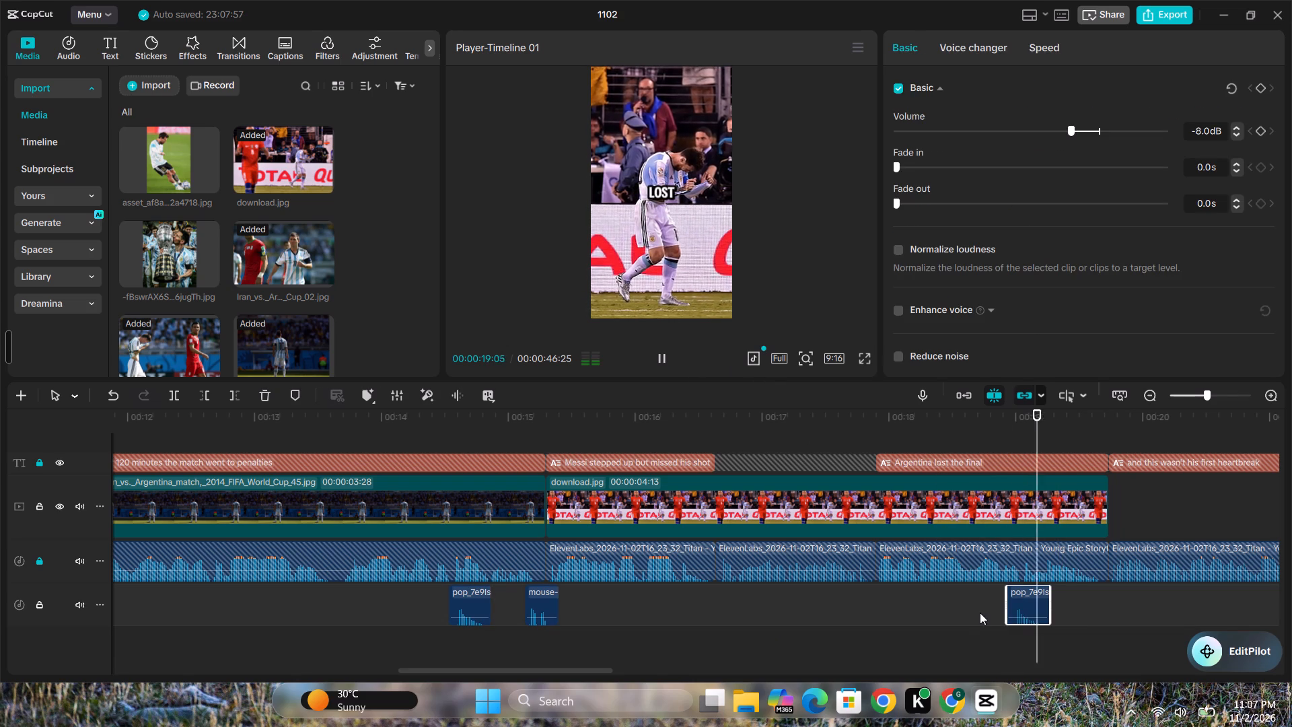
Shift the pop sound effect on "lost" slightly earlier and play back the section to check its timing.
left_click(961, 608)
left_click_drag(1036, 592, 1020, 592)
key("space")
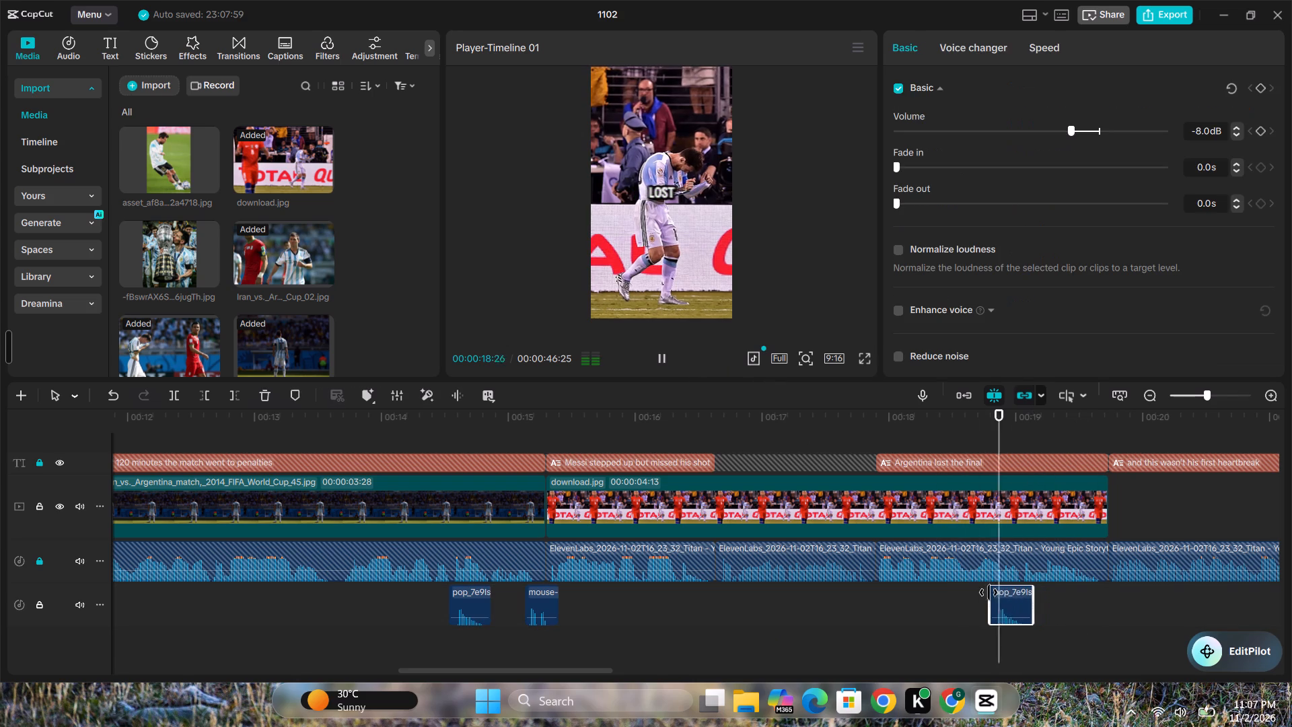
left_click(657, 357)
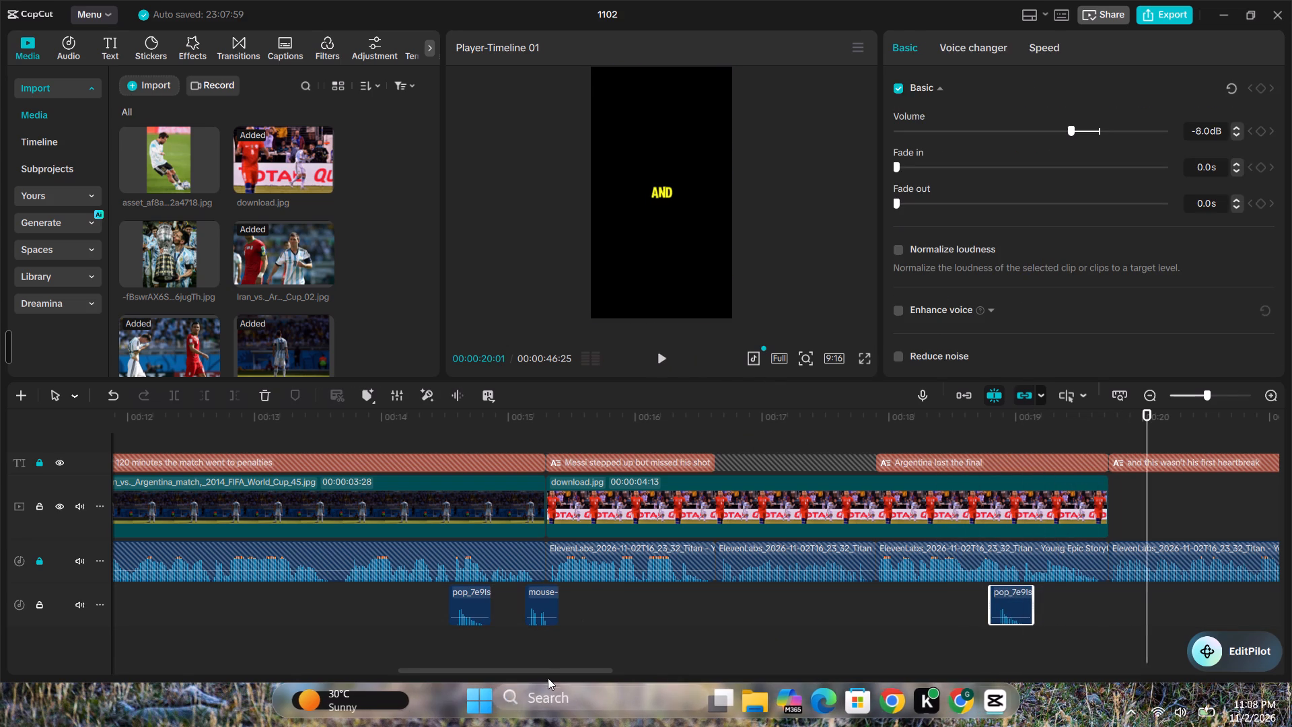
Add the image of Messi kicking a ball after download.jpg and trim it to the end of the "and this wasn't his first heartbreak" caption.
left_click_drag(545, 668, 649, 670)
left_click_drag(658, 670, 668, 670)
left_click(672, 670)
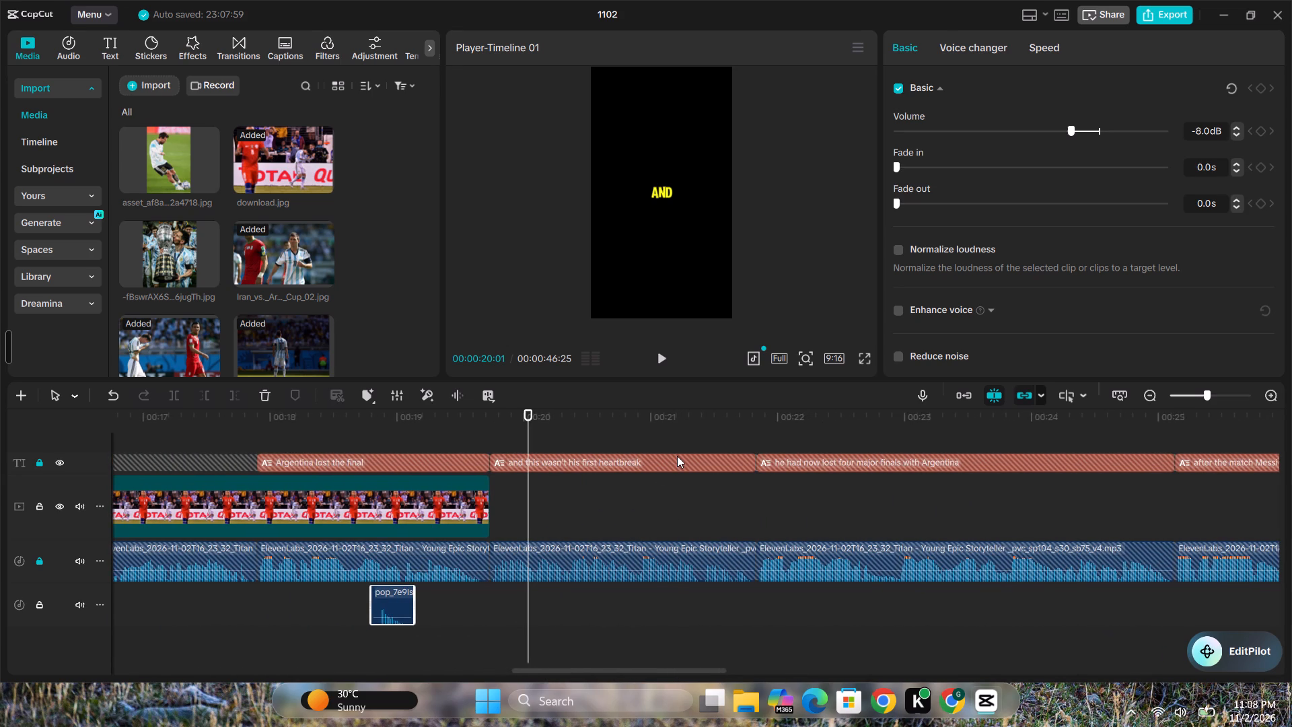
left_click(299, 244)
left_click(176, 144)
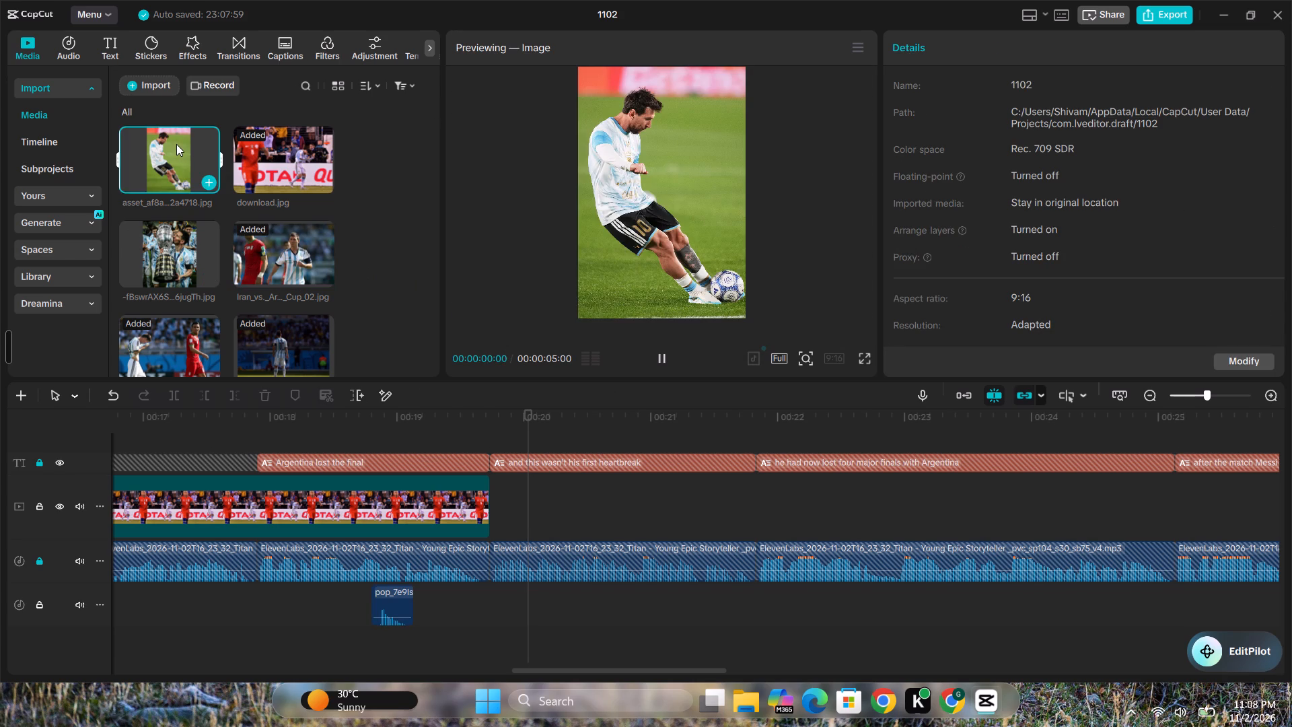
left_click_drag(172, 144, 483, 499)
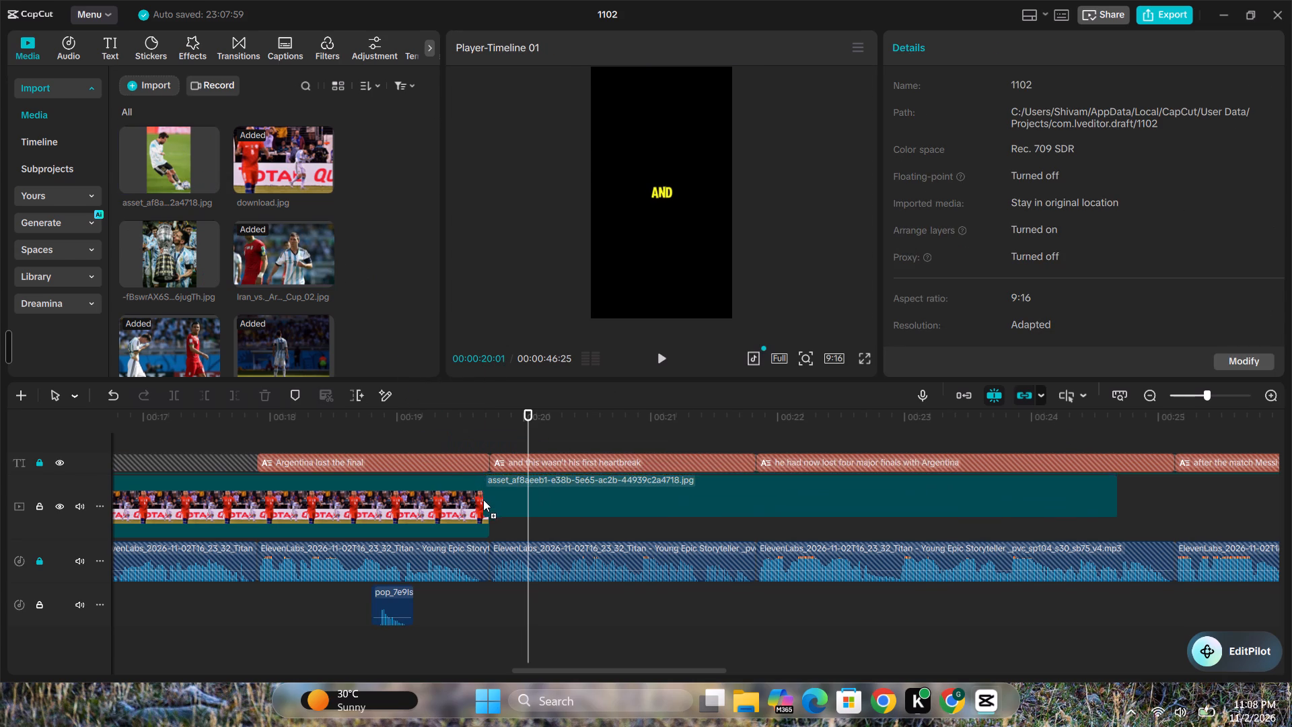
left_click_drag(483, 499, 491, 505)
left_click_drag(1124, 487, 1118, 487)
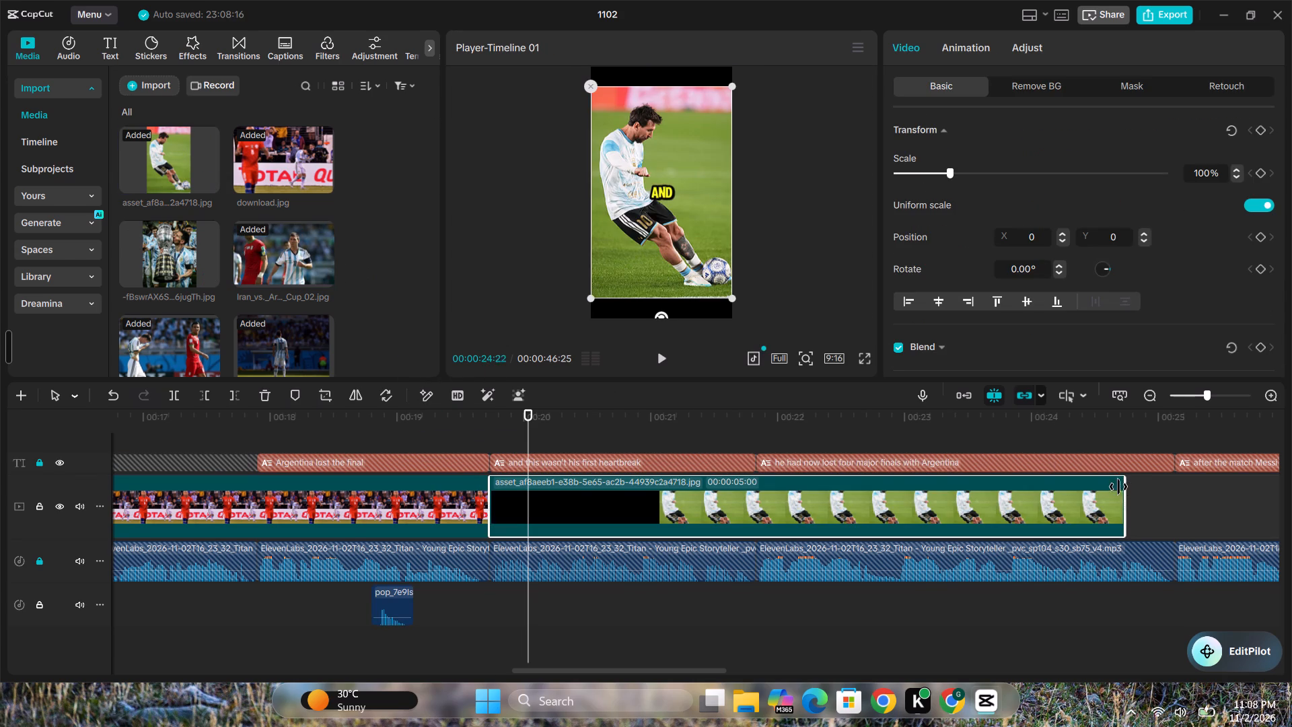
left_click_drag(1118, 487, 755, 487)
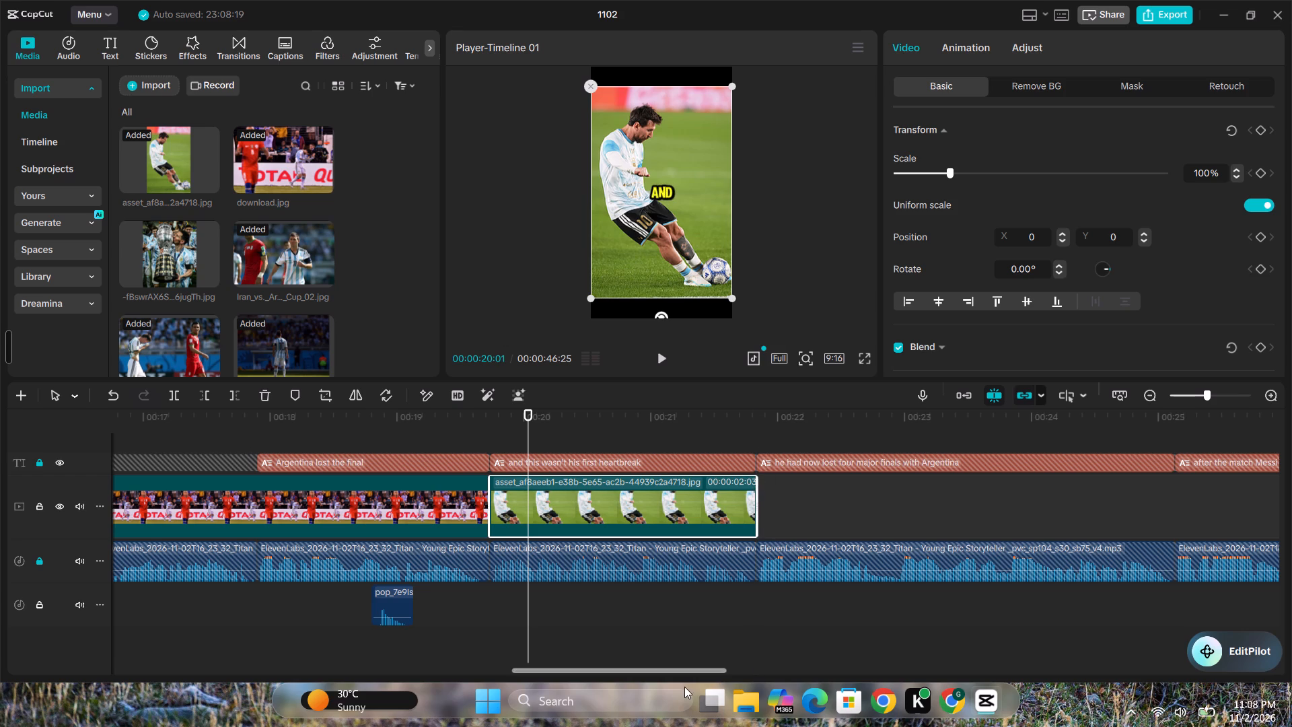
Look through the timeline captions and the imported images for a picture that suits the next part of the story.
left_click_drag(672, 673, 1251, 646)
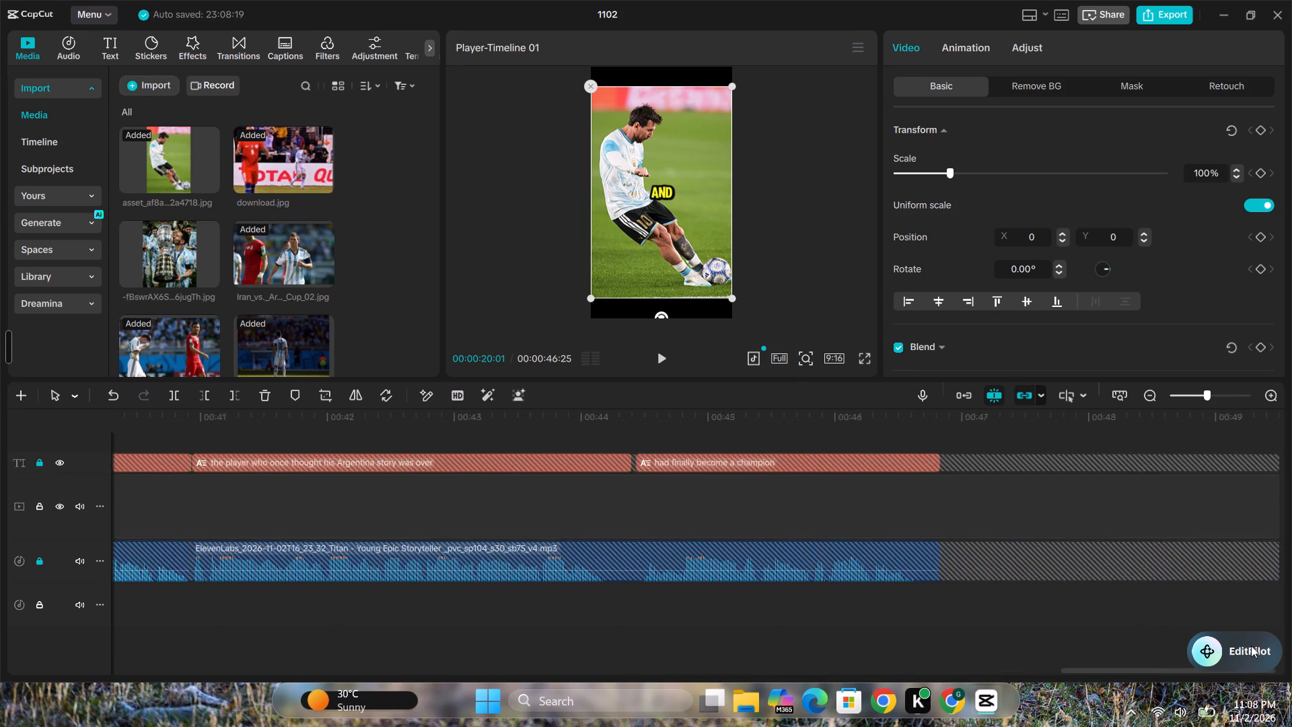
left_click_drag(1251, 646, 275, 650)
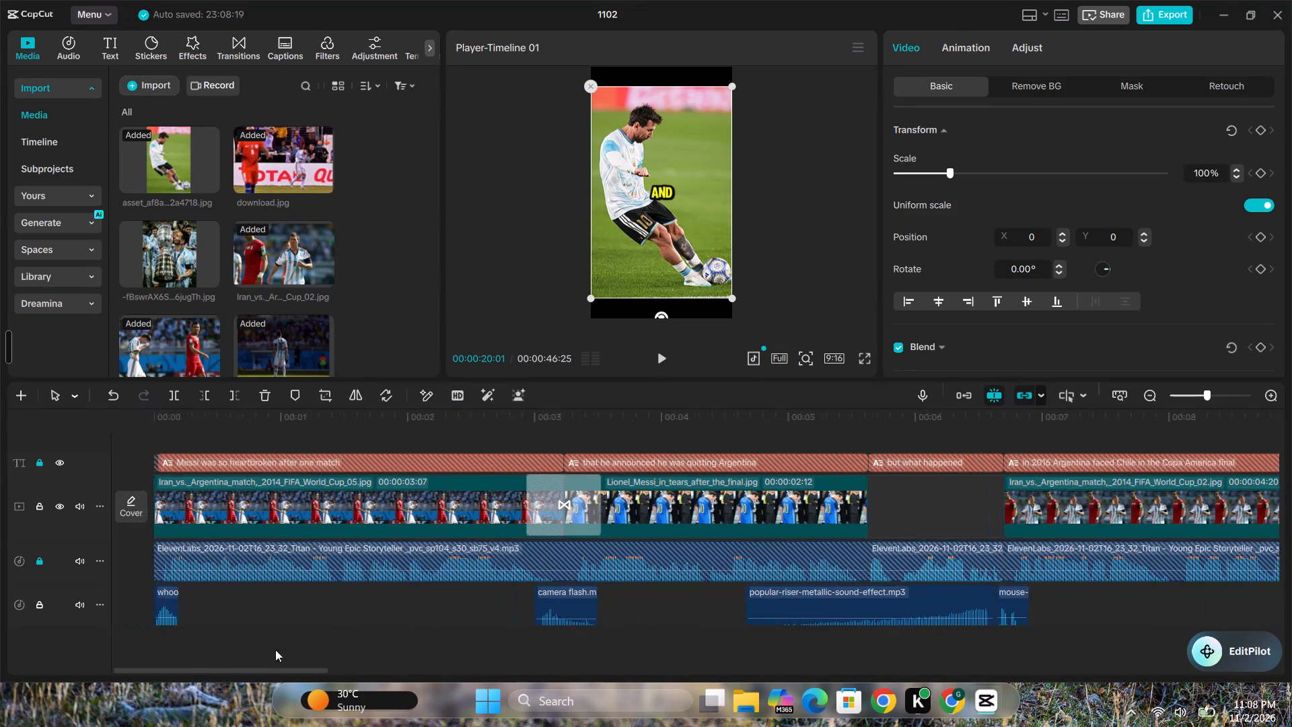
left_click_drag(275, 650, 681, 662)
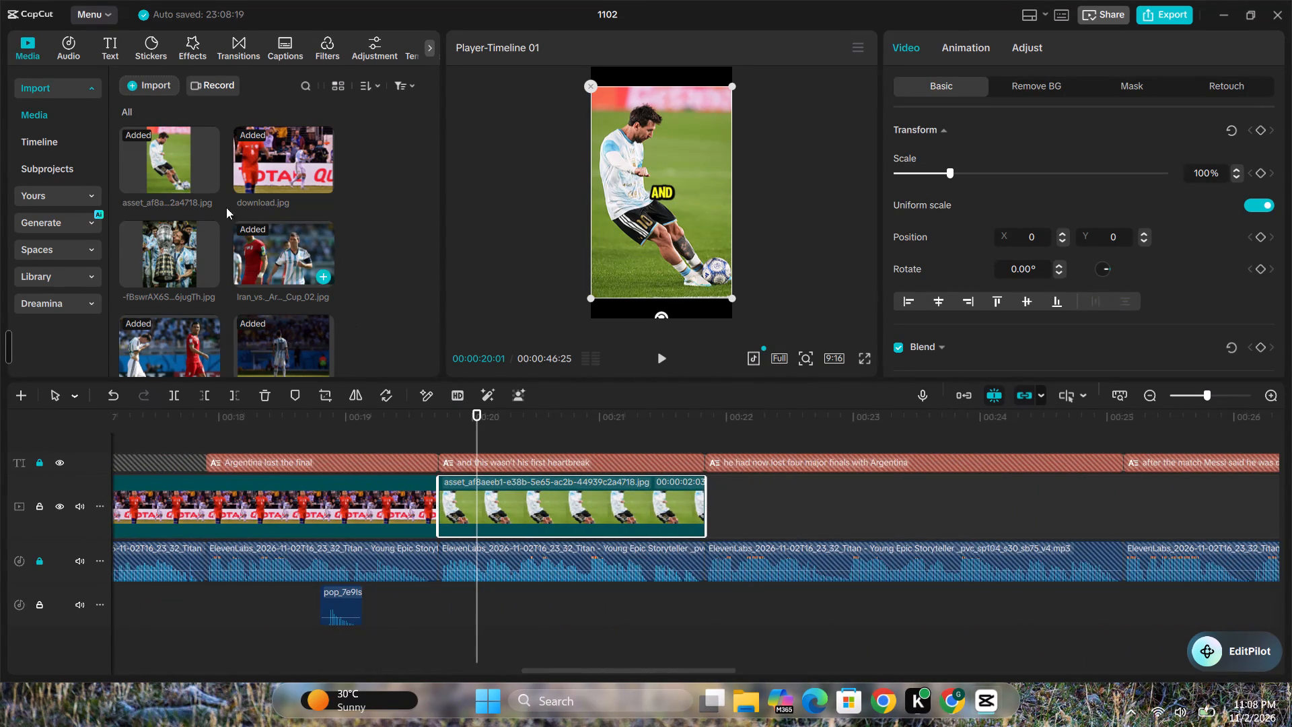
scroll(216, 201, "down", 3)
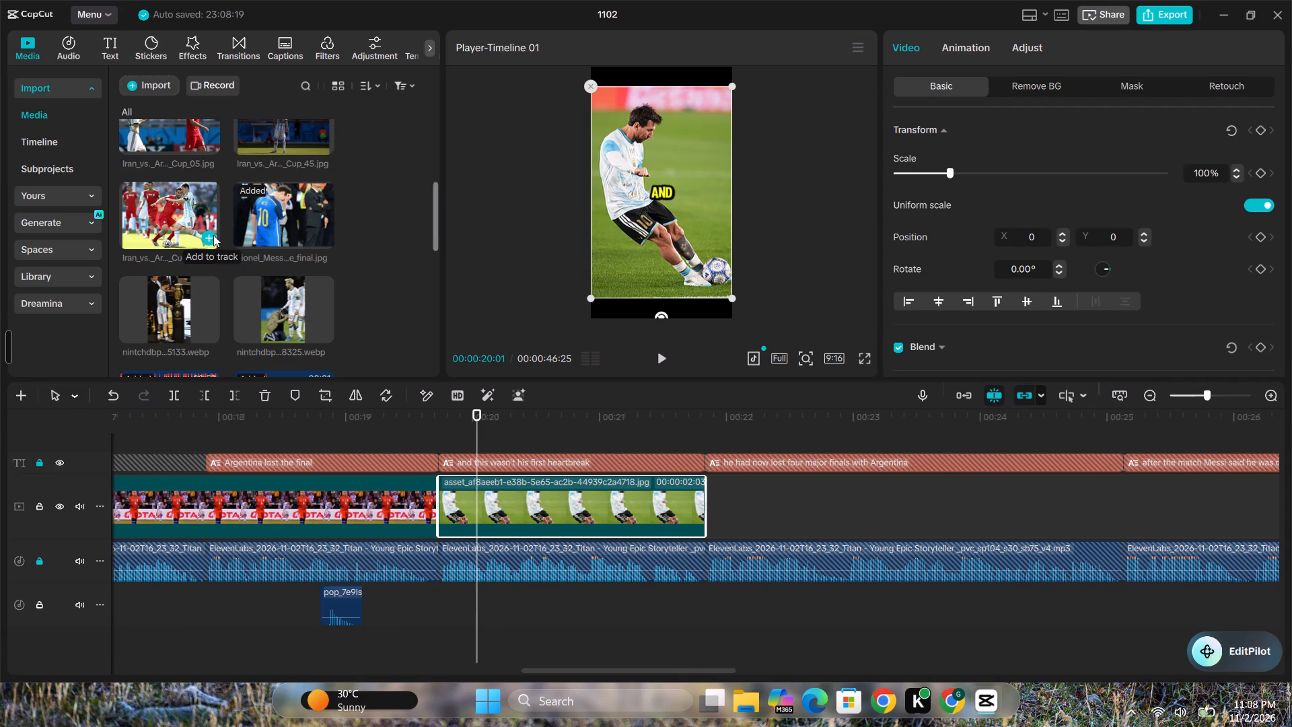
scroll(281, 305, "down", 1)
scroll(184, 298, "up", 2)
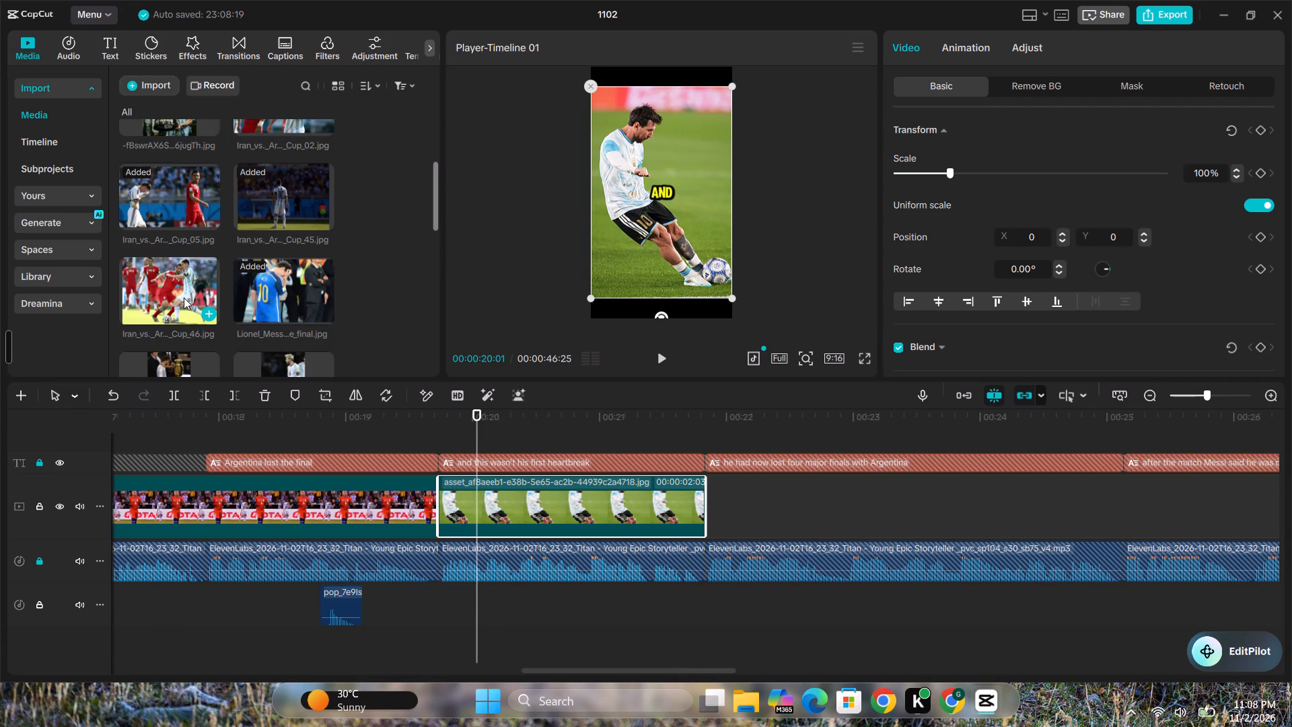
scroll(208, 291, "up", 5)
scroll(211, 263, "down", 3)
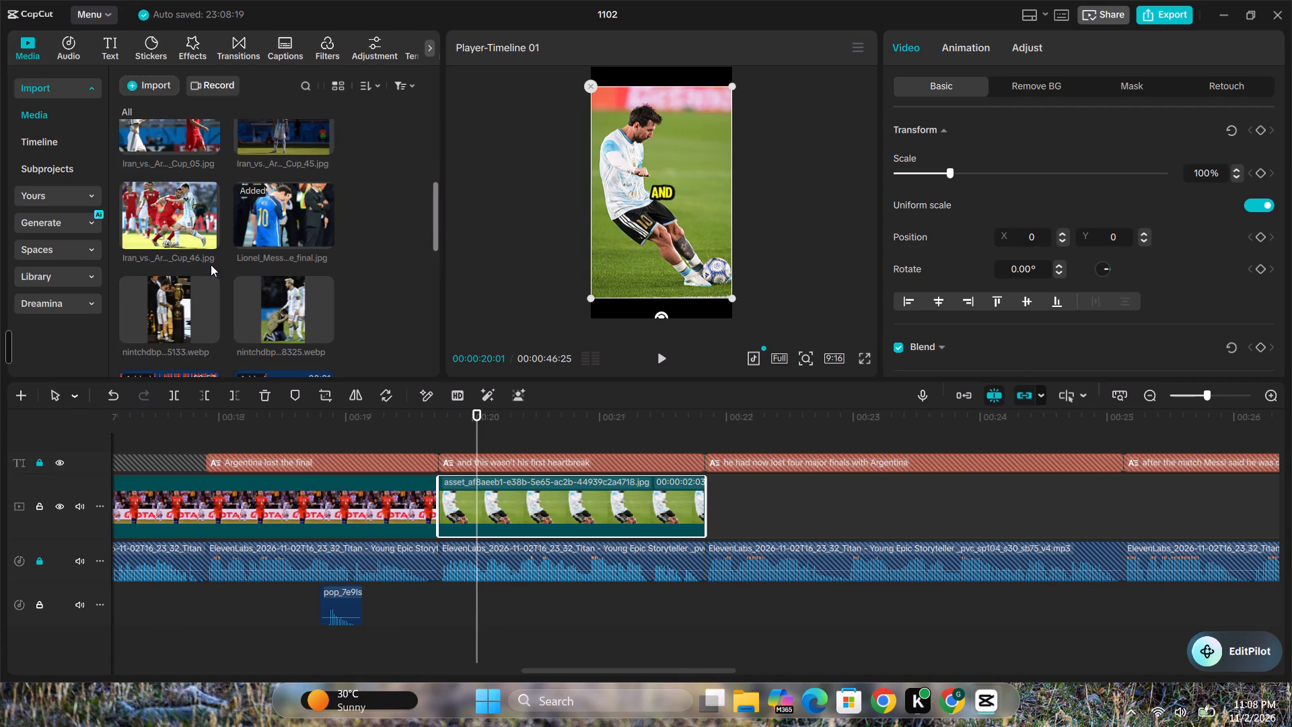
scroll(210, 263, "down", 1)
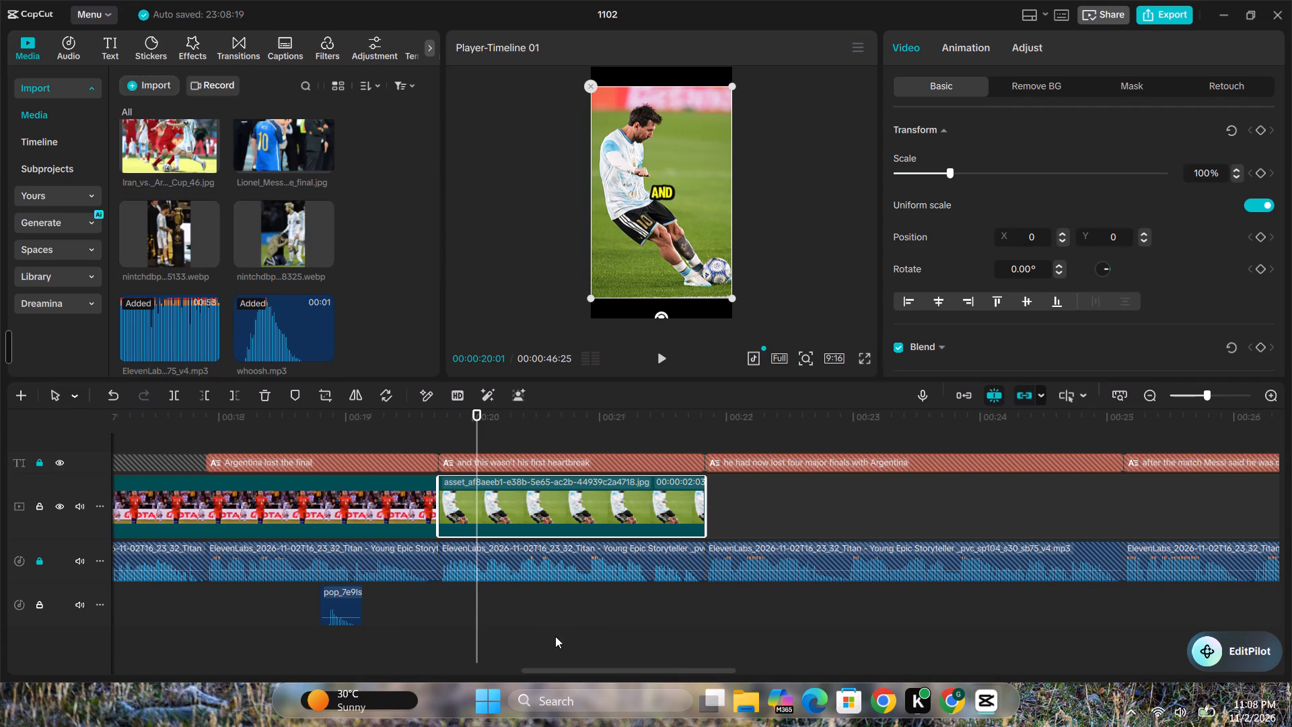
left_click_drag(583, 668, 624, 666)
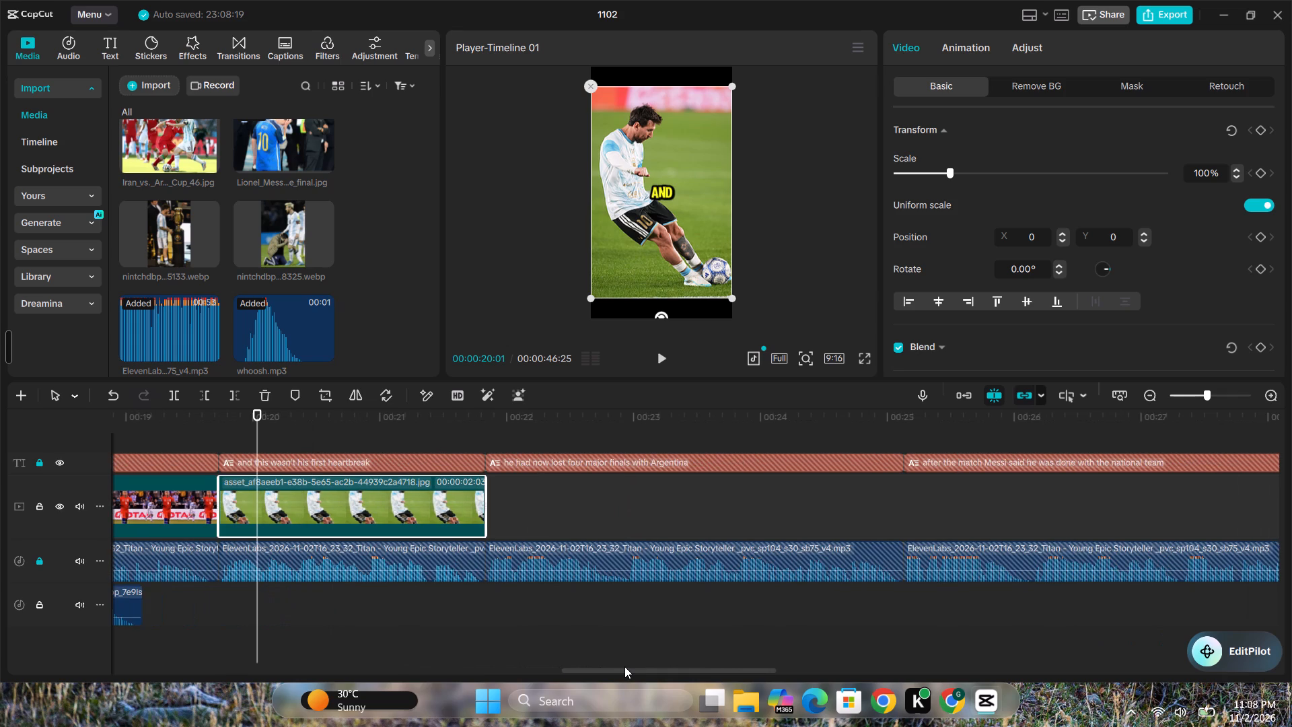
left_click_drag(624, 666, 450, 648)
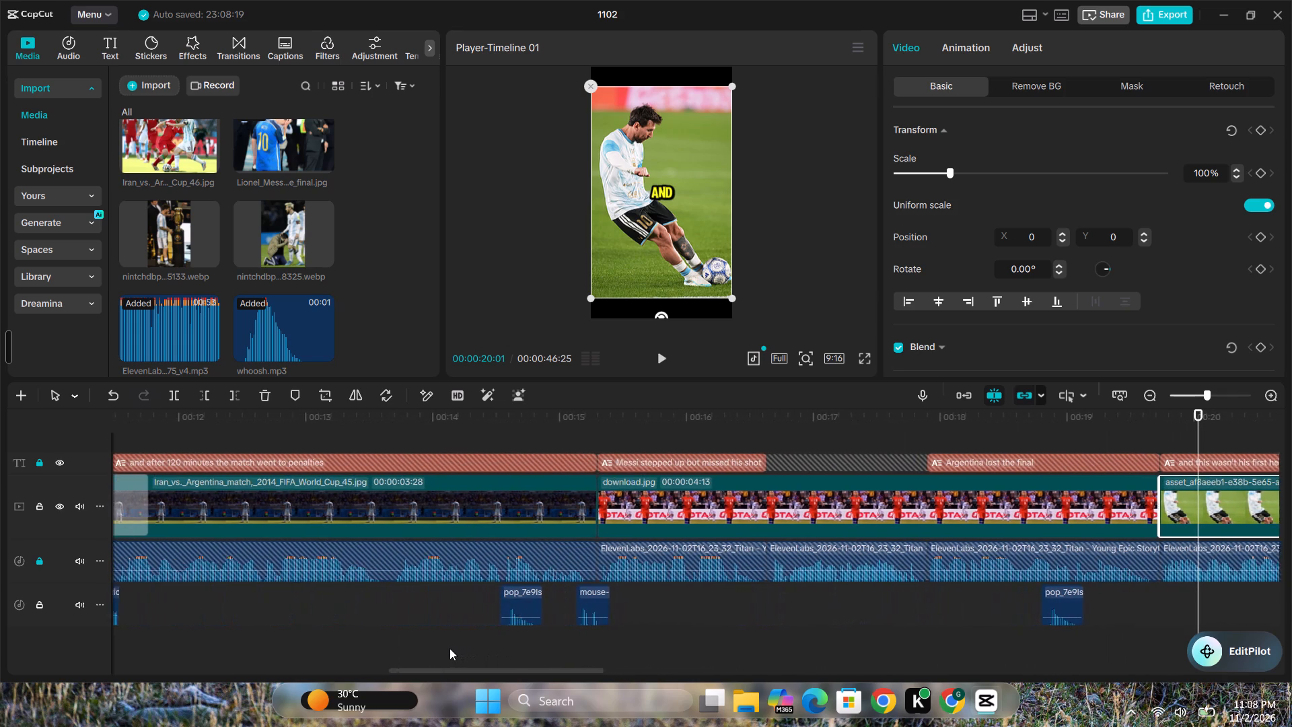
left_click_drag(450, 648, 391, 648)
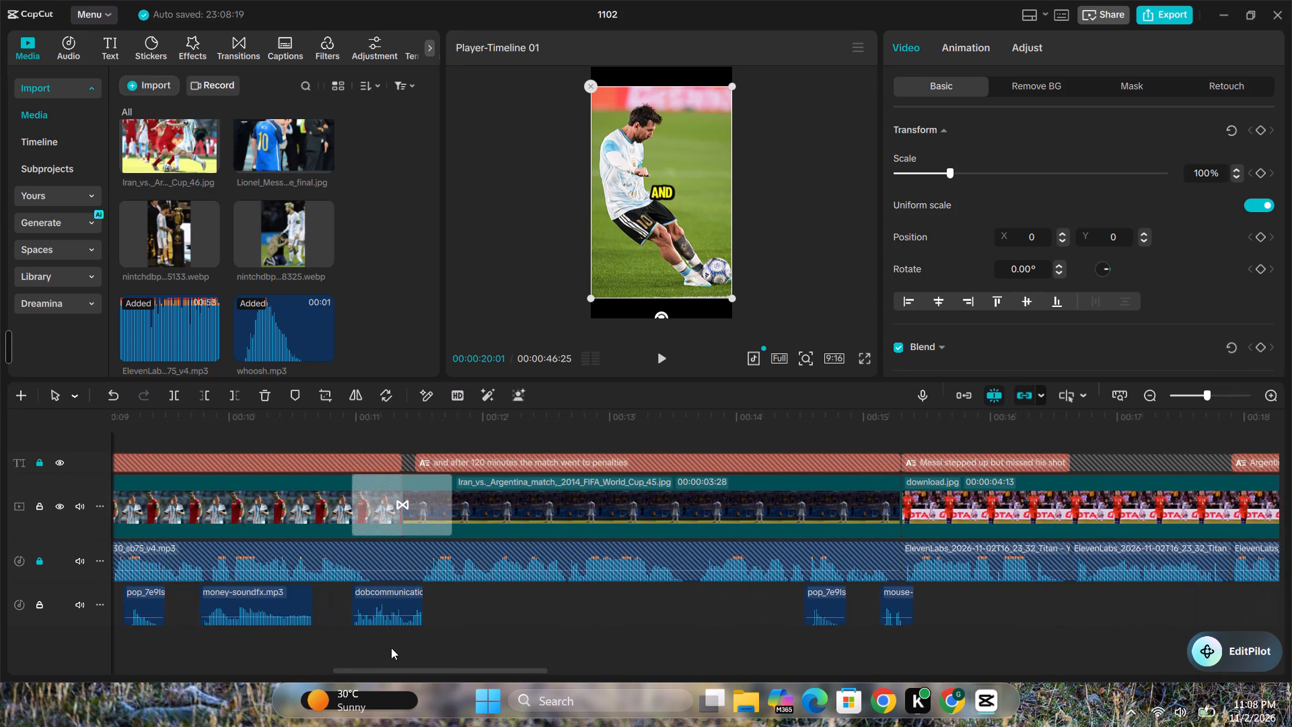
left_click_drag(391, 648, 481, 639)
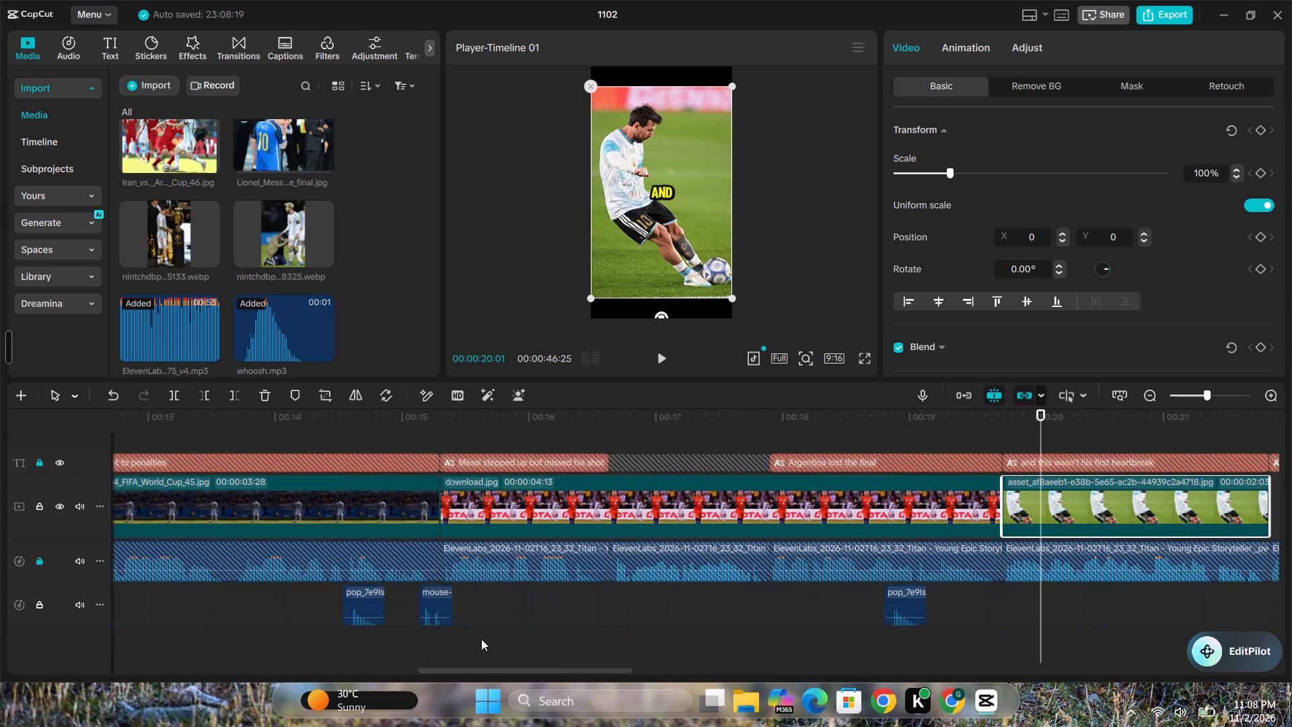
left_click_drag(481, 639, 522, 636)
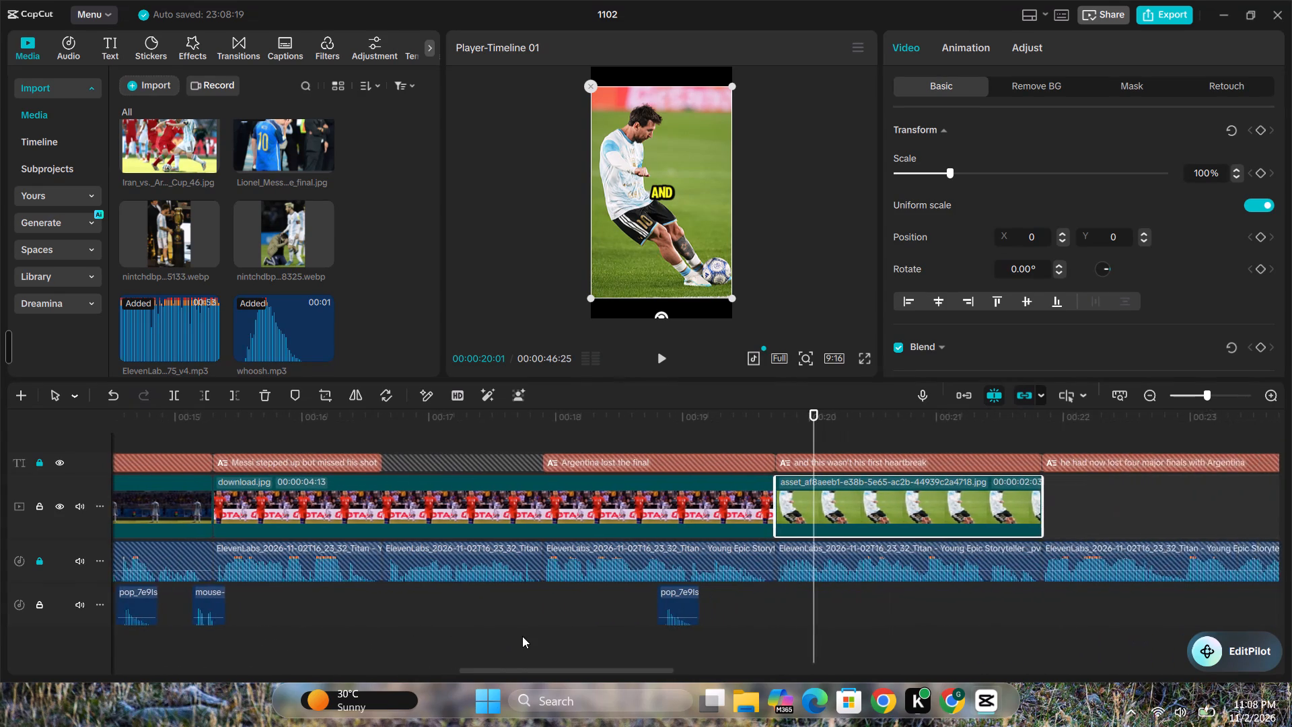
left_click_drag(522, 636, 532, 635)
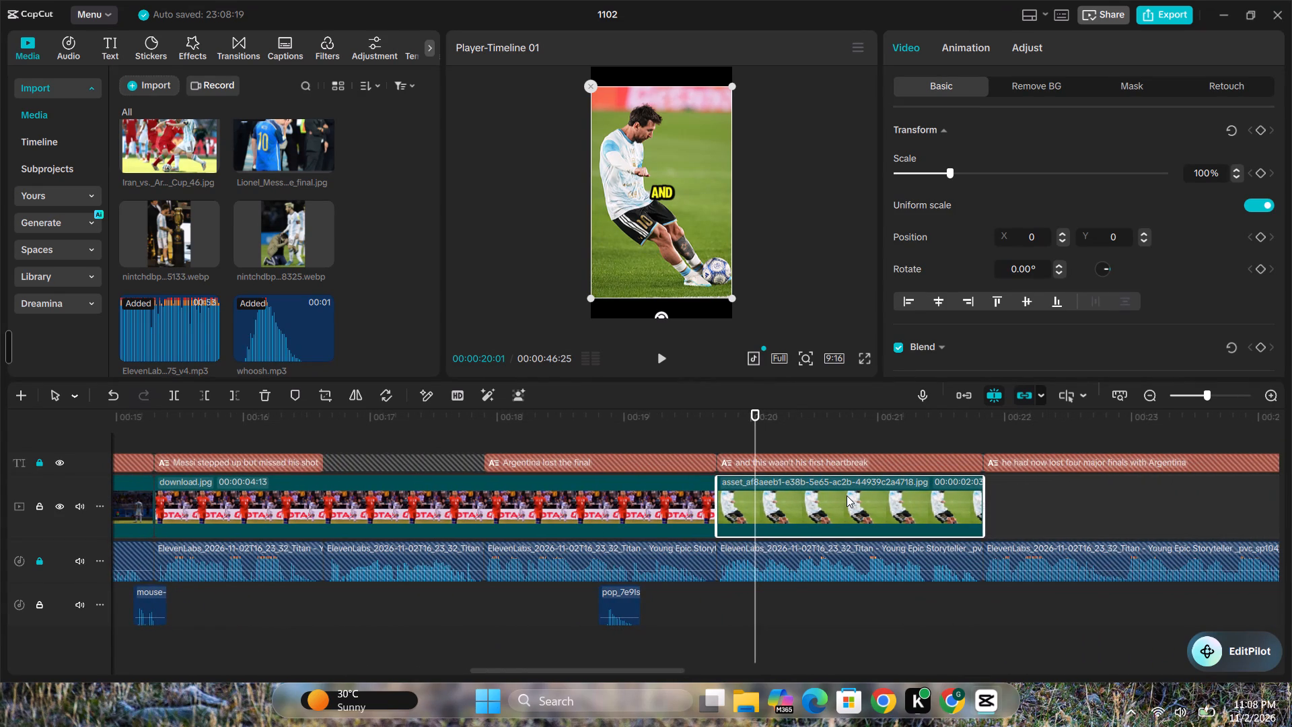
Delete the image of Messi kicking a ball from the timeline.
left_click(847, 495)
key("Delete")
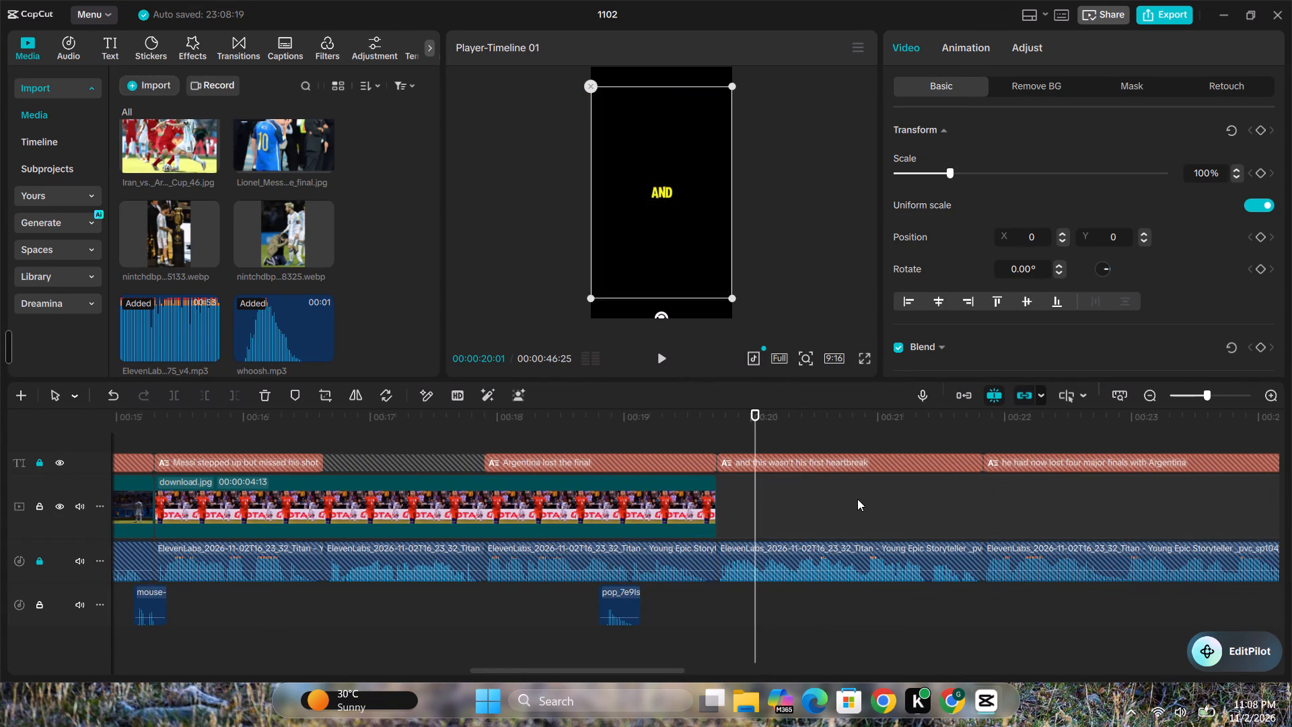
Trim download.jpg to end where "Argentina lost the final" begins, move its closing scale keyframe just before the new end, and play the following section.
left_click(659, 518)
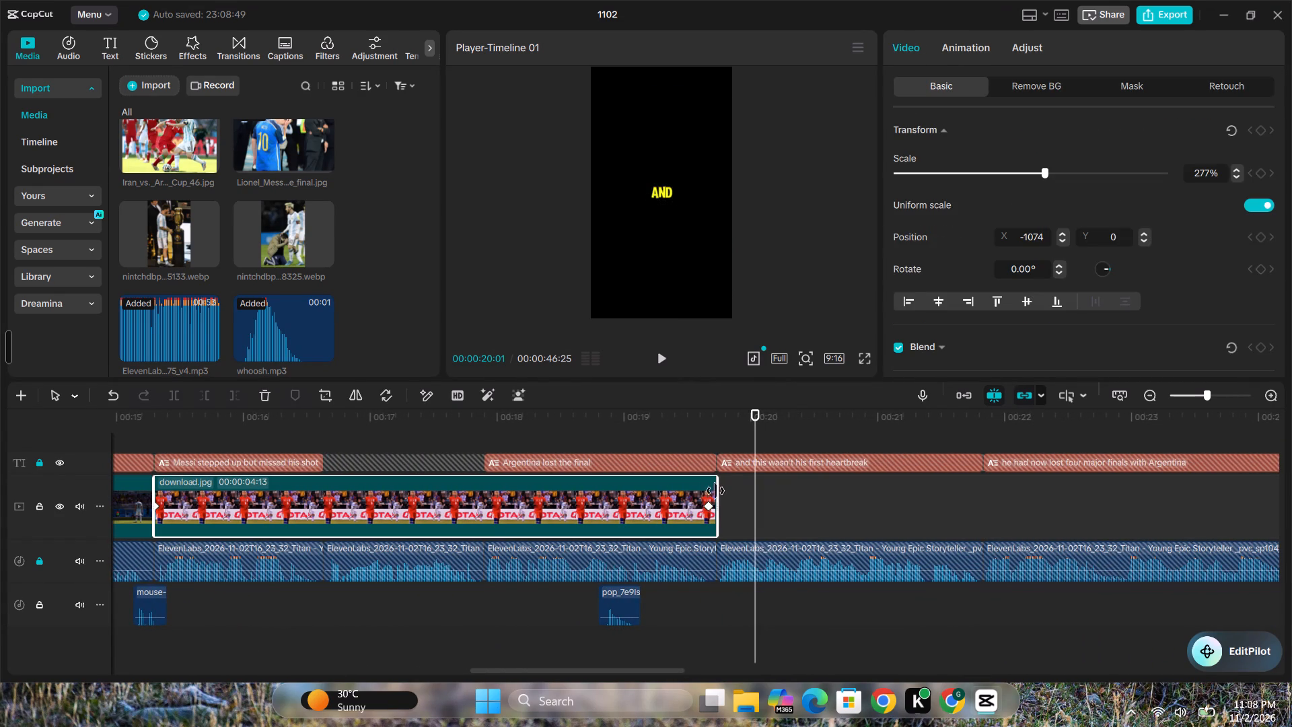
left_click(703, 504)
left_click_drag(705, 504, 485, 516)
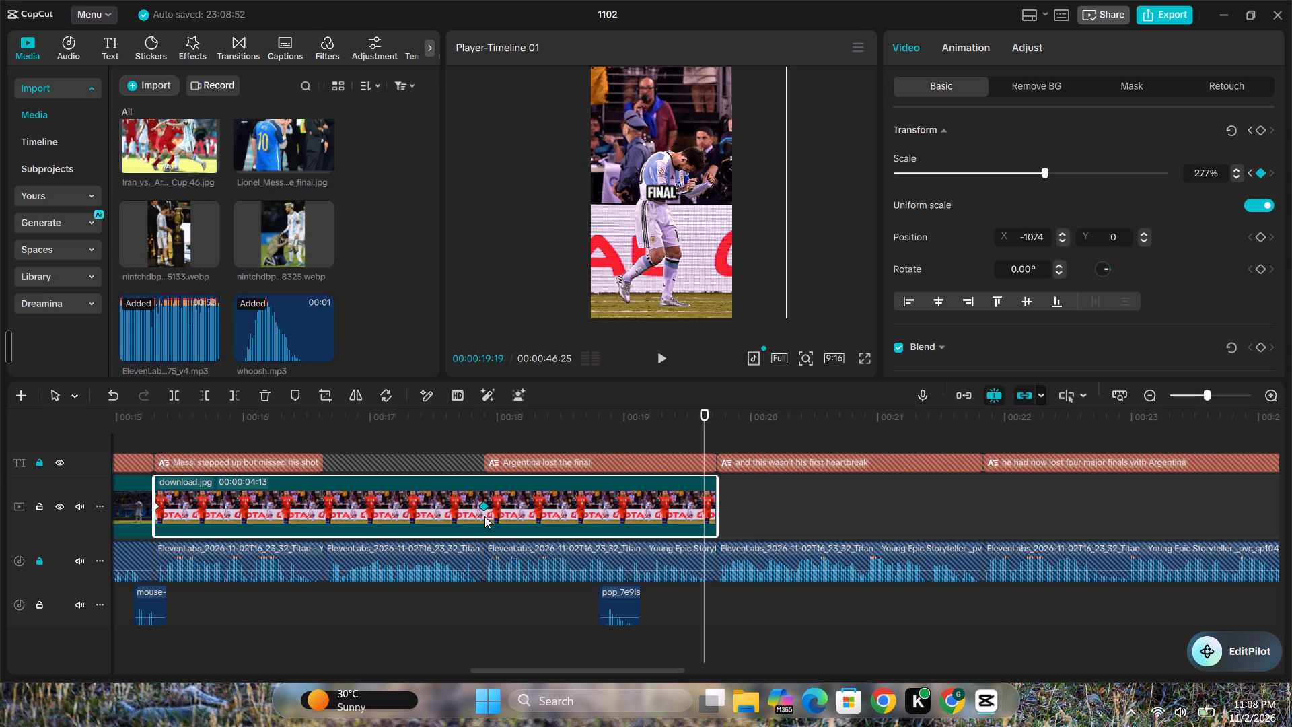
left_click_drag(485, 516, 467, 513)
left_click_drag(715, 486, 536, 494)
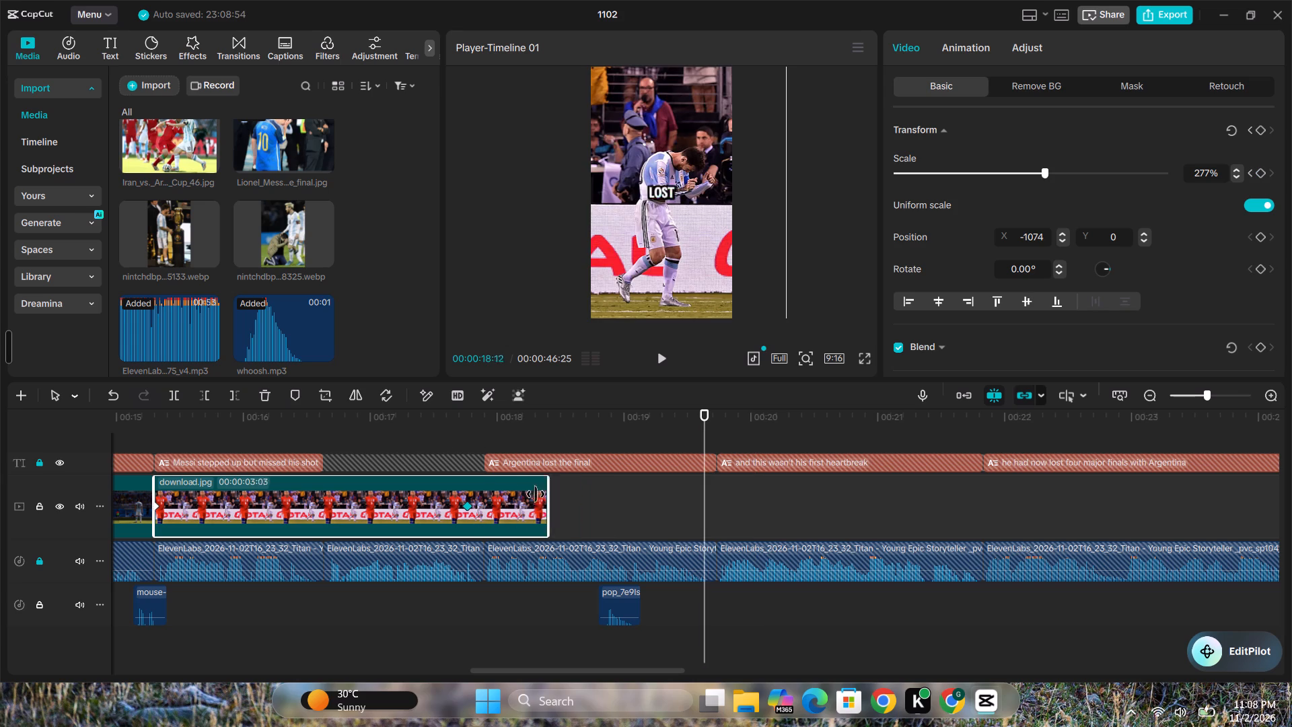
left_click_drag(536, 494, 485, 499)
left_click_drag(464, 506, 474, 508)
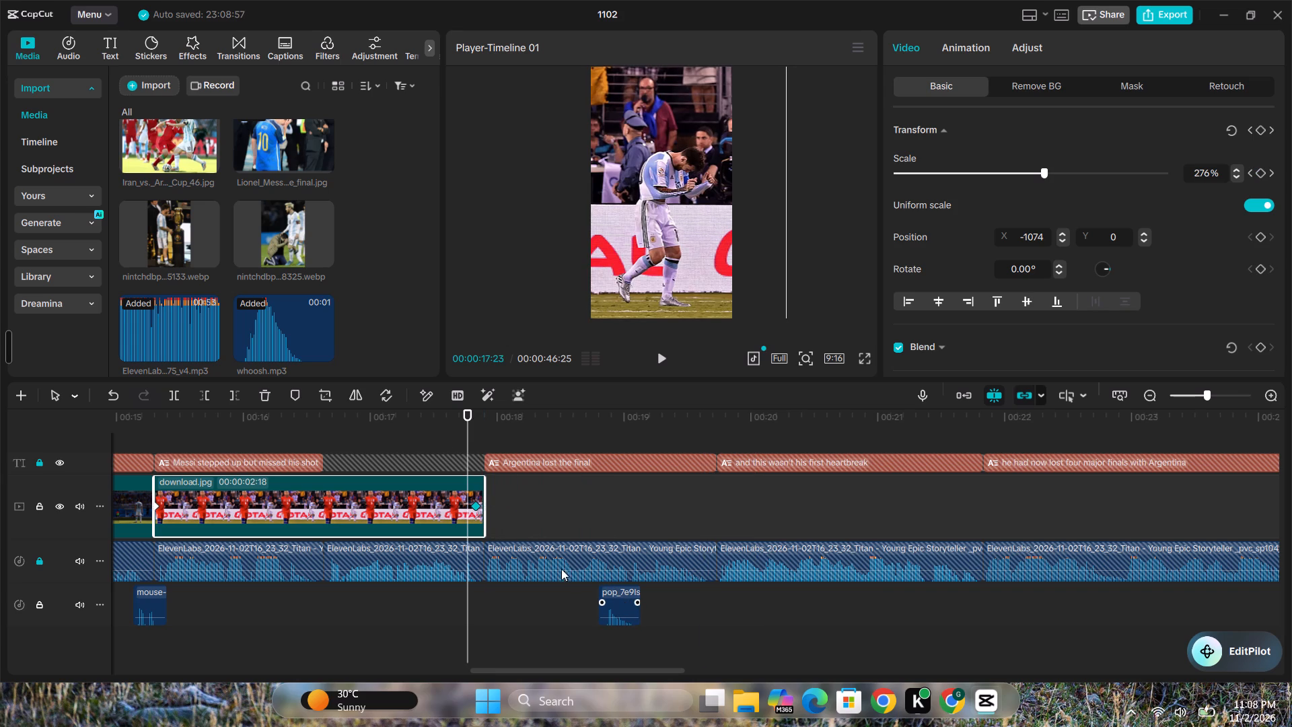
left_click(566, 604)
key("space")
left_click(660, 351)
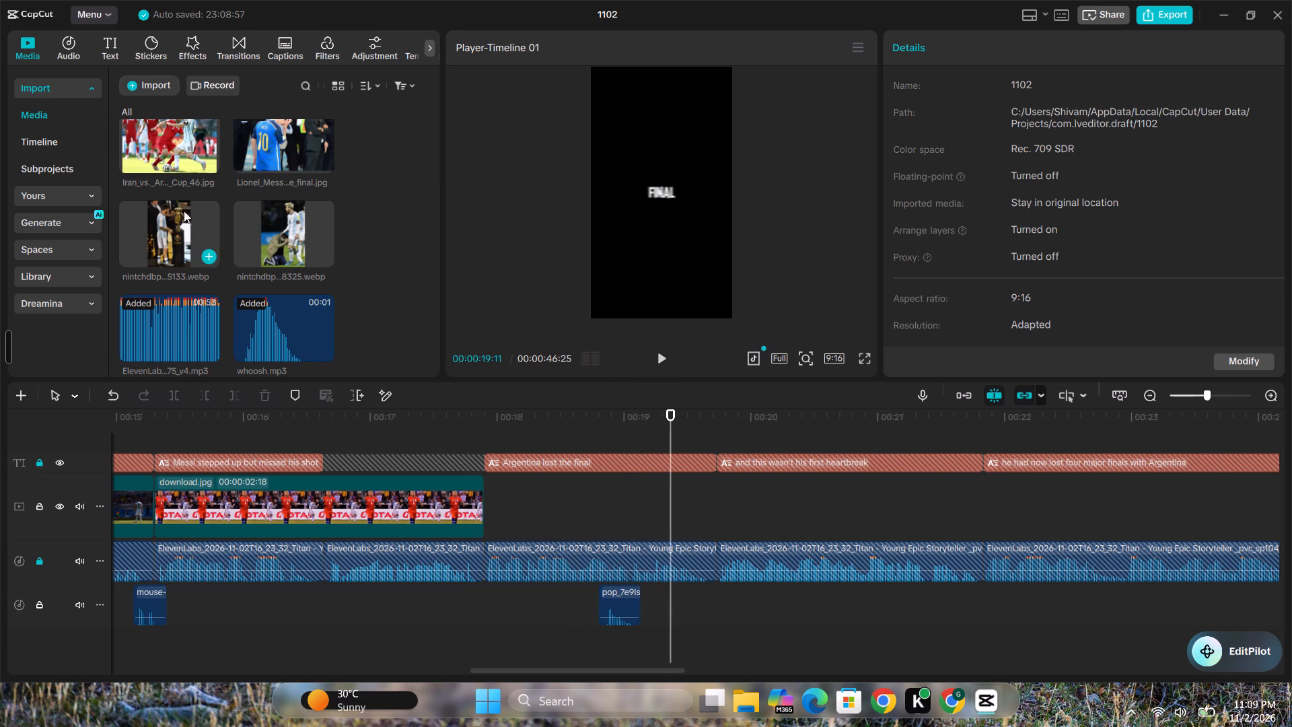
Add nintchdbpict000247745133.webp after download.jpg and trim it to the end of the "and this wasn't his first heartbreak" caption.
left_click_drag(183, 211, 485, 493)
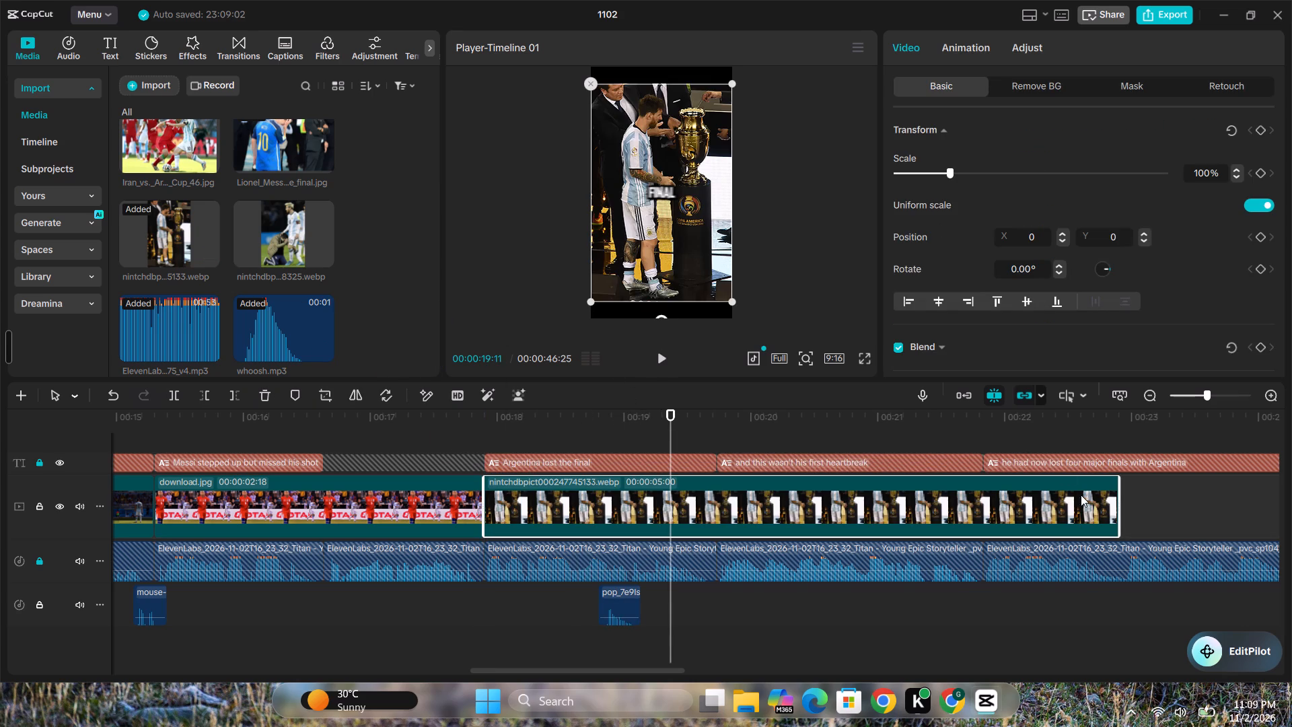
left_click_drag(1123, 489, 1007, 499)
left_click_drag(1122, 481, 986, 490)
Keyframe the trophy image's scale at 116% at 00:00:17:27, increase it slightly at 00:00:21:23 for a slow zoom-in, and preview it.
left_click(488, 441)
left_click(494, 489)
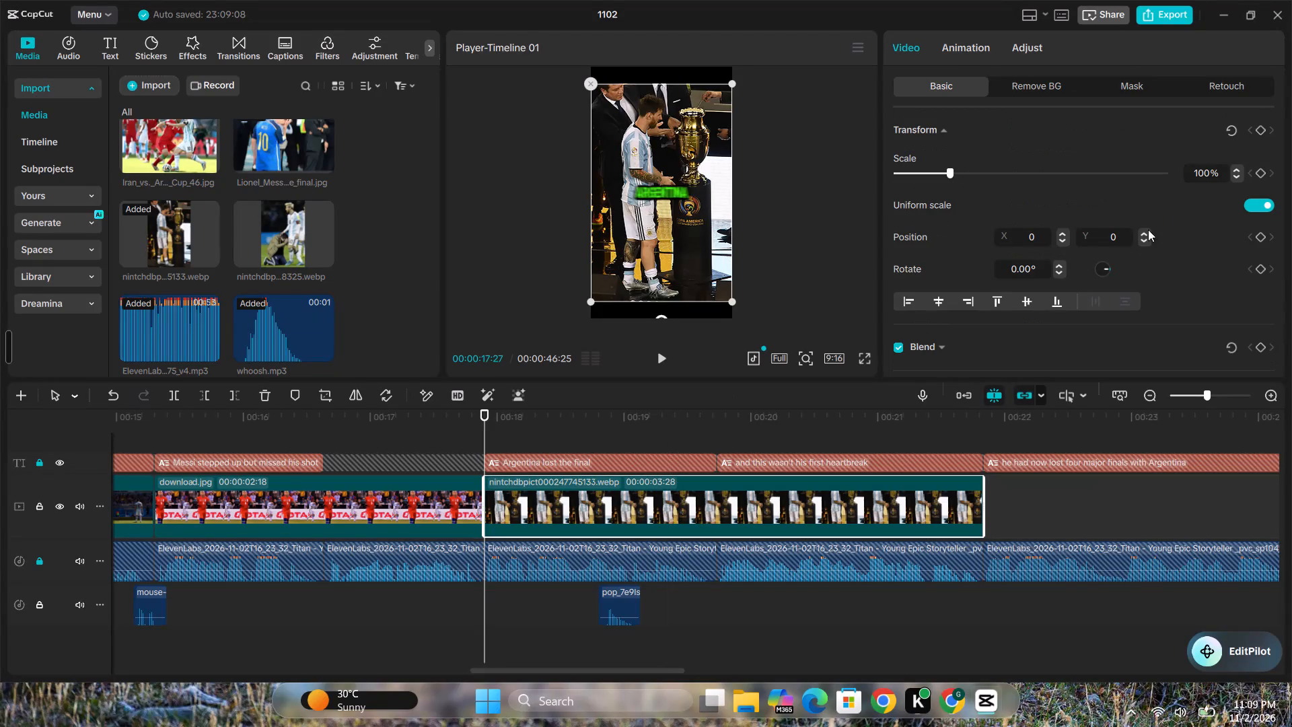
left_click(1258, 174)
left_click_drag(733, 300, 754, 321)
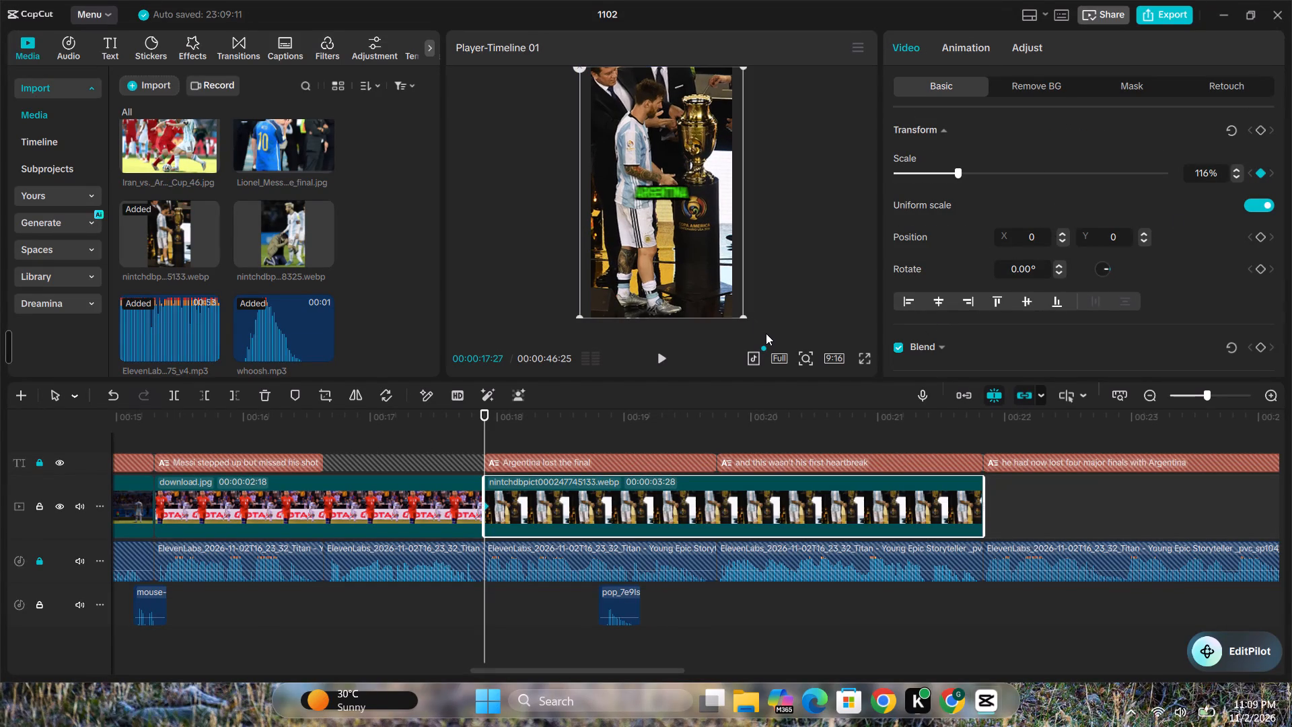
left_click(972, 443)
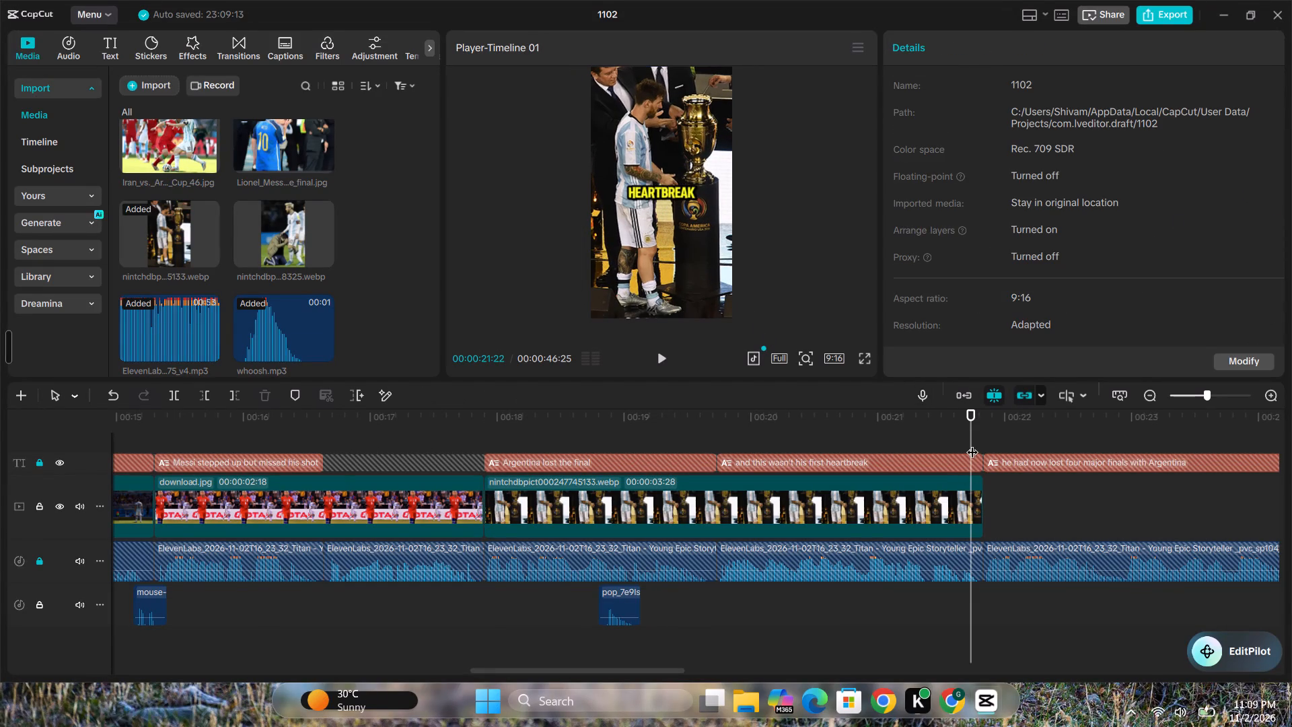
left_click(972, 443)
left_click(974, 439)
left_click(952, 493)
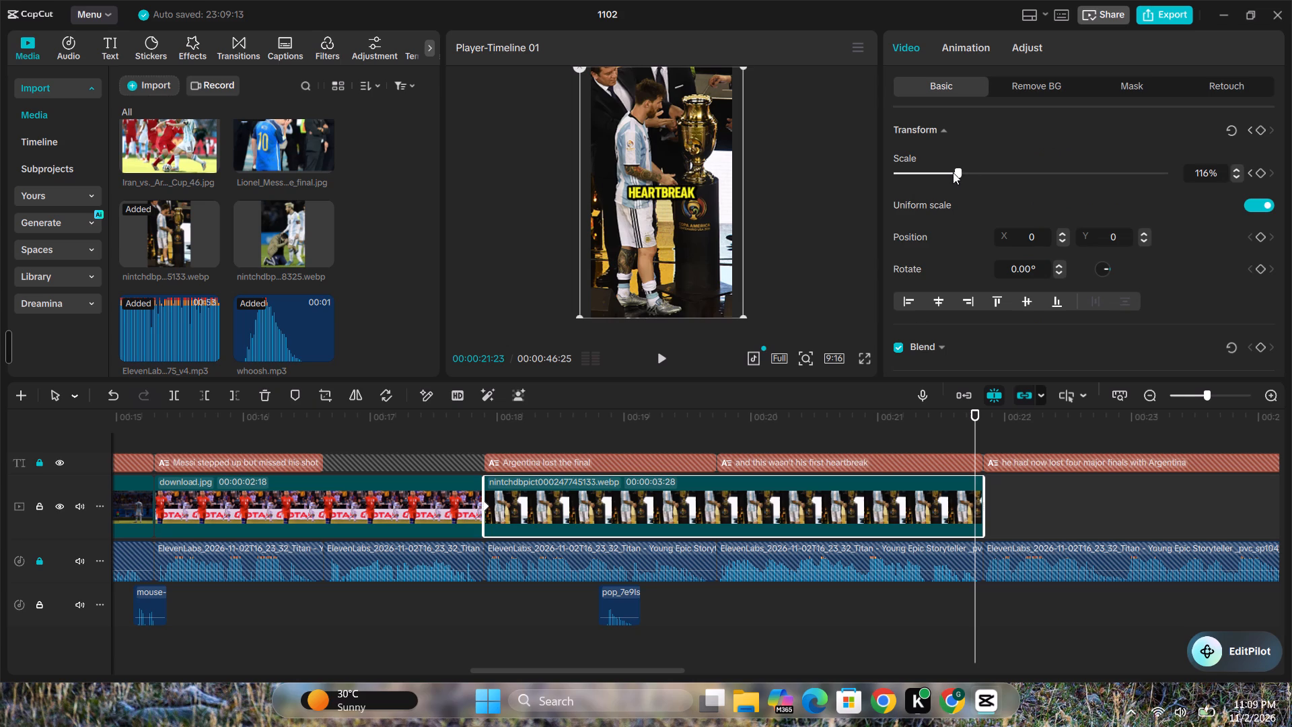
left_click_drag(956, 172, 964, 172)
left_click(616, 427)
key("space")
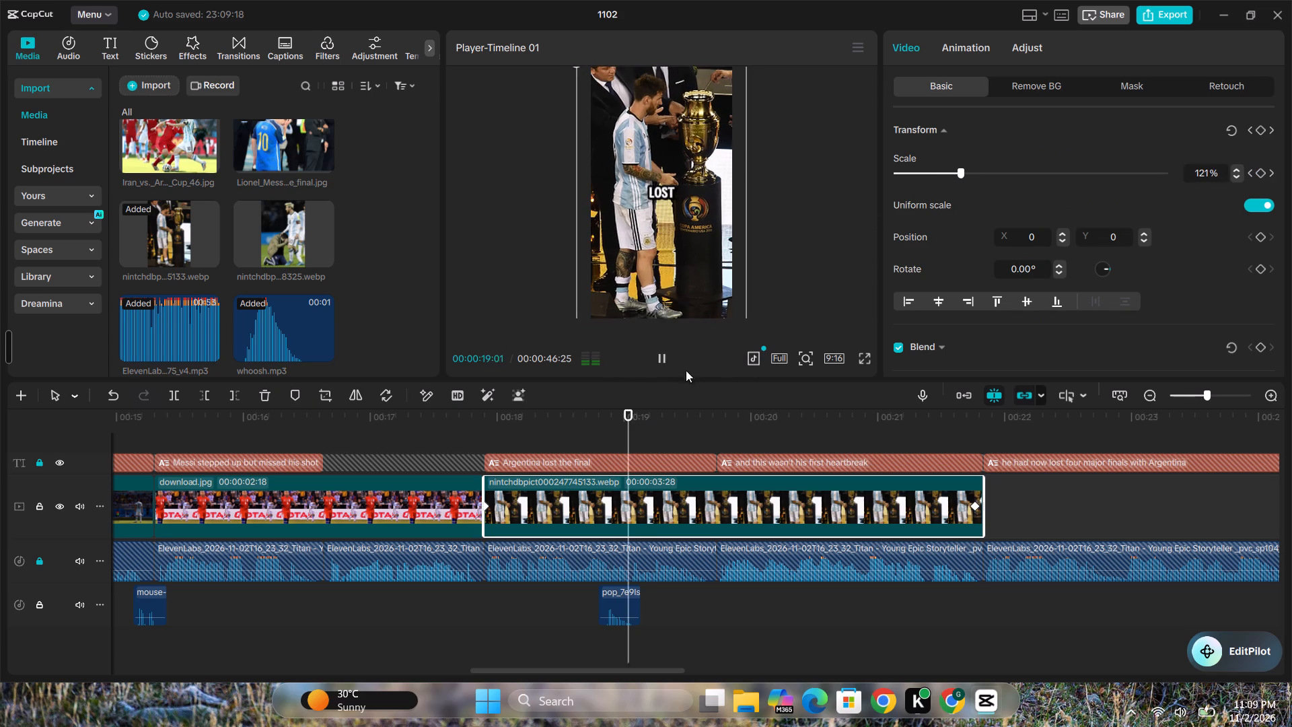
left_click(475, 440)
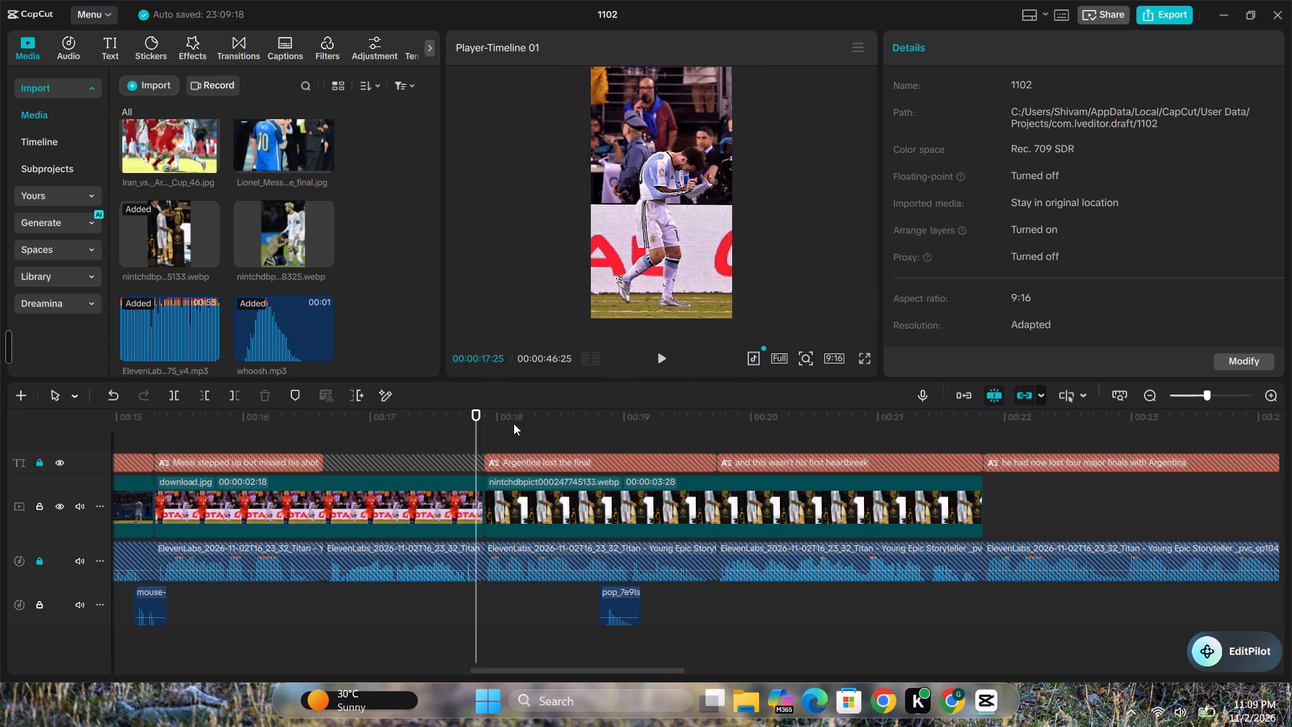
Play from the trophy image through the "he had now lost four major finals with Argentina" caption to check timing against the voice-over.
key("space")
left_click(658, 350)
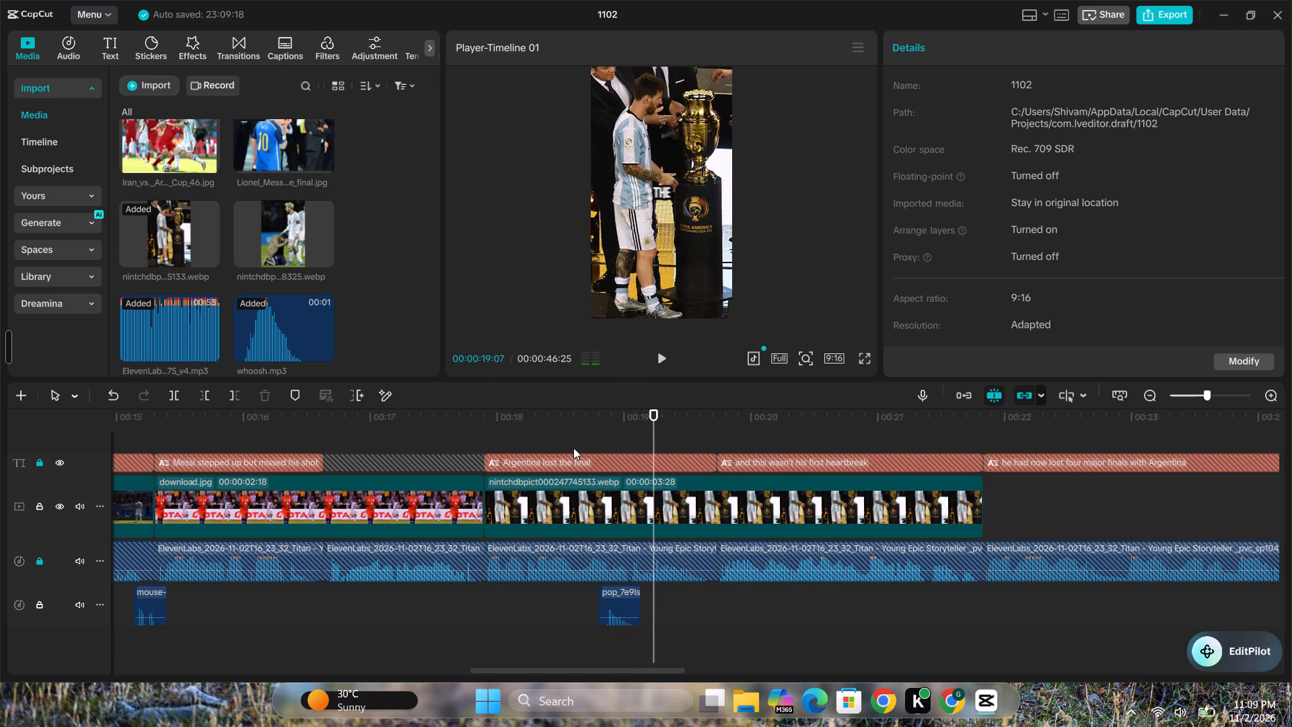
left_click(401, 439)
key("space")
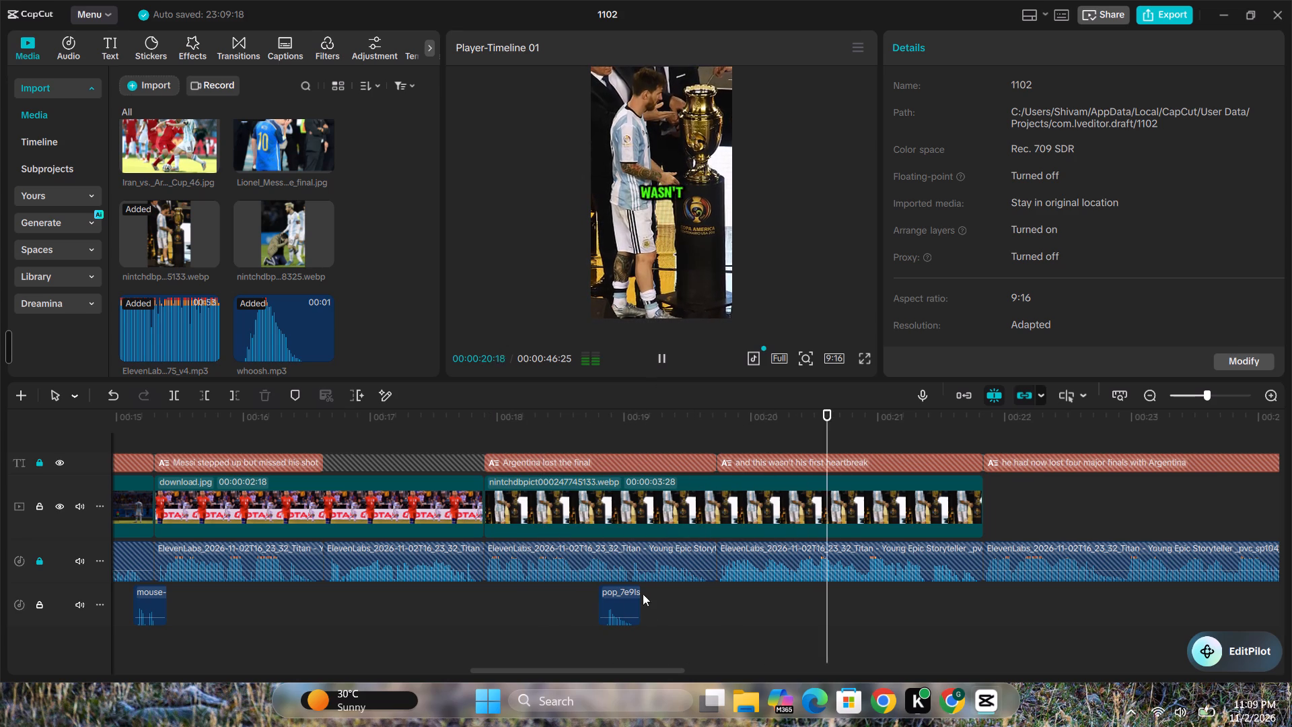
left_click_drag(649, 668, 698, 663)
left_click(661, 353)
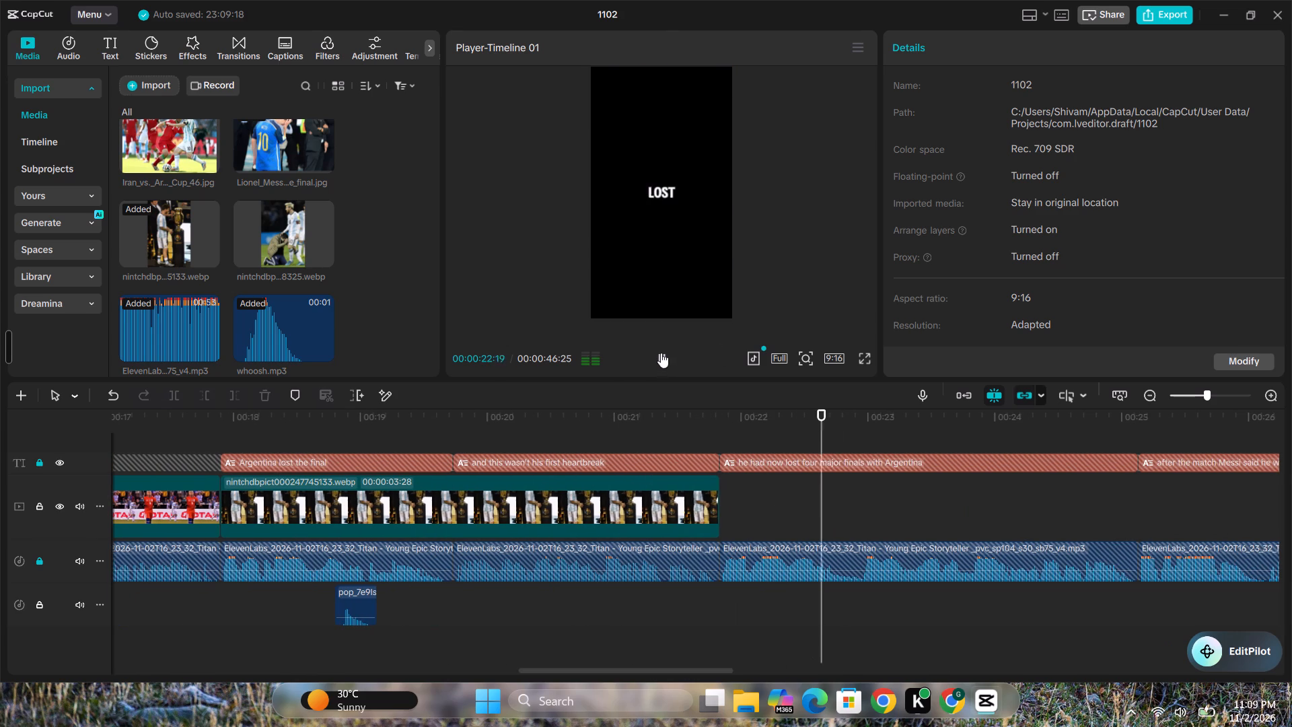
left_click(702, 432)
left_click_drag(672, 670, 730, 676)
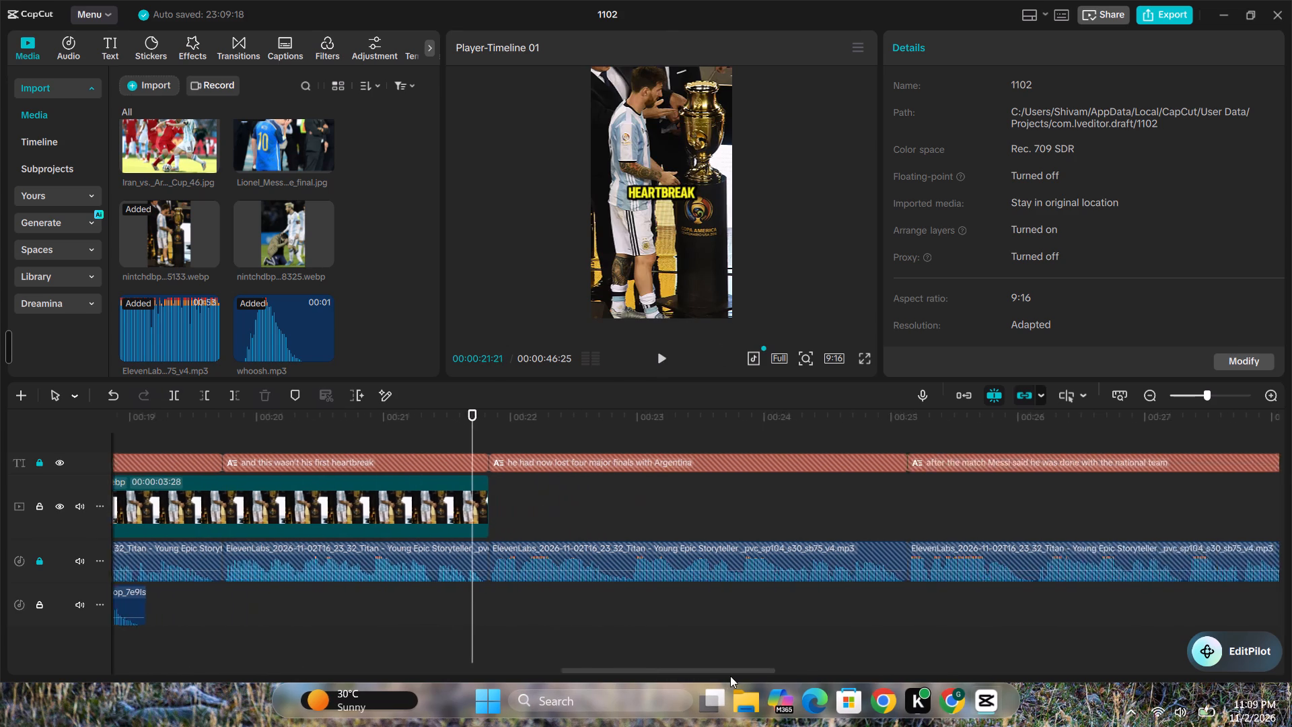
left_click_drag(730, 676, 735, 678)
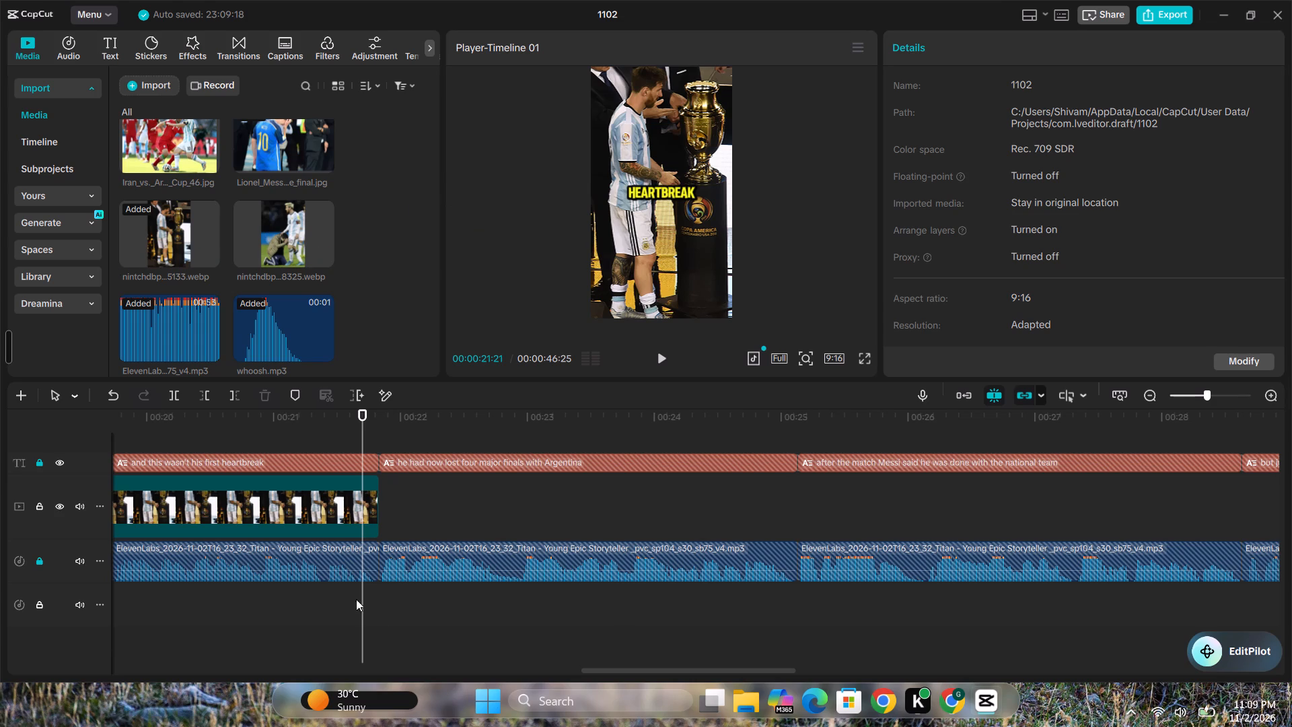
Copy the pop sound under "Argentina lost the final" to 00:00:22:26, within the "four major finals" caption, and play it back.
left_click_drag(592, 667, 495, 666)
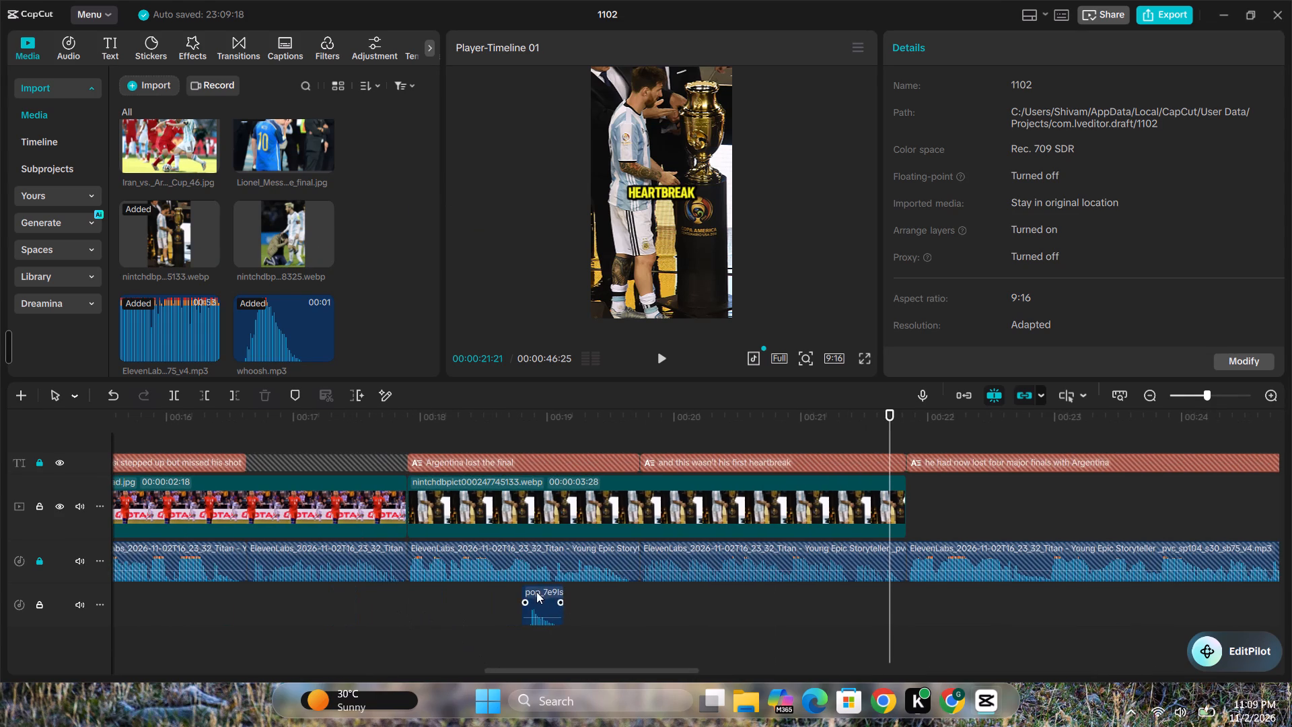
left_click(534, 590)
key("ctrl+c")
left_click_drag(598, 672, 645, 674)
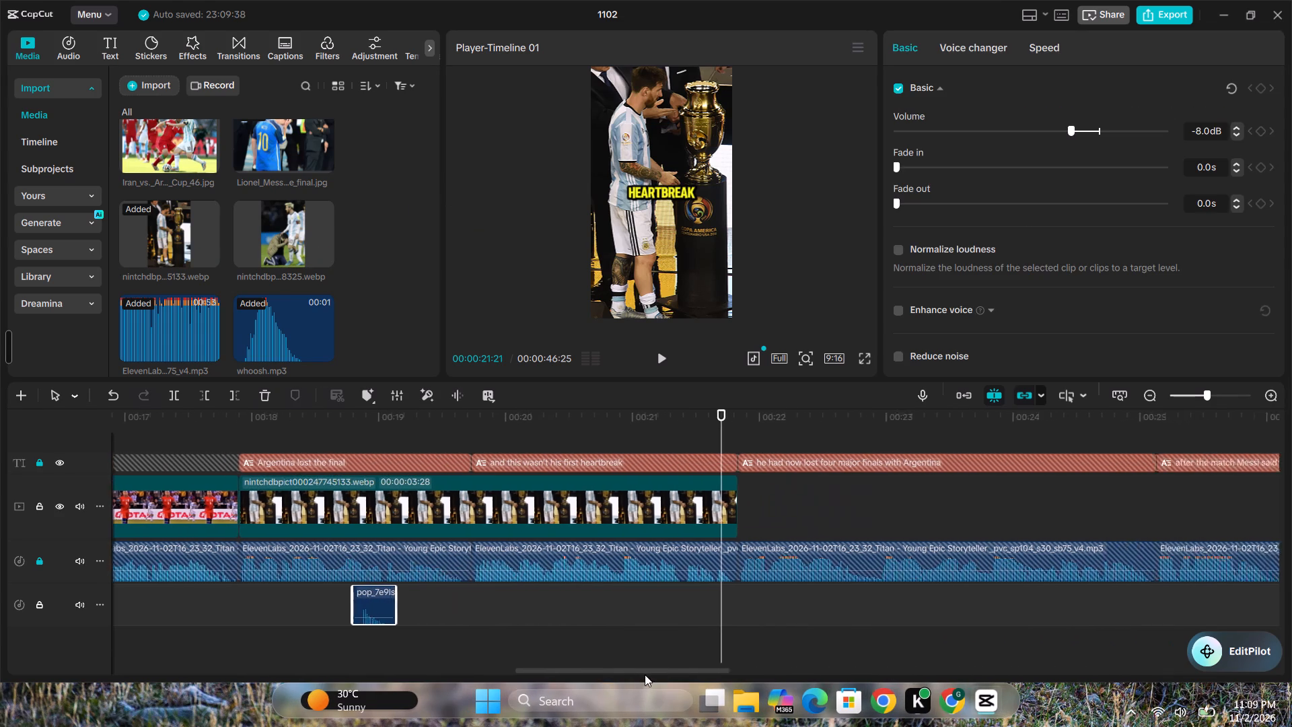
left_click_drag(645, 674, 684, 674)
key("space")
left_click(661, 357)
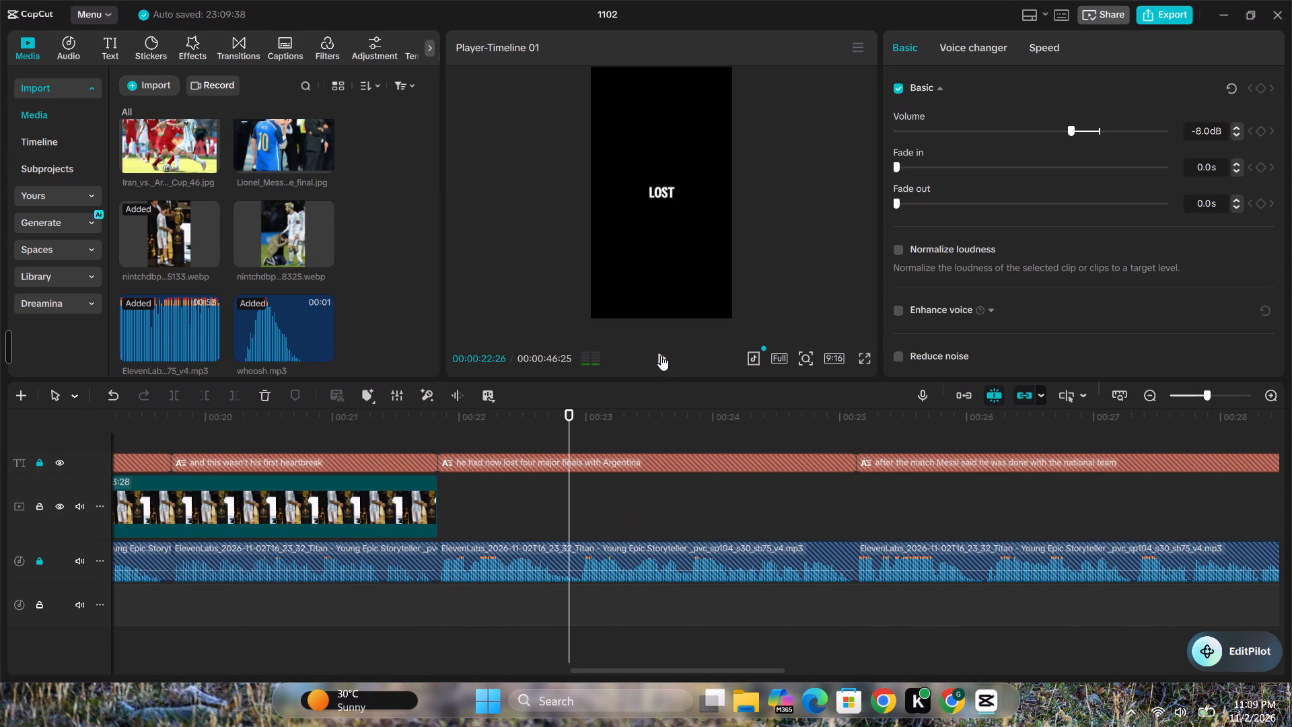
key("ctrl+v")
key("space")
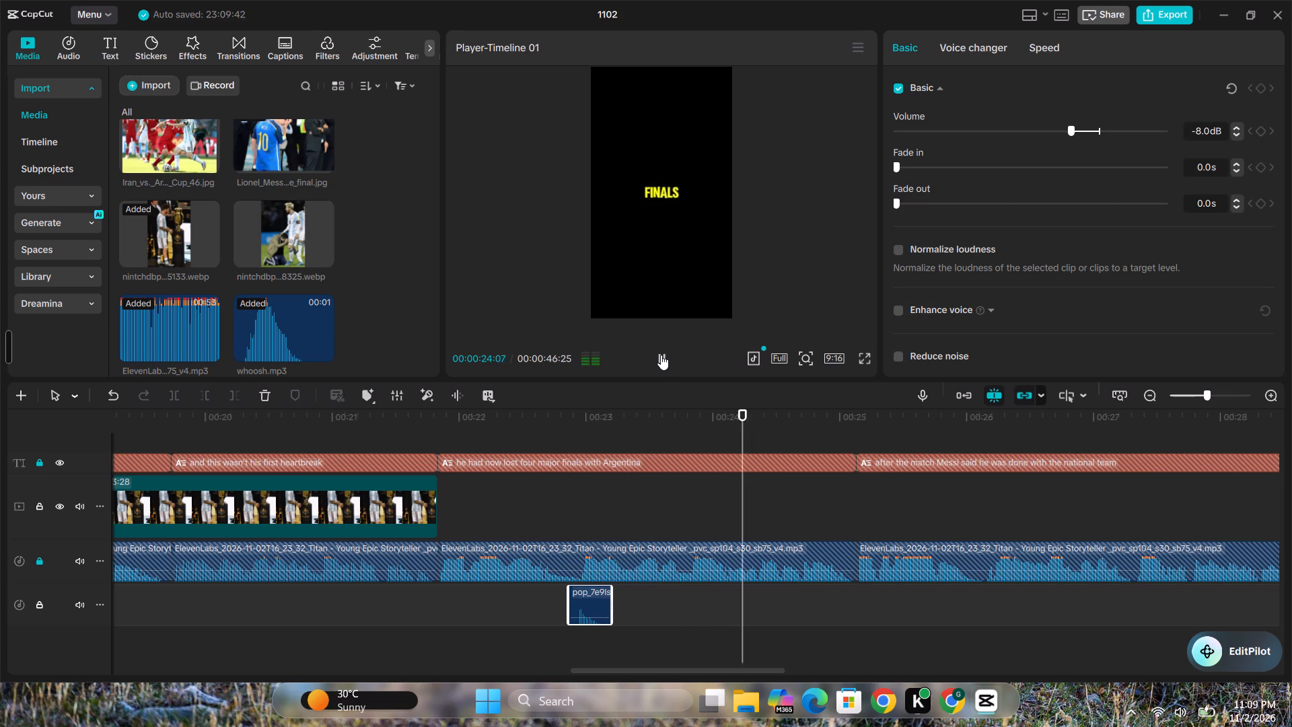
left_click(661, 355)
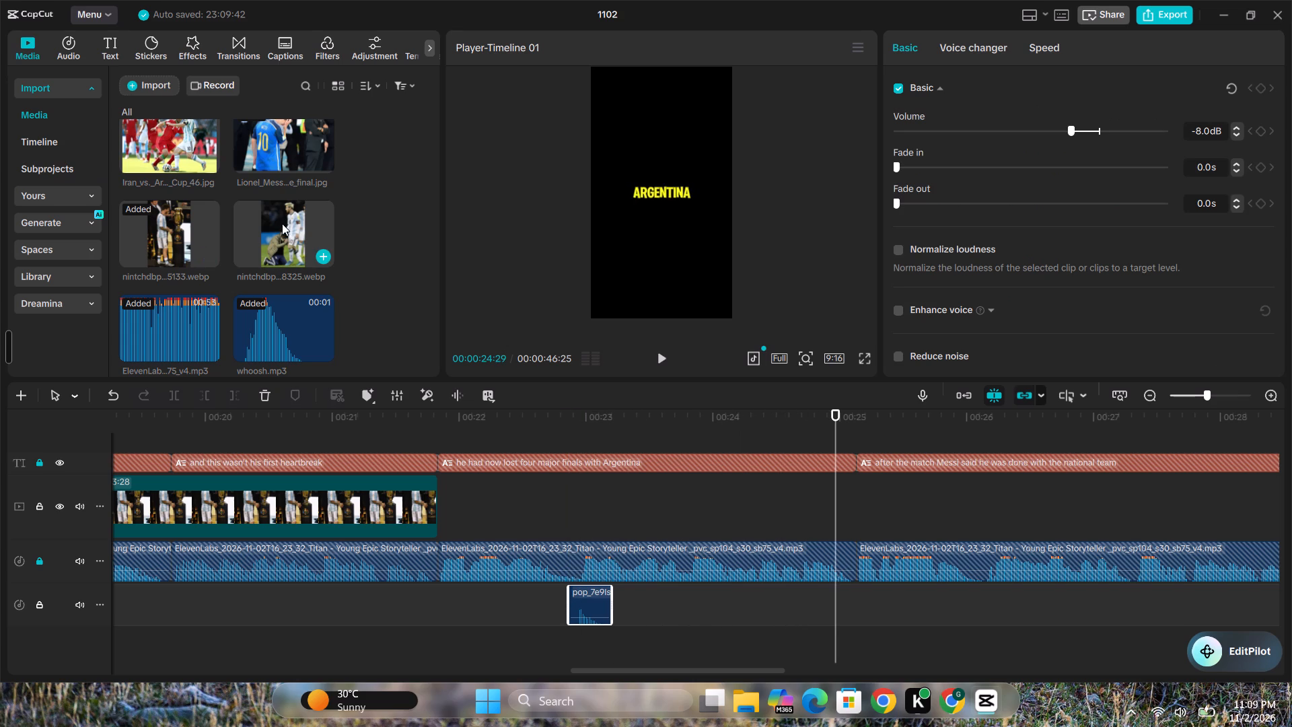
Add Lionel_Messi_in_tears_after_the_final.jpg to the main track directly after the trophy image.
scroll(257, 235, "up", 1)
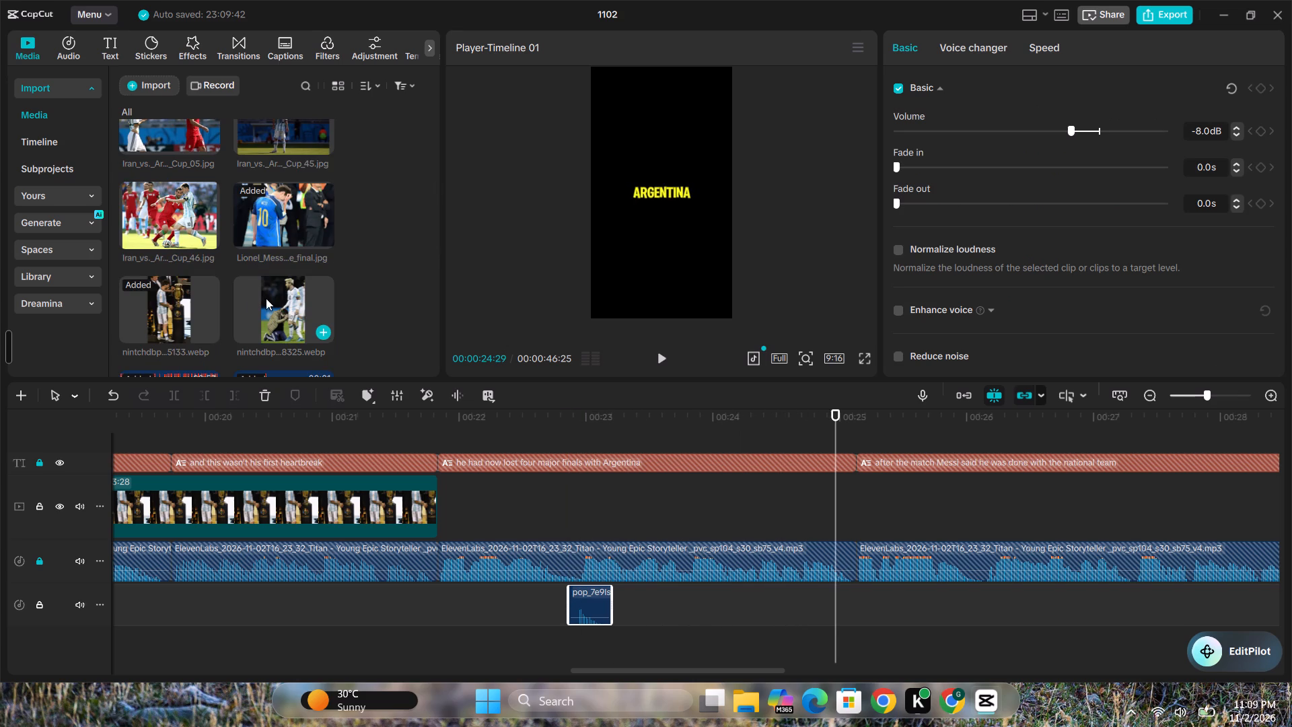
left_click(274, 215)
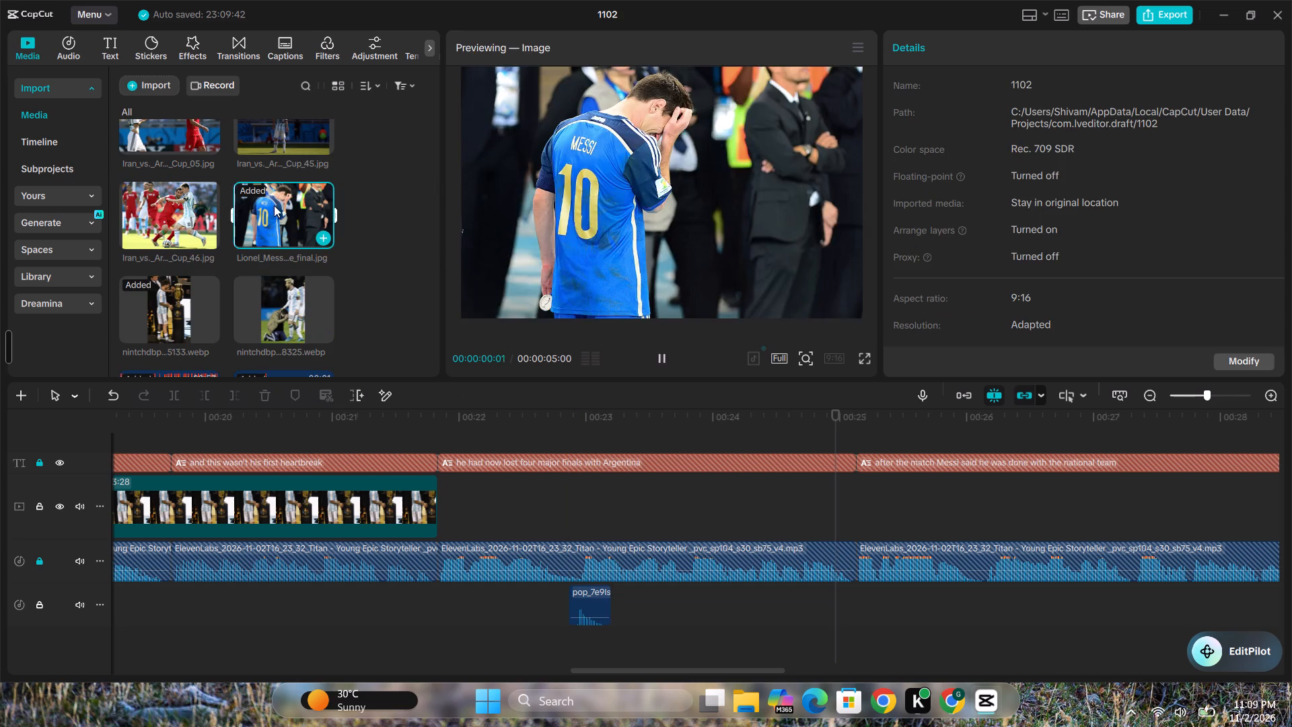
left_click_drag(274, 204, 443, 498)
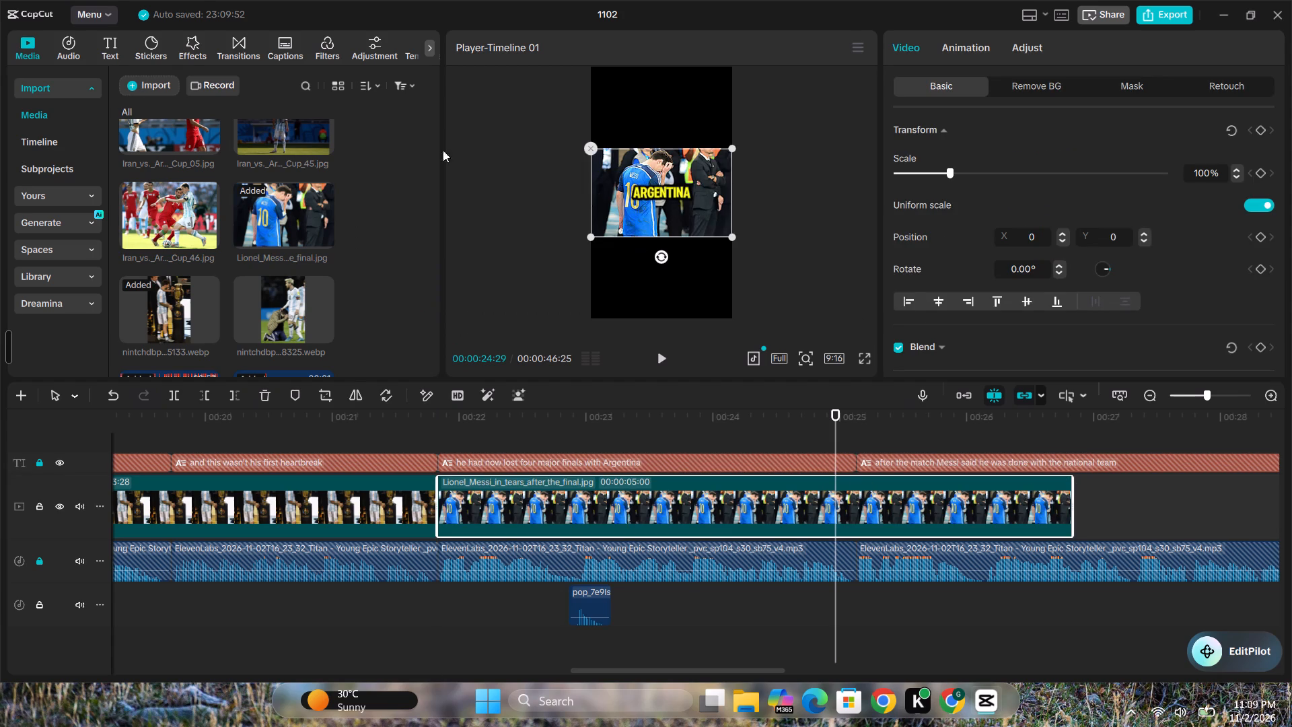
Browse the messi folder and import the jfyfdyu image of Messi kneeling on the pitch into the project media.
left_click(167, 88)
left_click(201, 122)
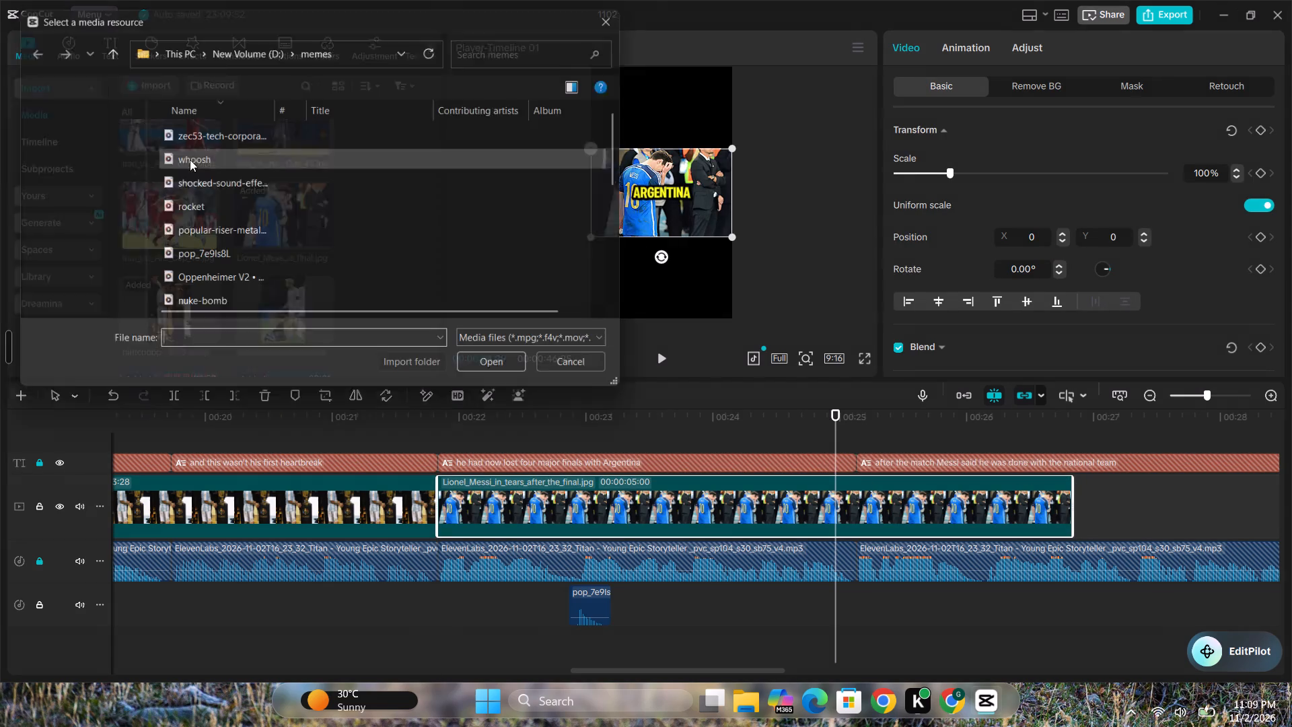
scroll(90, 240, "up", 3)
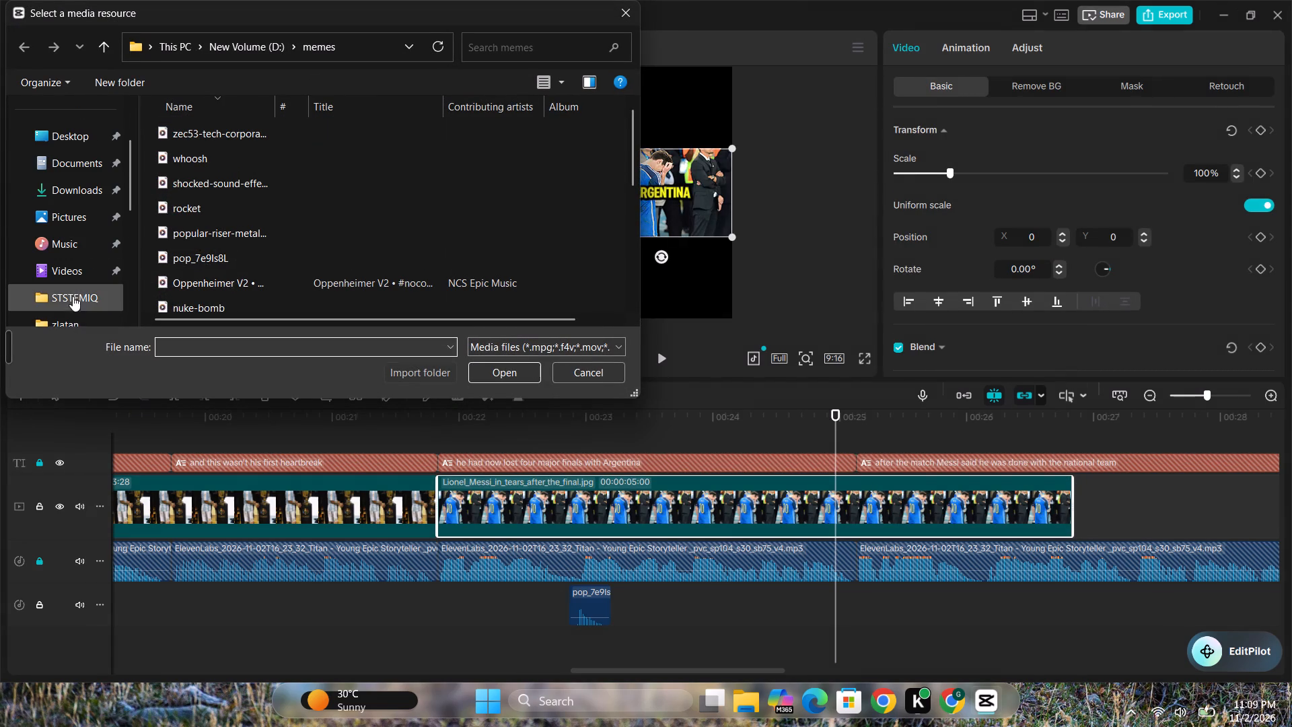
scroll(71, 296, "down", 1)
left_click(71, 289)
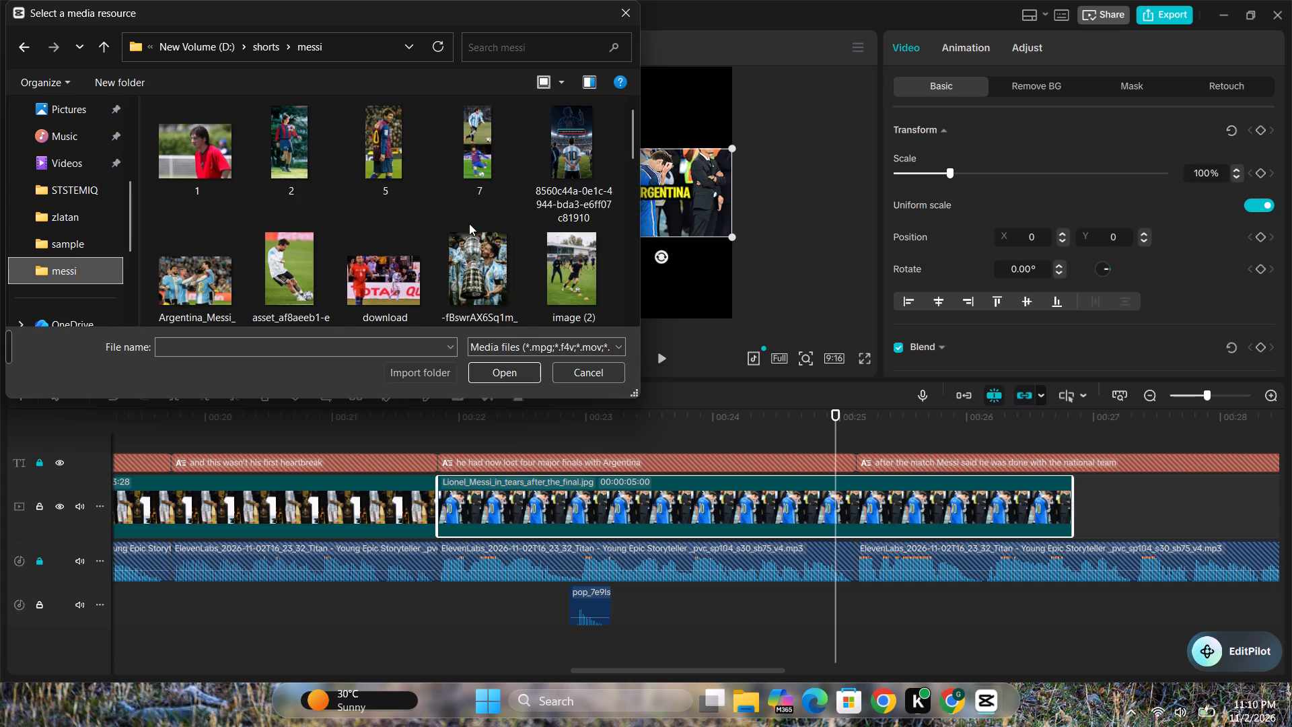
scroll(464, 220, "down", 2)
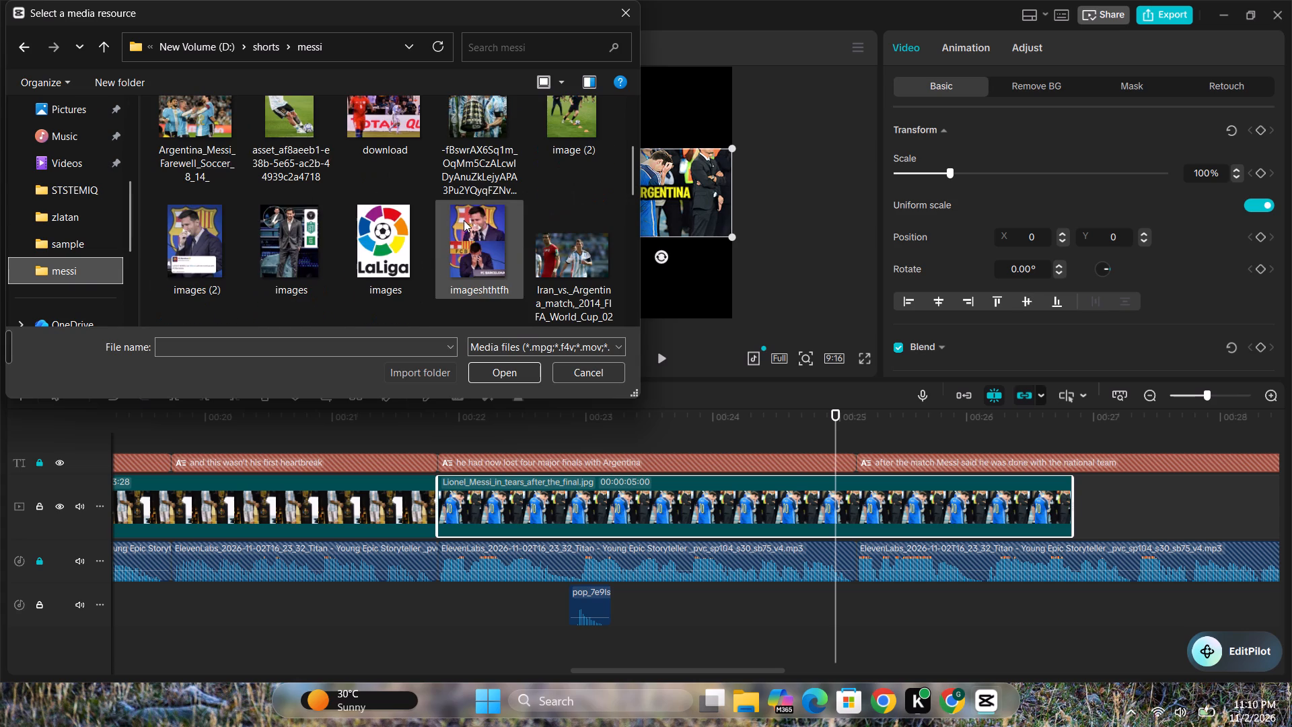
scroll(464, 221, "down", 1)
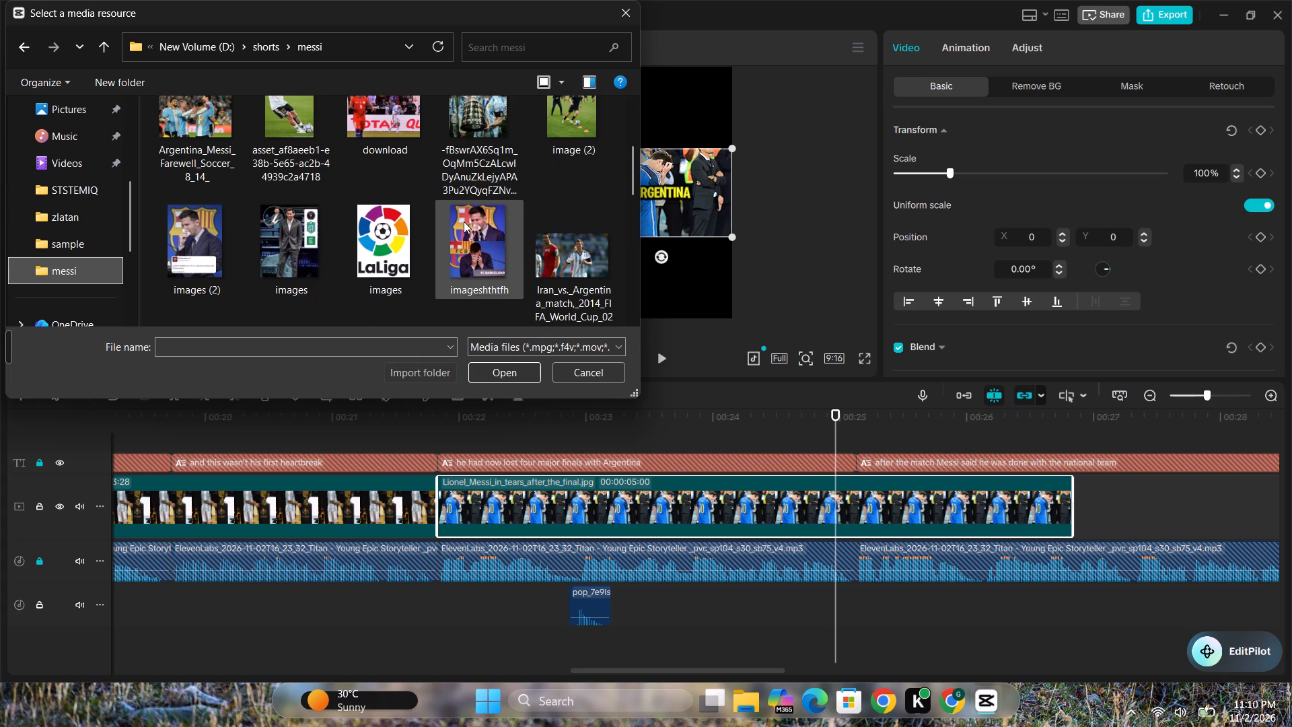
left_click(464, 221)
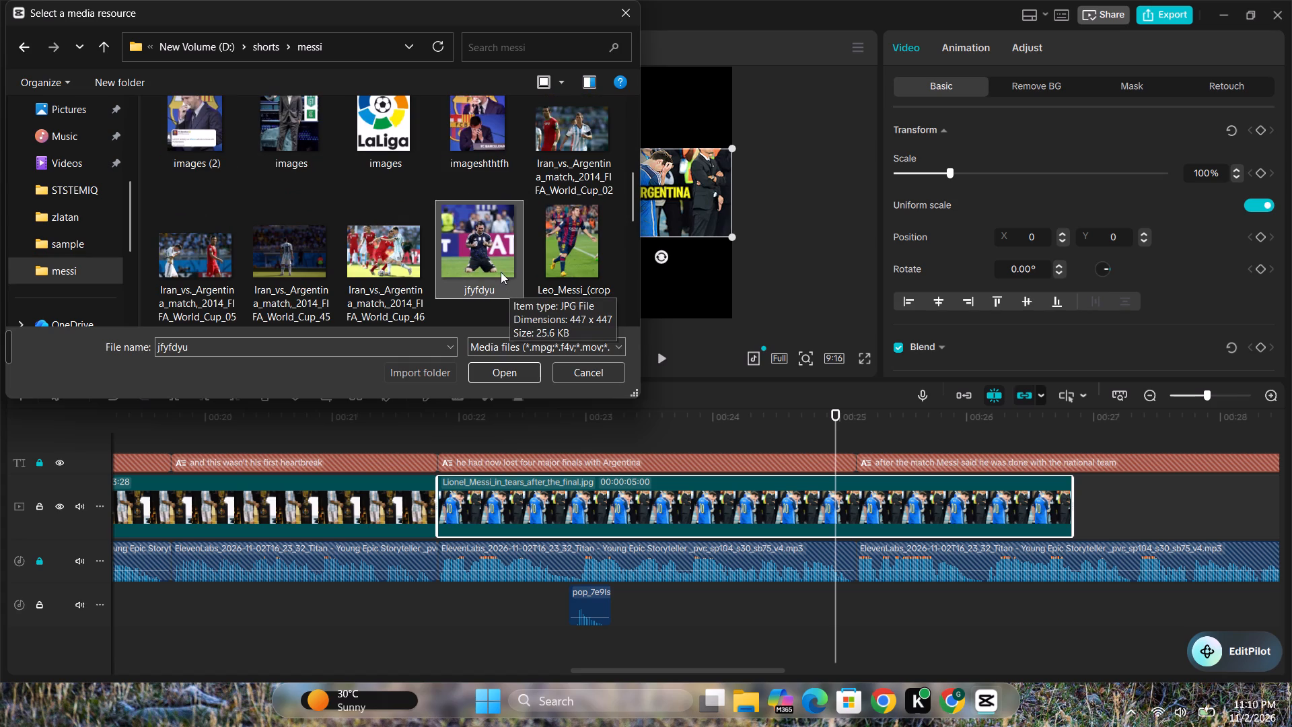
left_click(376, 258)
left_click(471, 250)
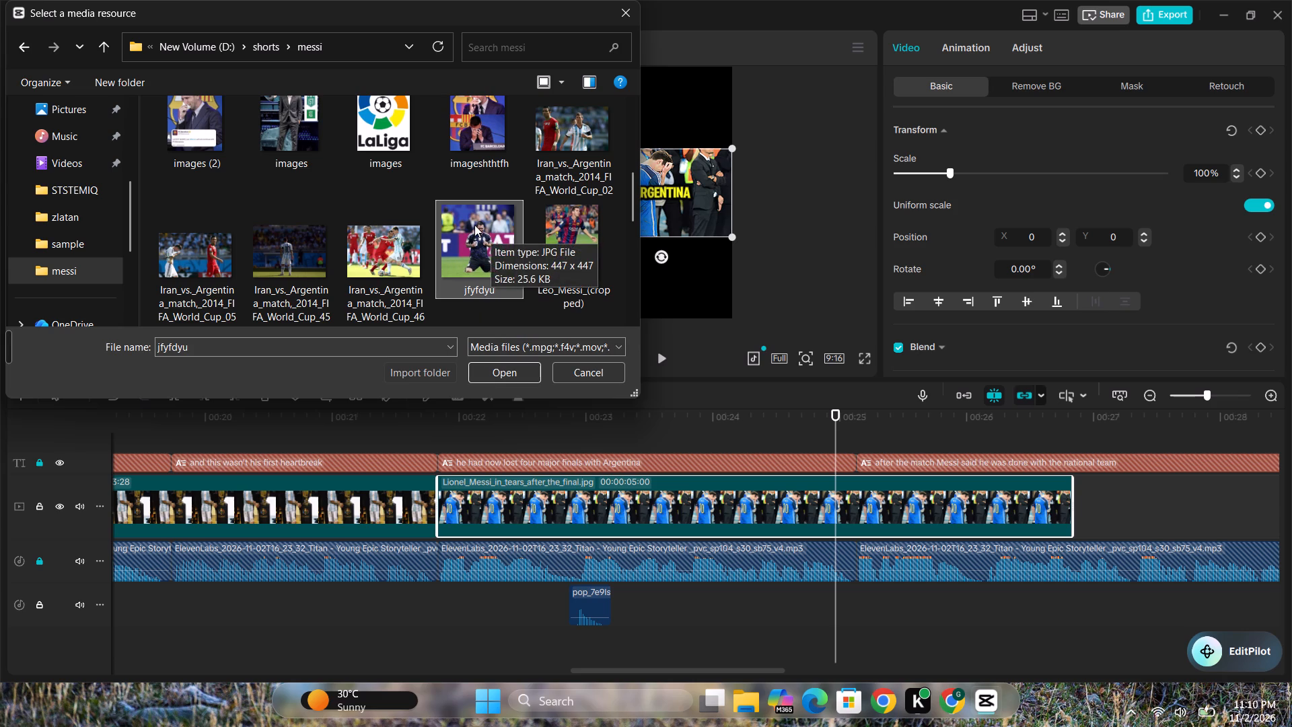
scroll(474, 225, "down", 1)
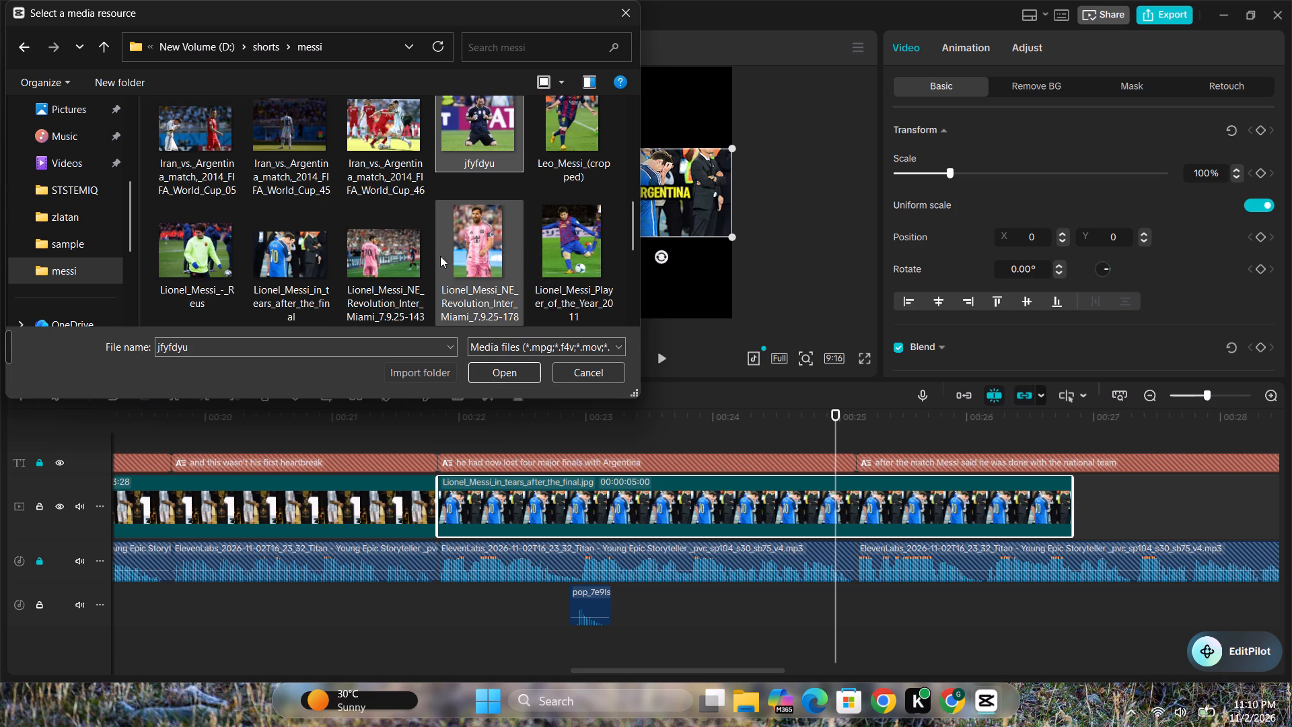
scroll(435, 248, "down", 1)
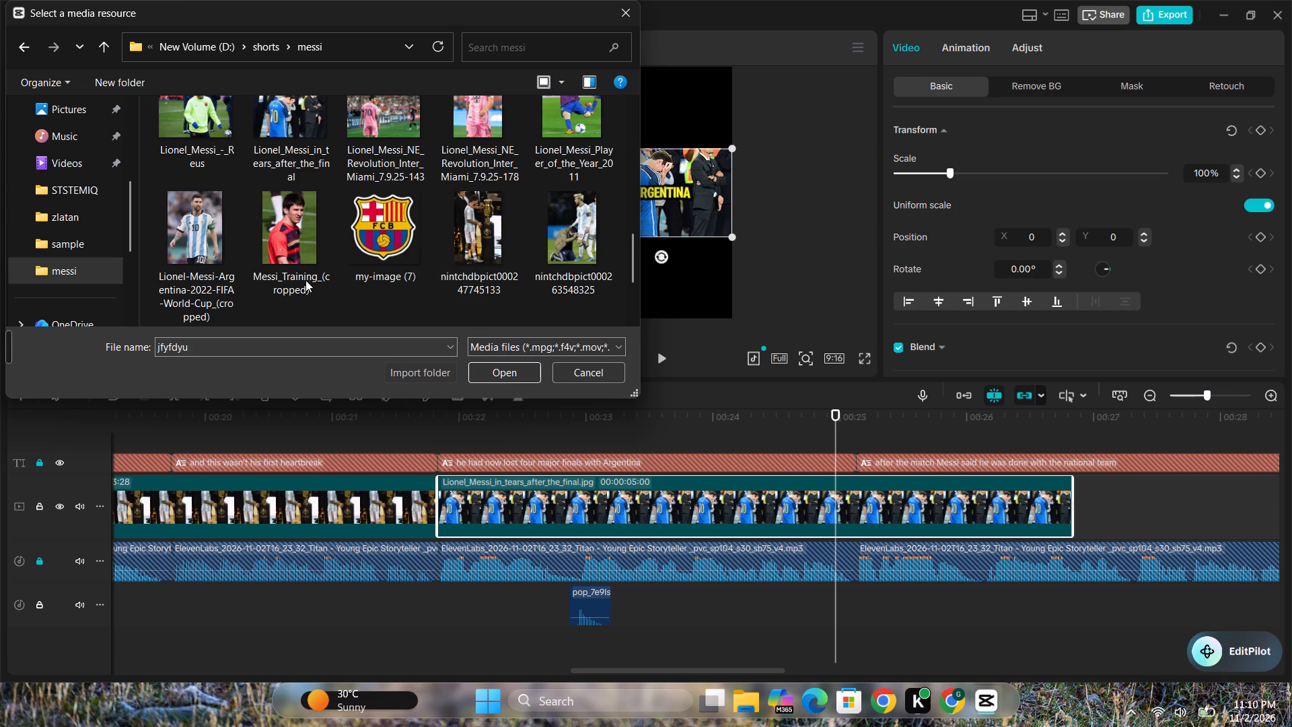
scroll(390, 296, "down", 1)
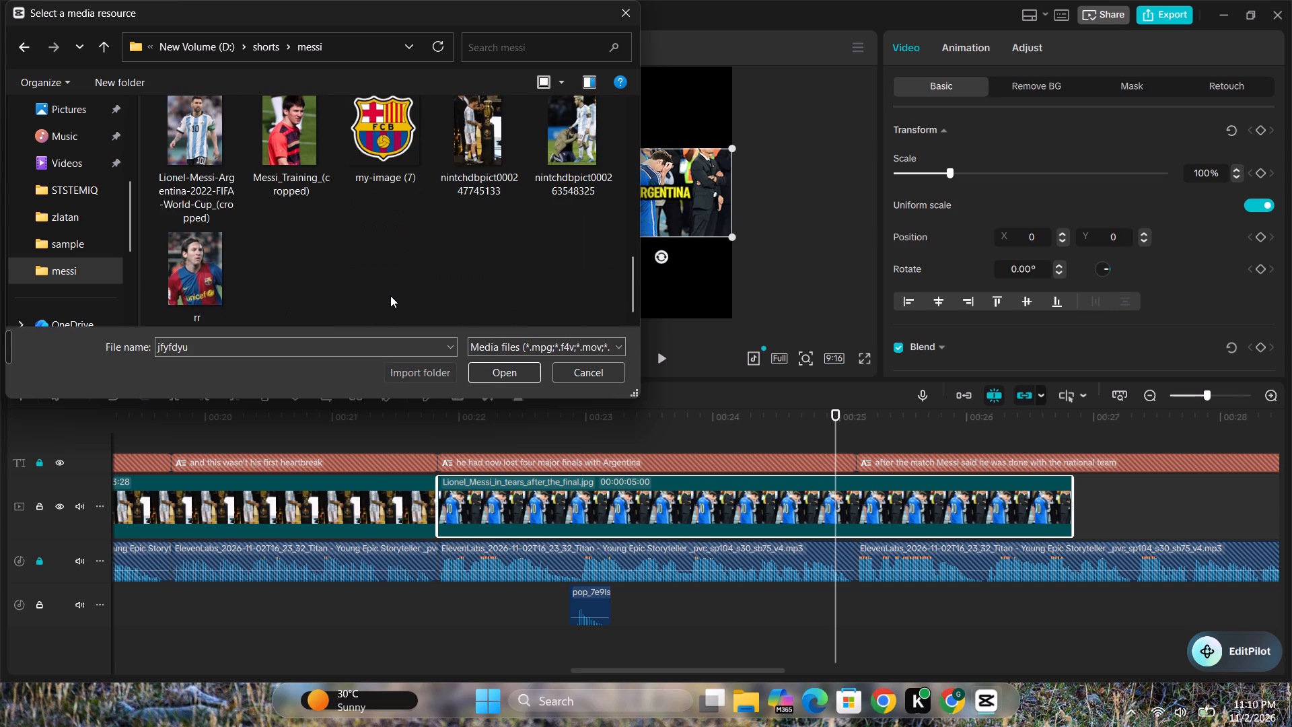
scroll(390, 296, "up", 2)
scroll(390, 296, "down", 3)
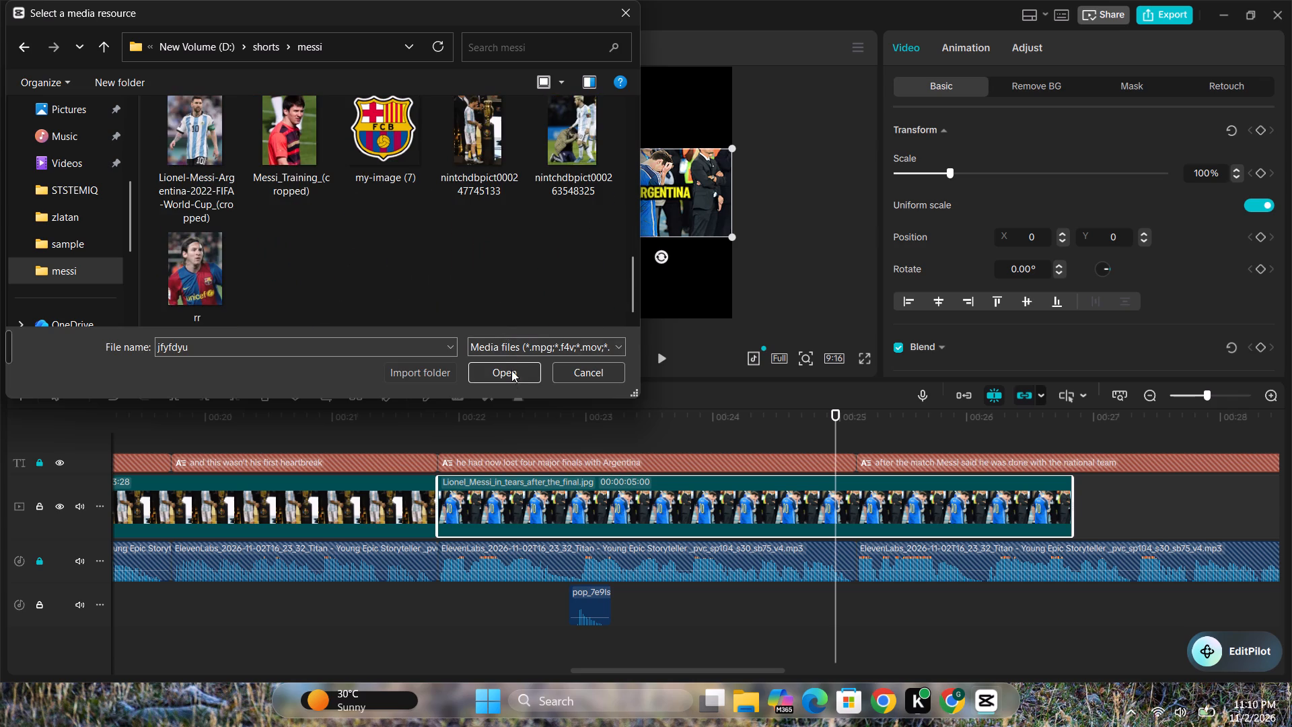
left_click(513, 376)
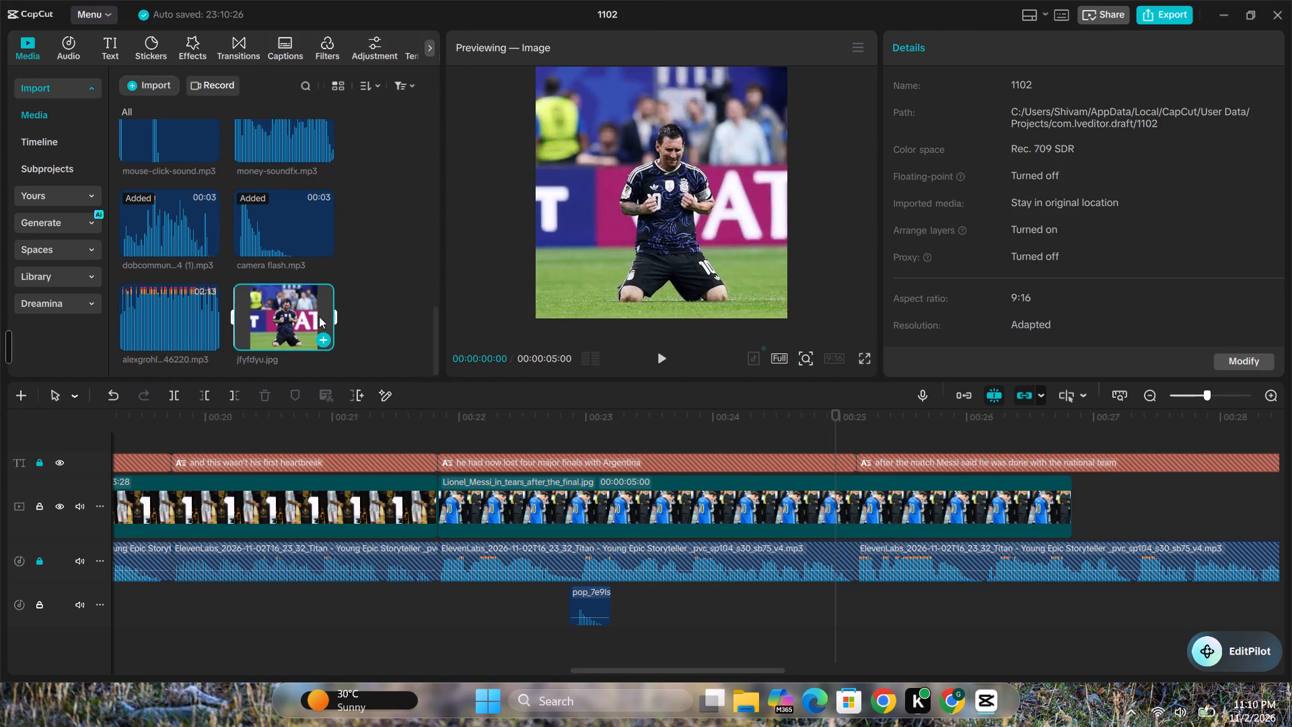
Trim the Messi-in-tears image to end with the "he had now lost four major finals with Argentina" caption.
left_click(612, 672)
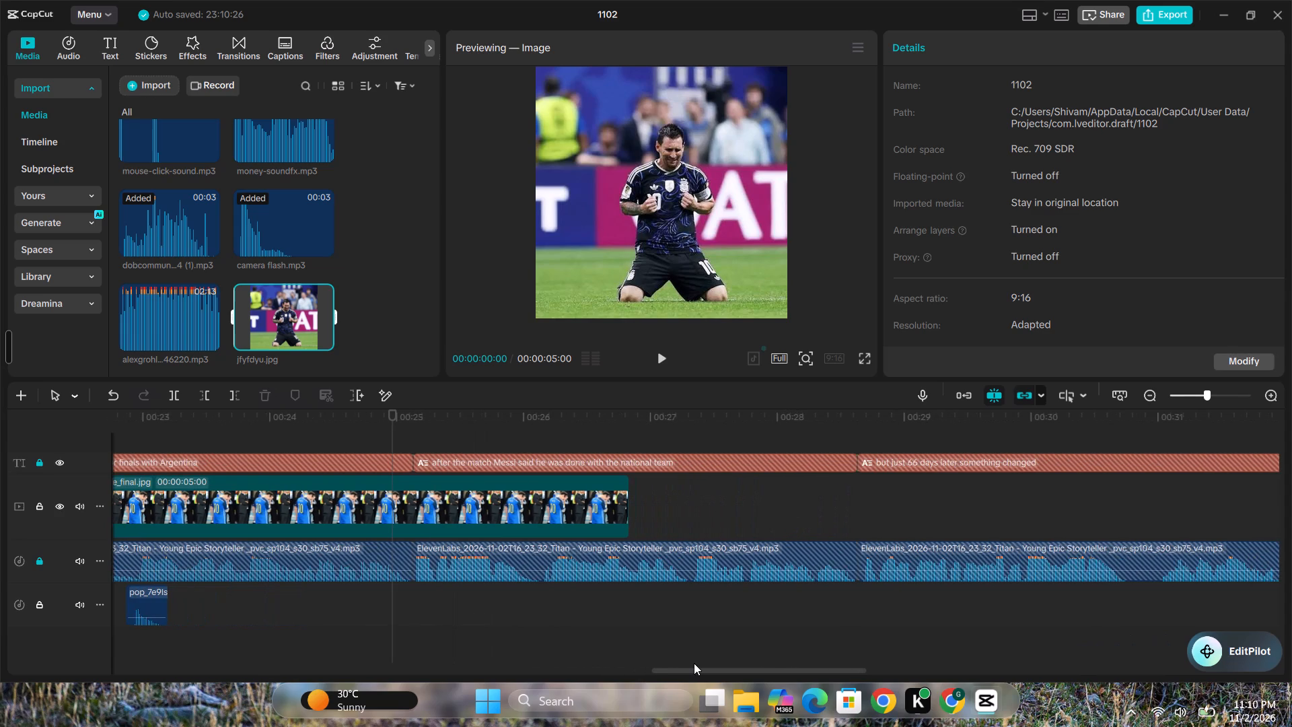
left_click(557, 508)
left_click_drag(629, 489, 409, 509)
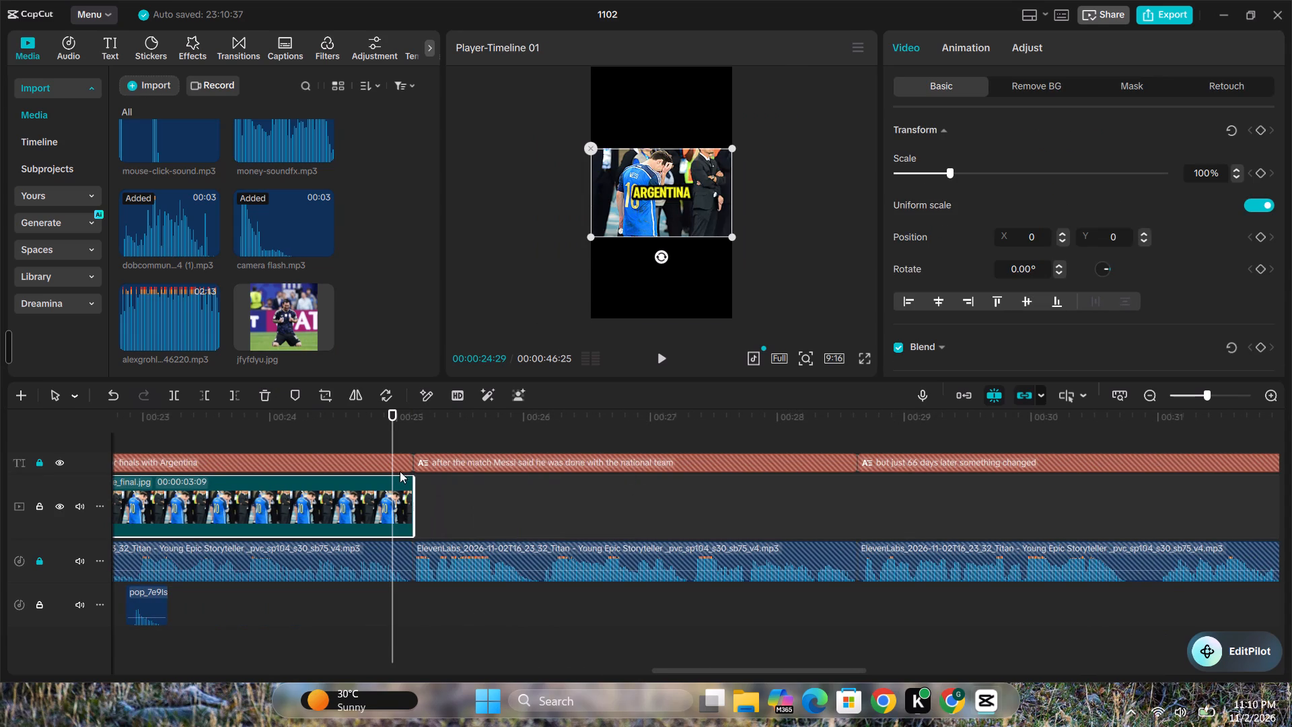
Enlarge the Messi-in-tears image to 258% and shift it horizontally to X 566 so Messi sits in the vertical frame.
left_click_drag(705, 672, 619, 666)
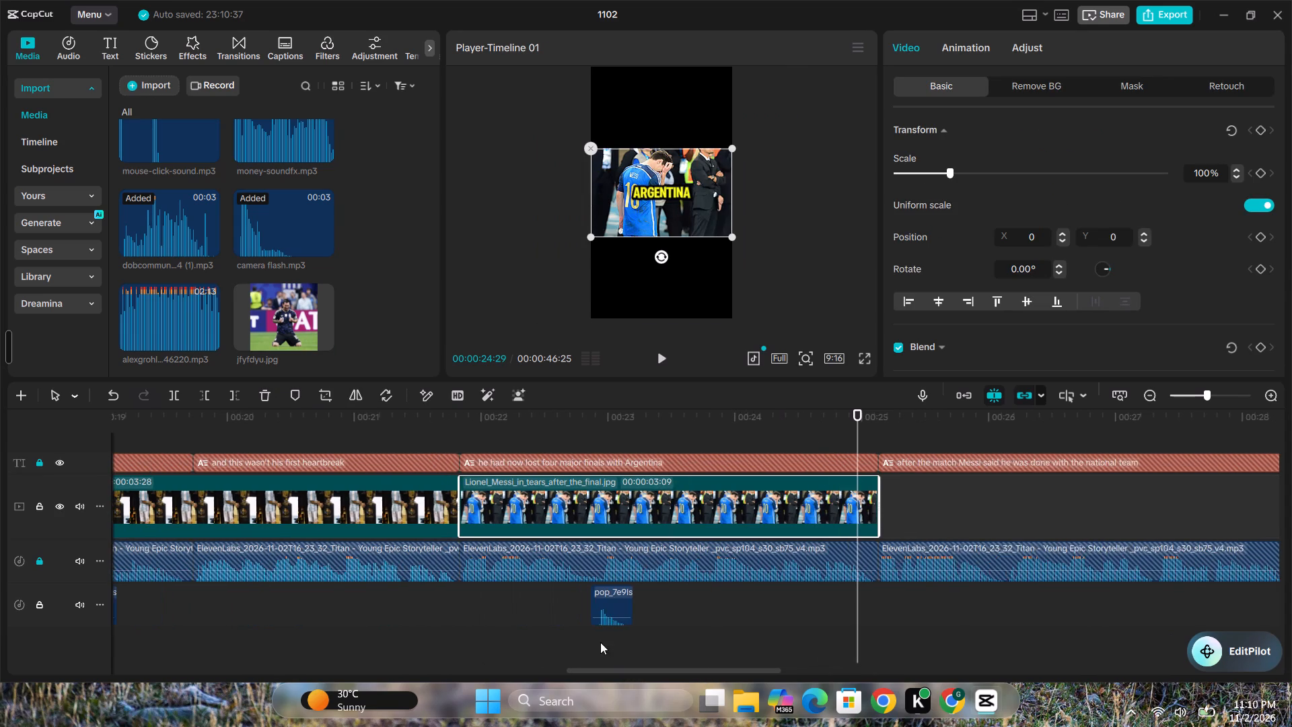
left_click(468, 440)
left_click(493, 495)
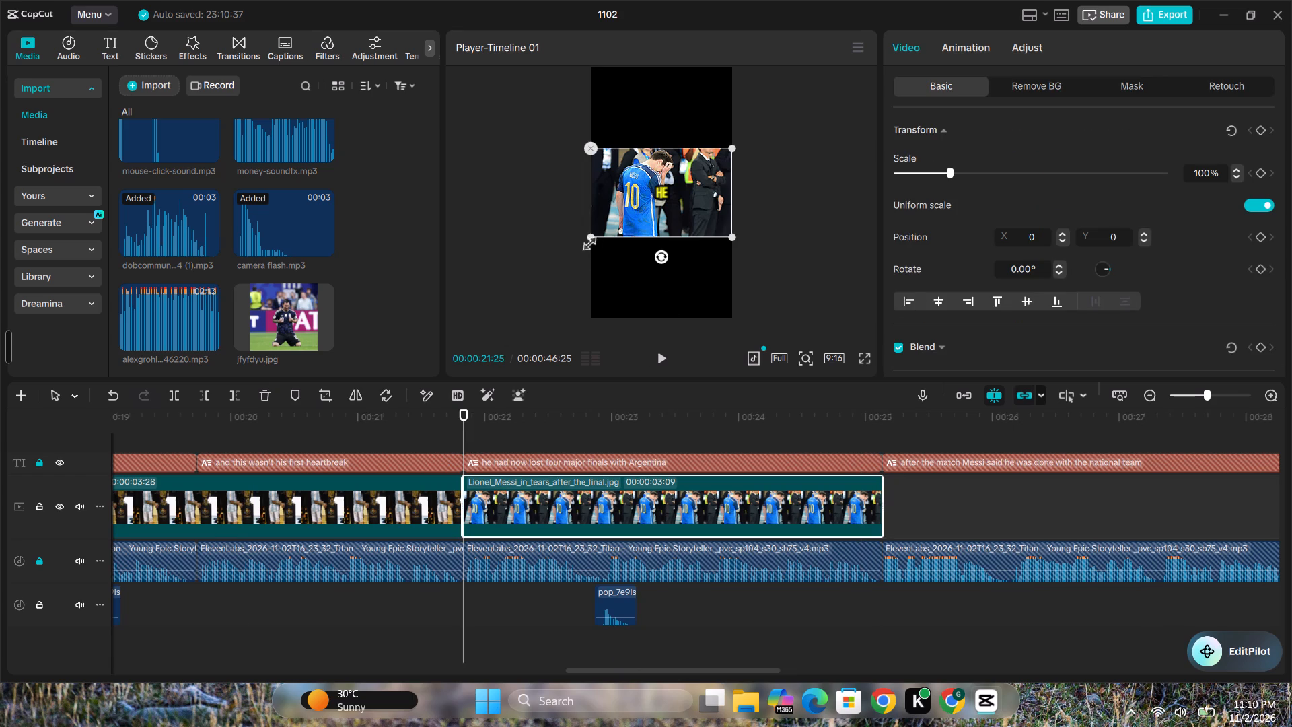
left_click_drag(591, 235, 500, 440)
left_click_drag(607, 257, 620, 257)
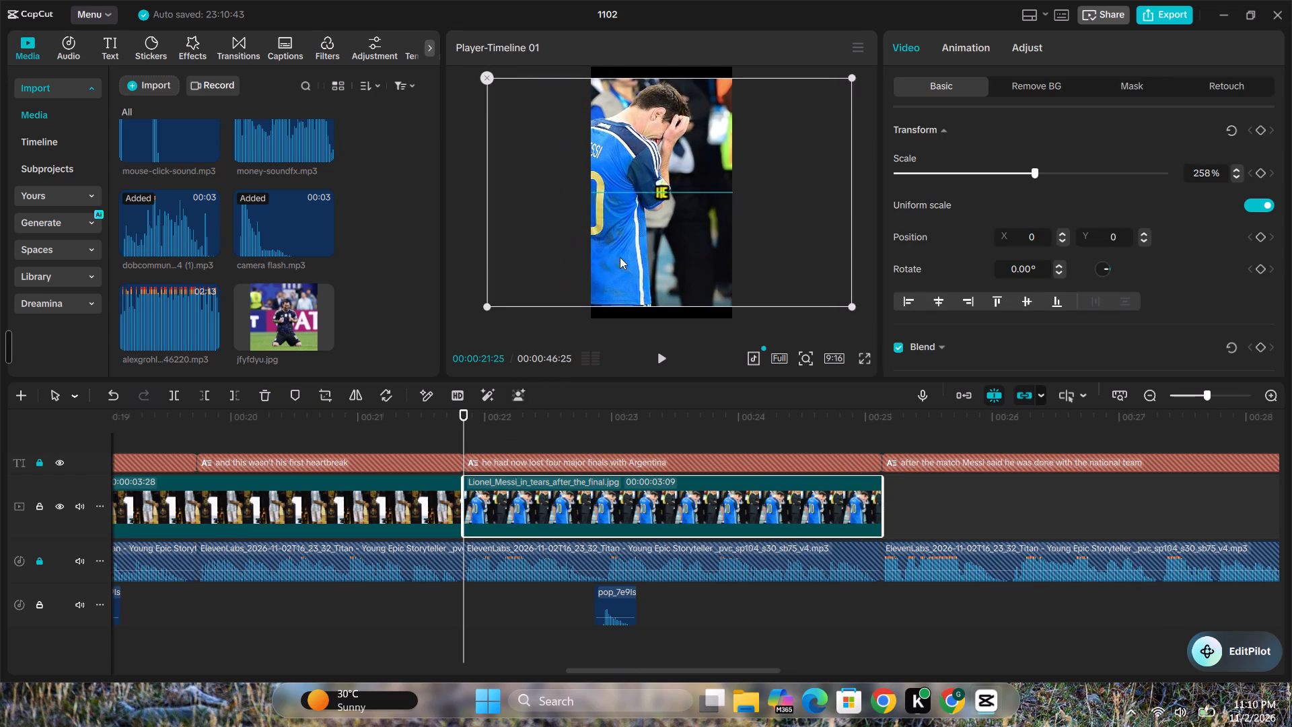
left_click_drag(620, 257, 649, 256)
left_click(702, 263)
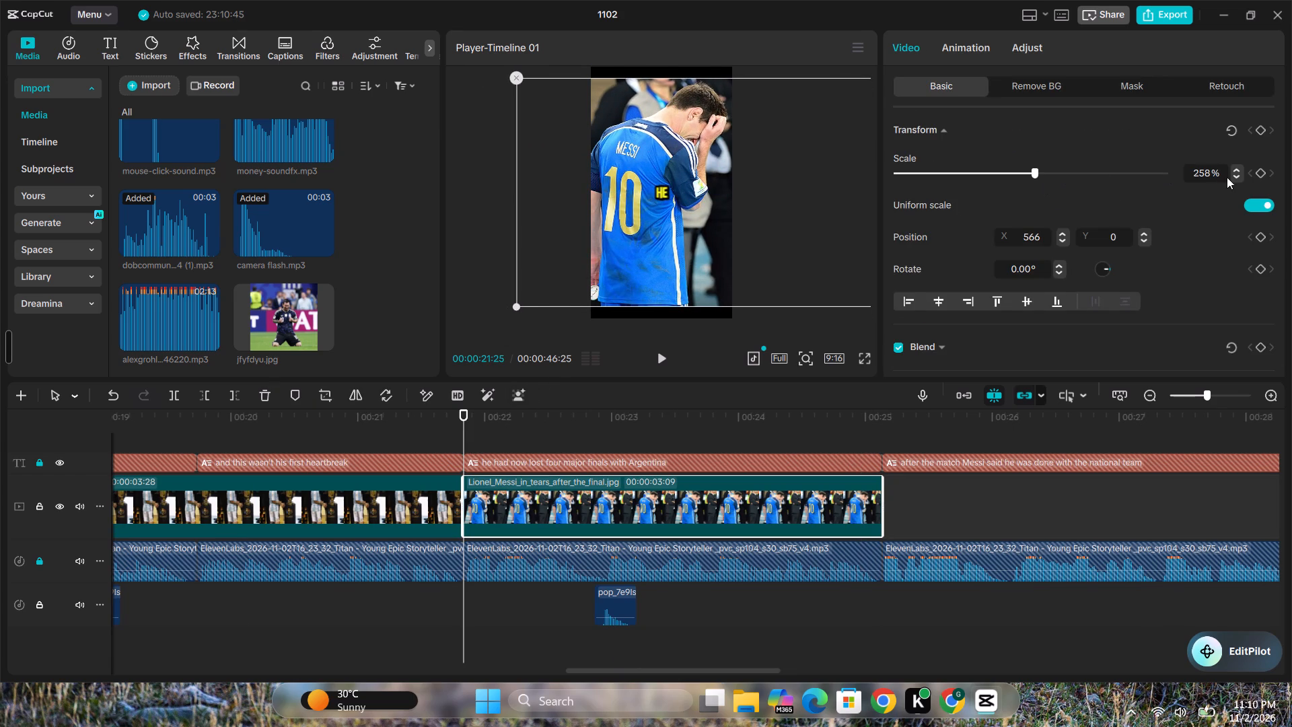
Keyframe the Messi-in-tears image's scale at 258% at 00:00:21:25 and 278% at 00:00:25:02 for a slow zoom-in.
left_click(1258, 174)
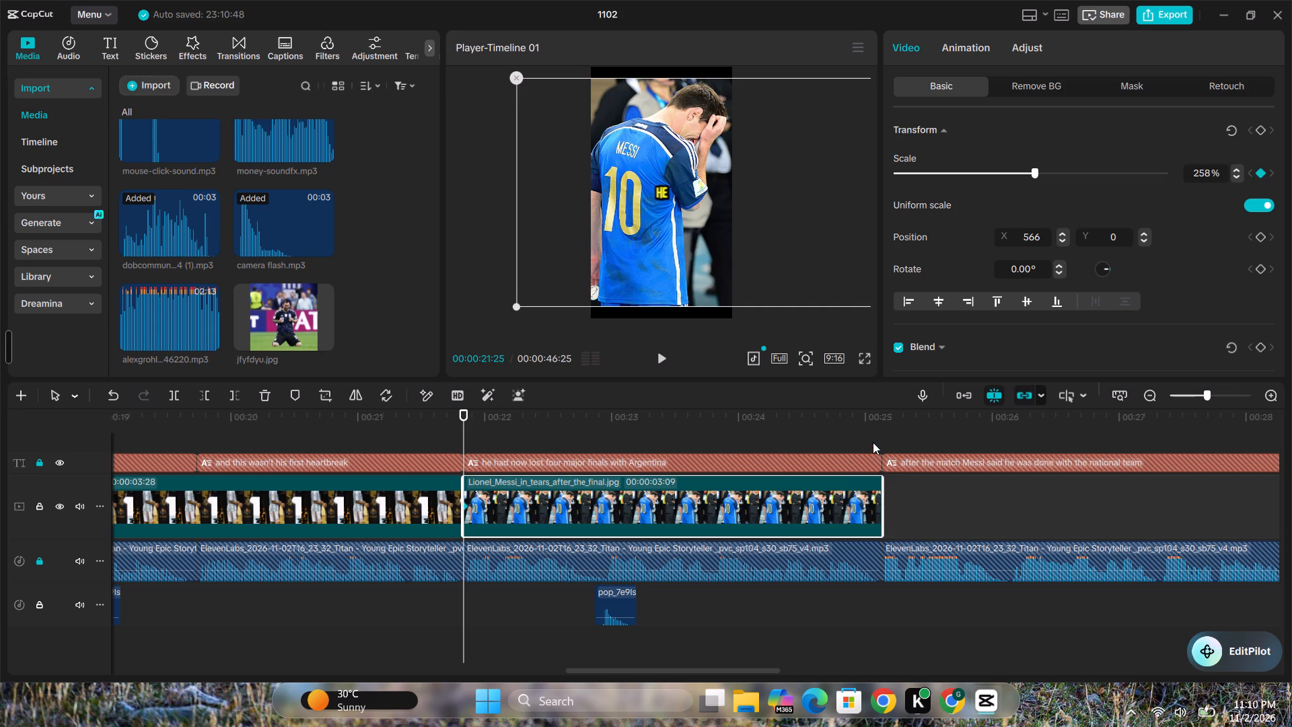
left_click(873, 442)
left_click(854, 505)
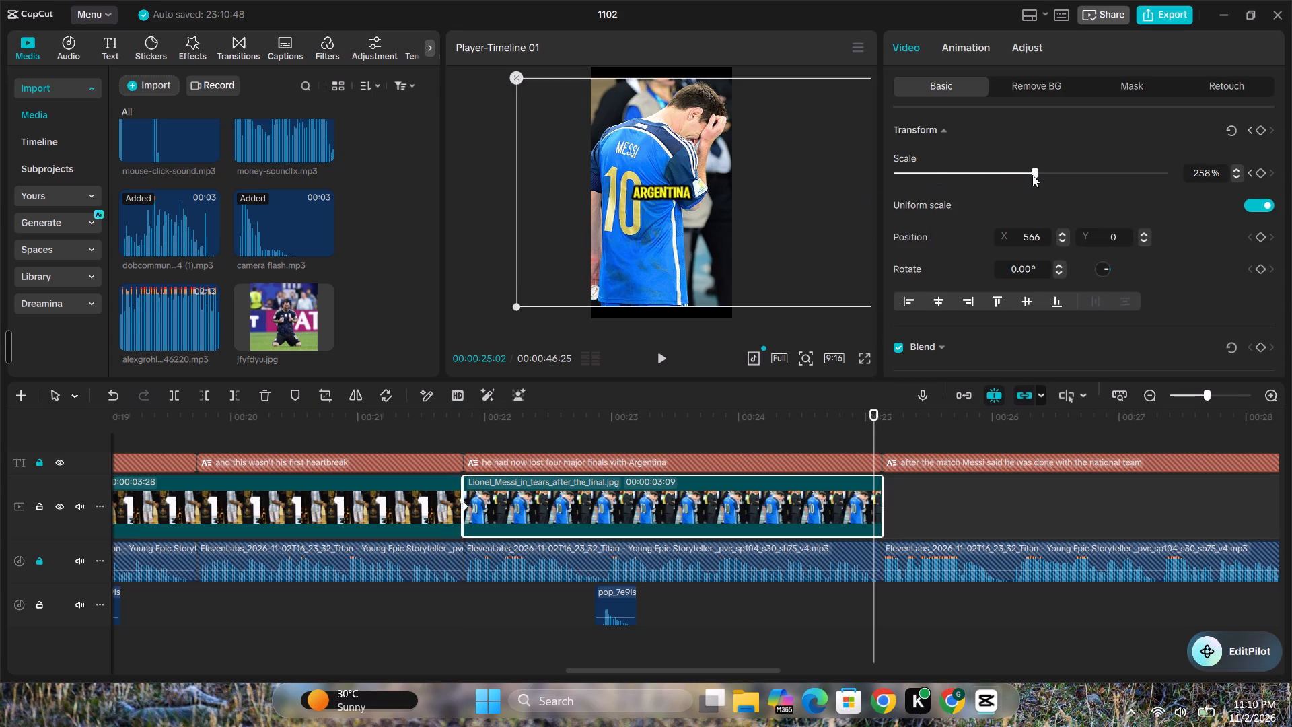
left_click_drag(1034, 172, 1044, 172)
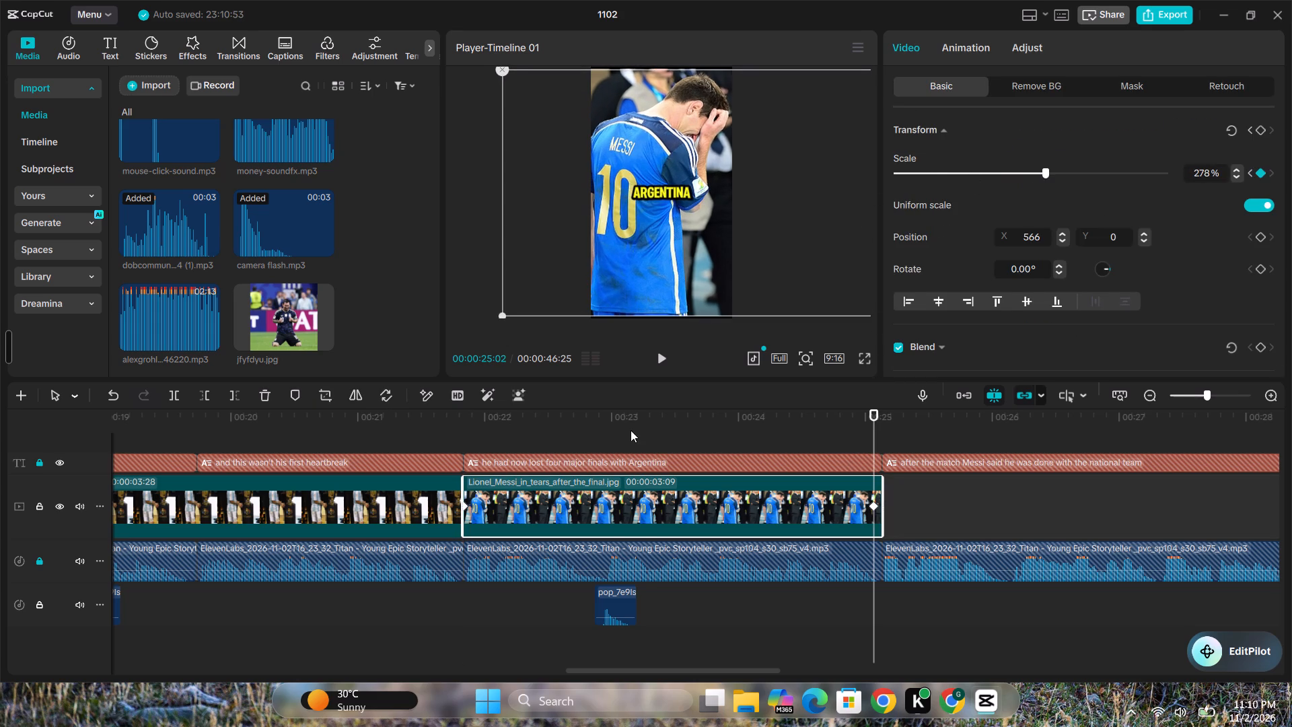
Copy the mouse-click sound effect near 00:00:15 and paste it at 00:00:21:21, leading into the Messi-in-tears image, and play back the result.
left_click(630, 428)
key("space")
left_click(666, 349)
left_click(446, 596)
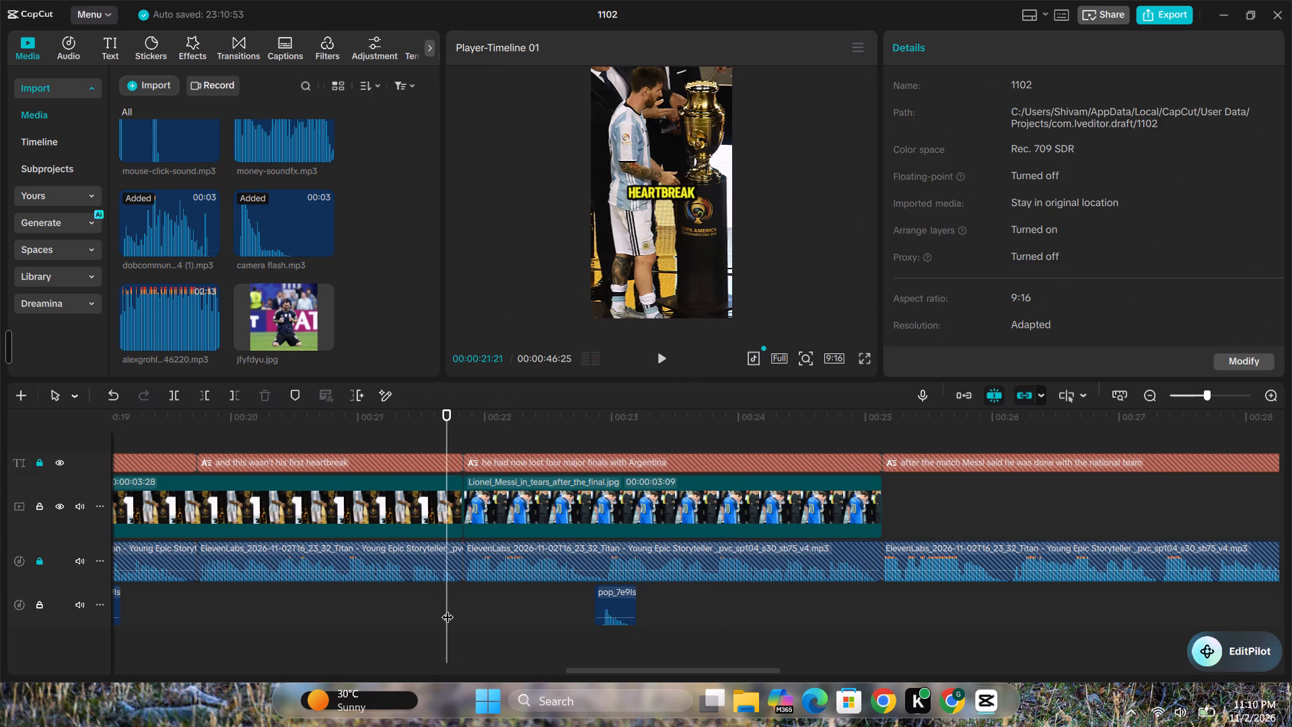
left_click_drag(583, 669, 535, 665)
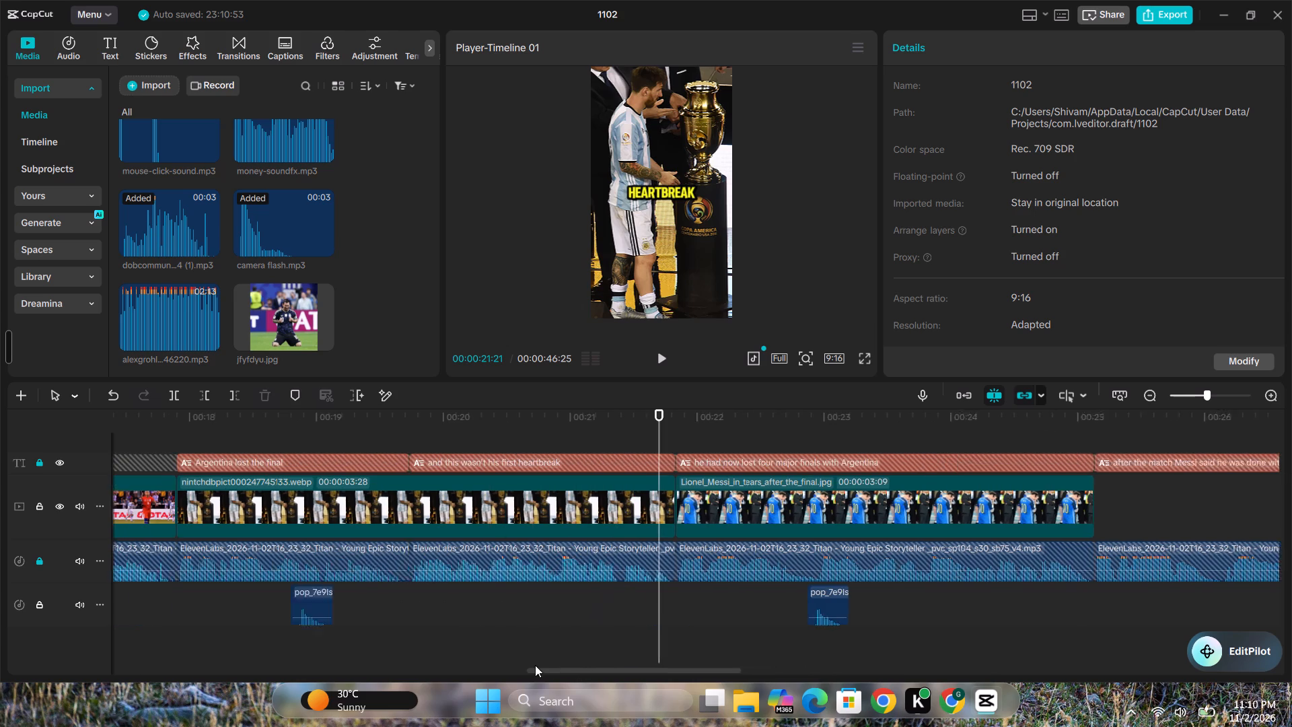
left_click_drag(535, 665, 444, 671)
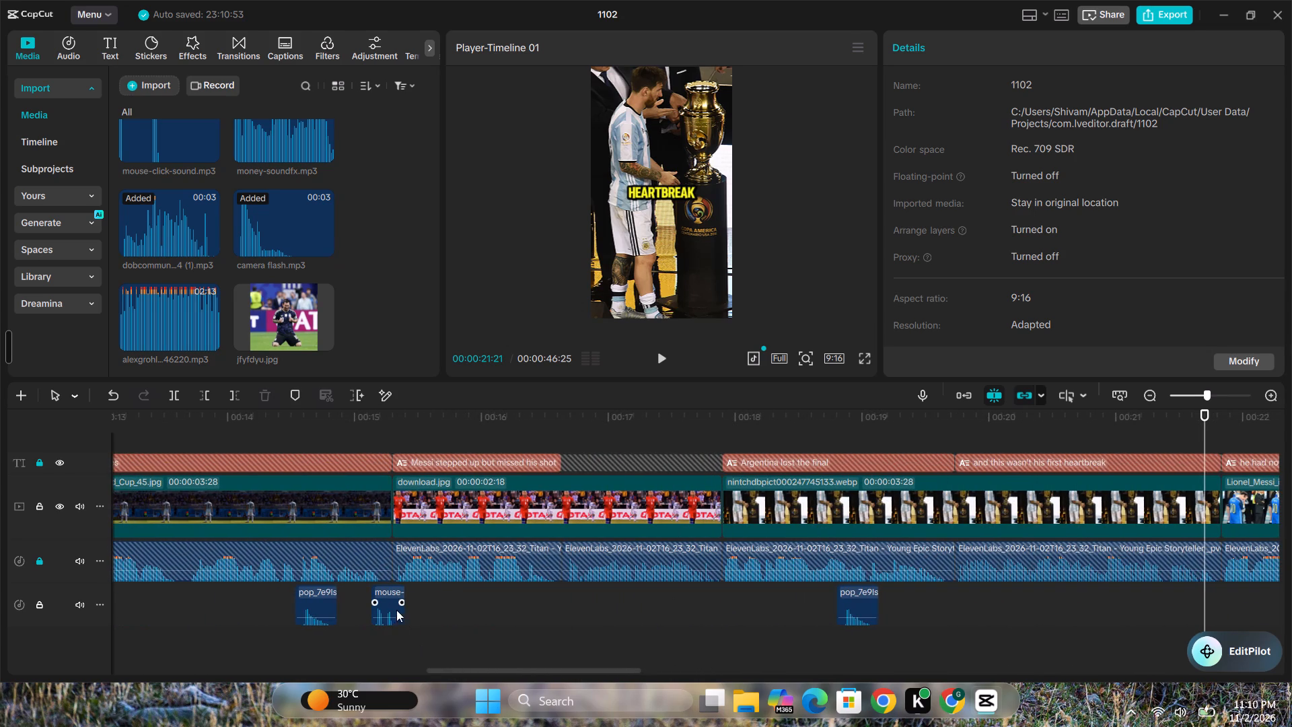
left_click(388, 601)
key("ctrl+c")
left_click(483, 675)
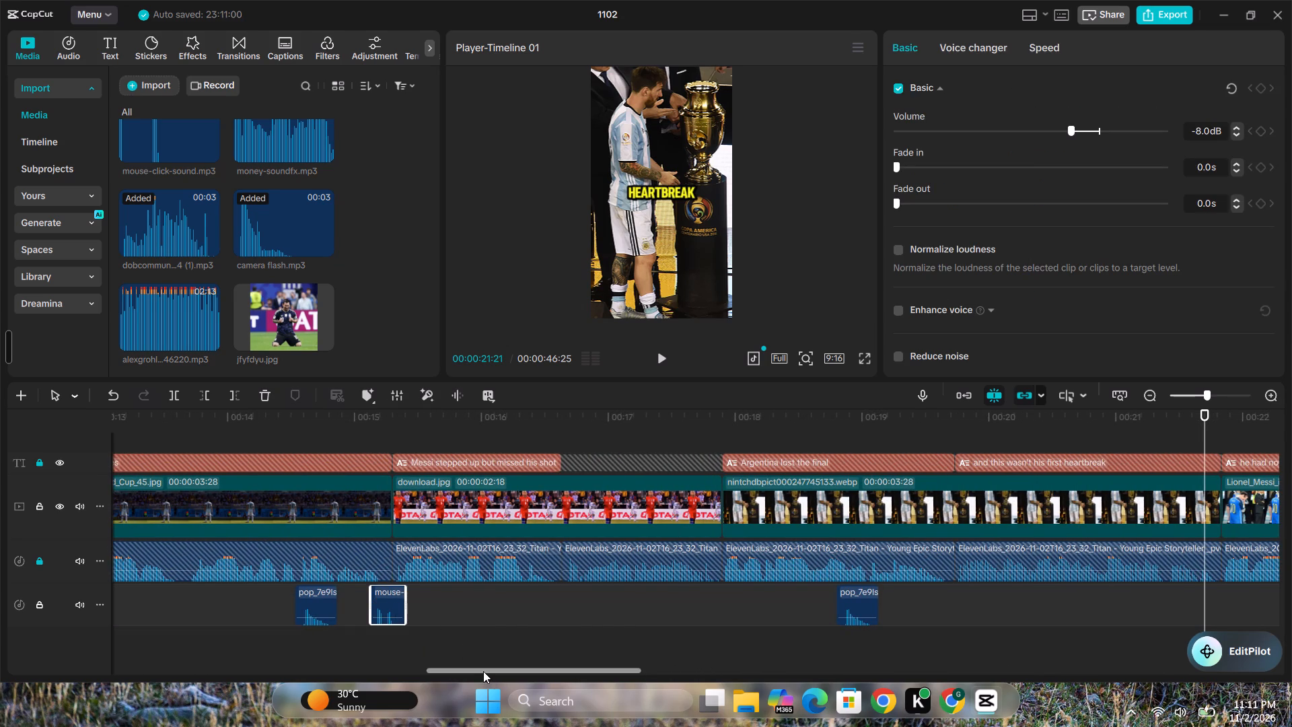
left_click_drag(483, 671, 526, 674)
key("ctrl+v")
key("space")
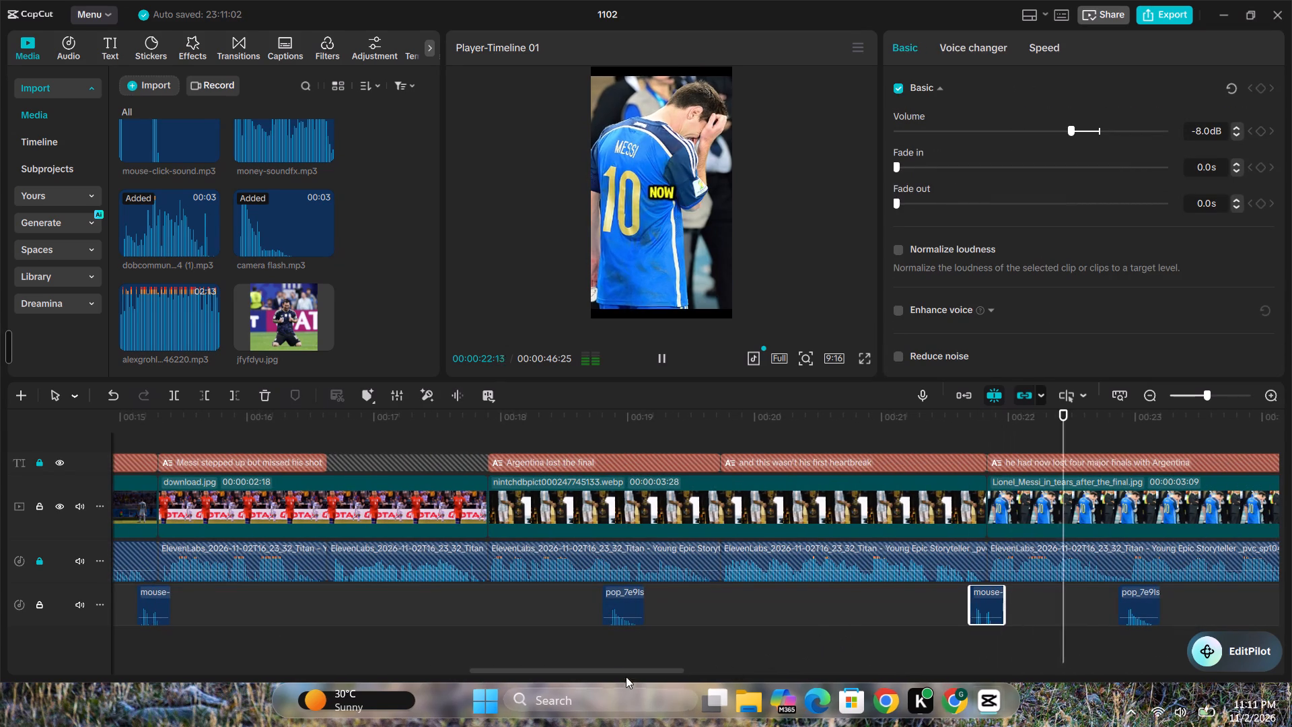
left_click_drag(620, 670, 803, 671)
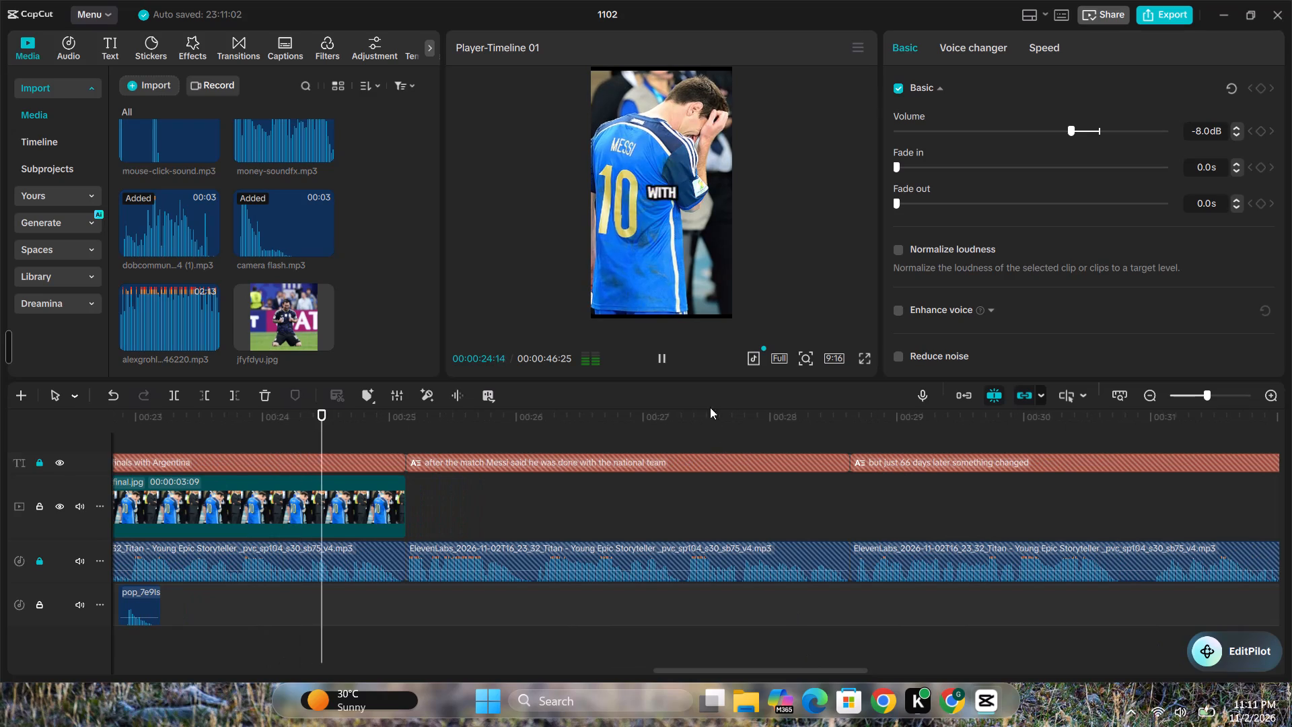
left_click(655, 348)
double_click(664, 354)
Add the jfyfdyu image of Messi kneeling to the main track directly after the Messi-in-tears image.
left_click(370, 442)
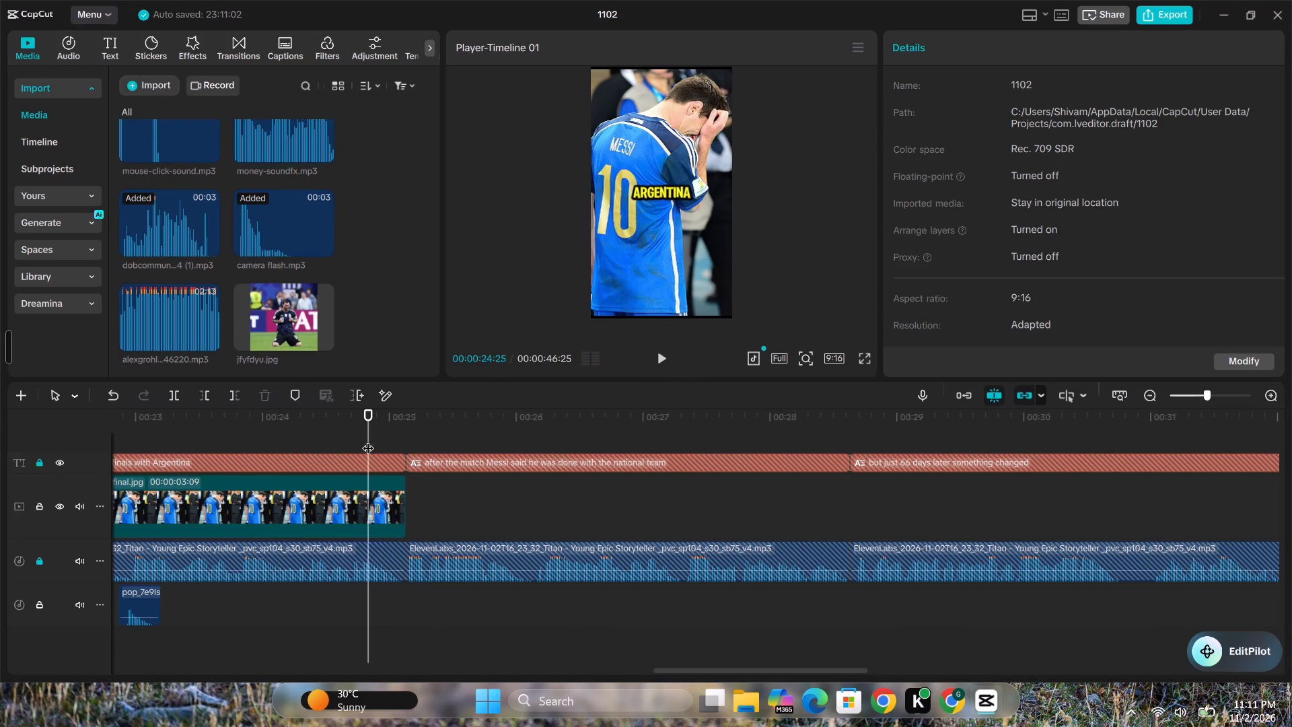
scroll(211, 256, "down", 2)
left_click_drag(268, 312, 410, 514)
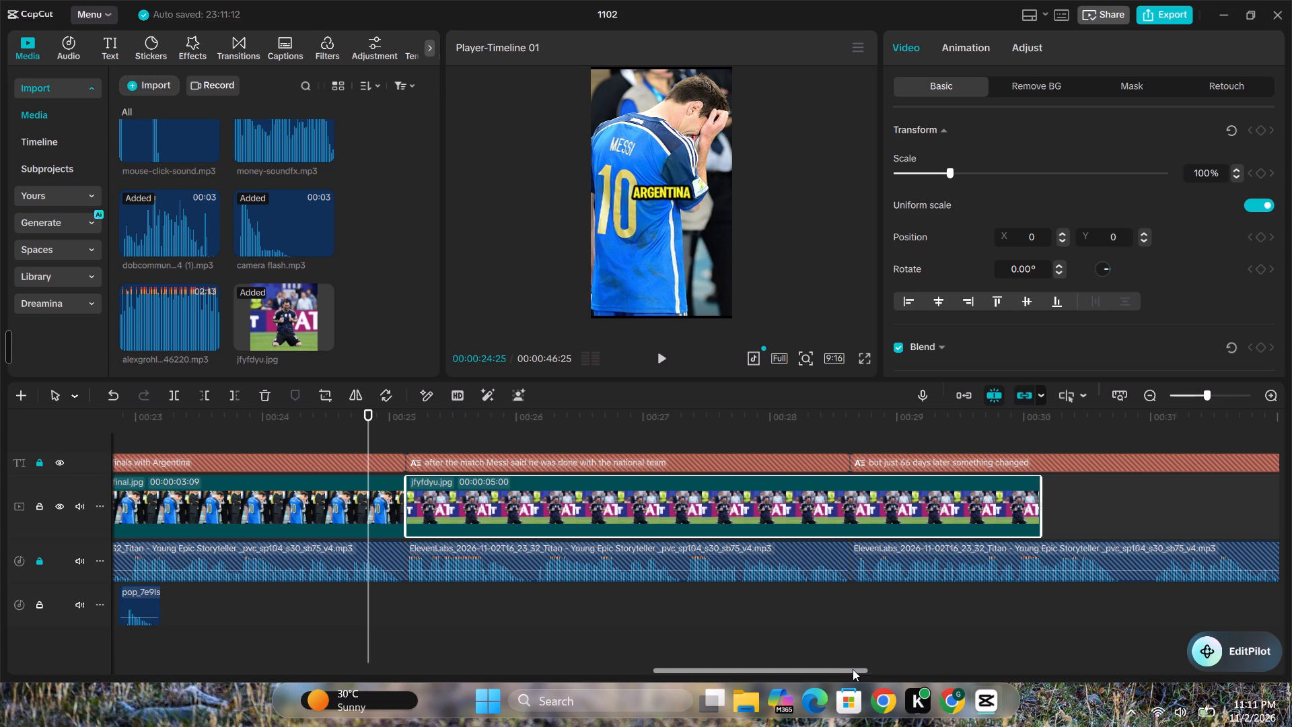
Extend the kneeling Messi image to a 00:00:06:26 duration, near the end of the "but just 66 days later something changed" caption.
left_click_drag(853, 669, 903, 672)
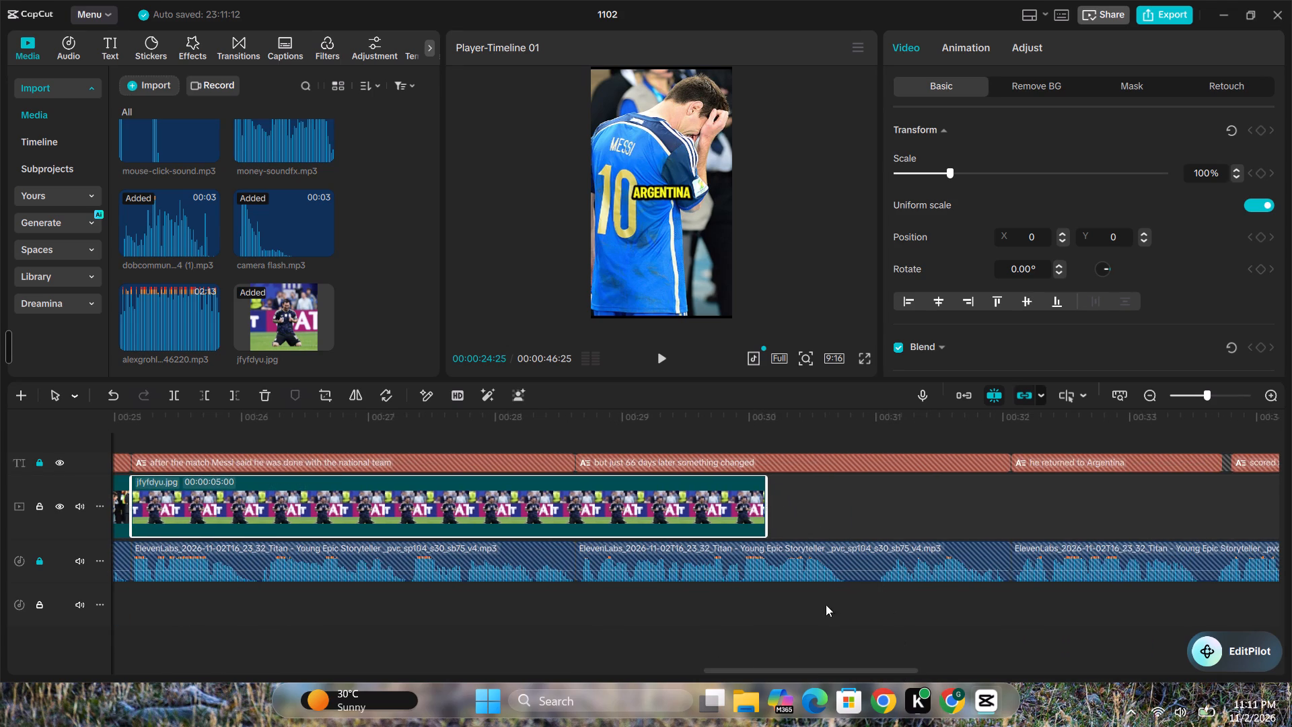
left_click(790, 666)
left_click_drag(798, 669, 1233, 658)
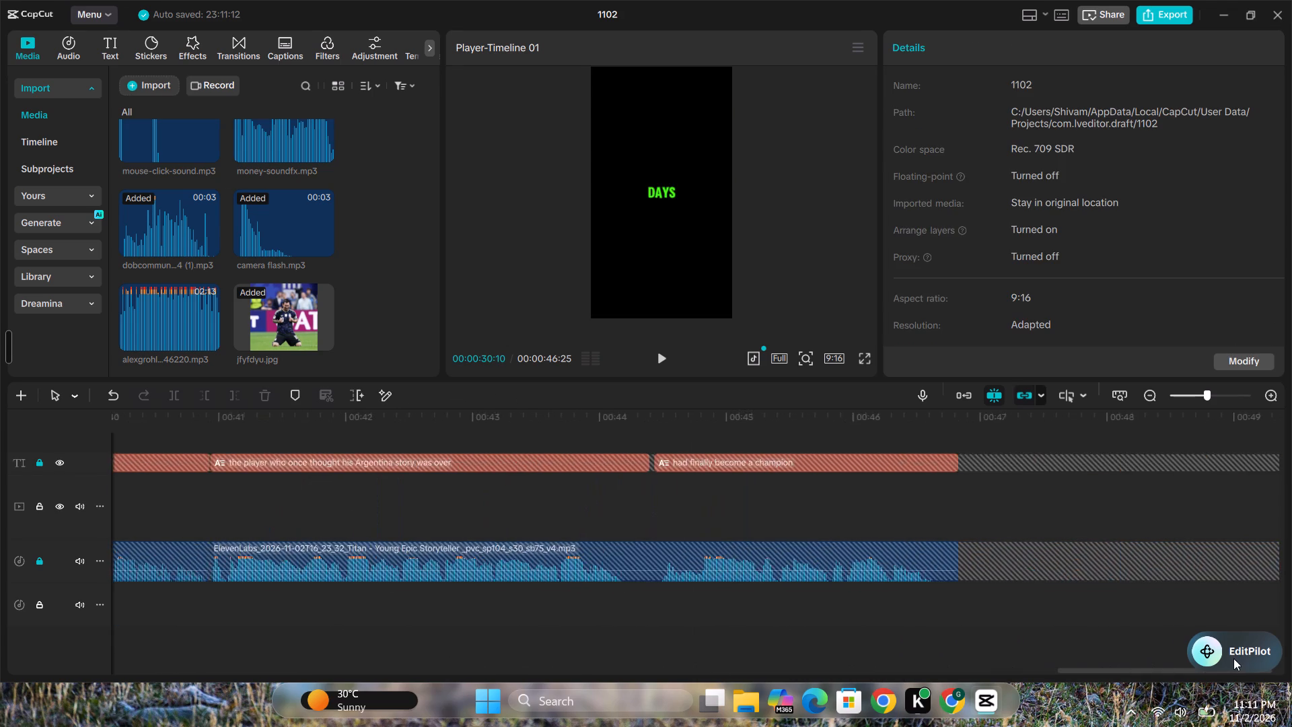
left_click_drag(1233, 658, 1073, 675)
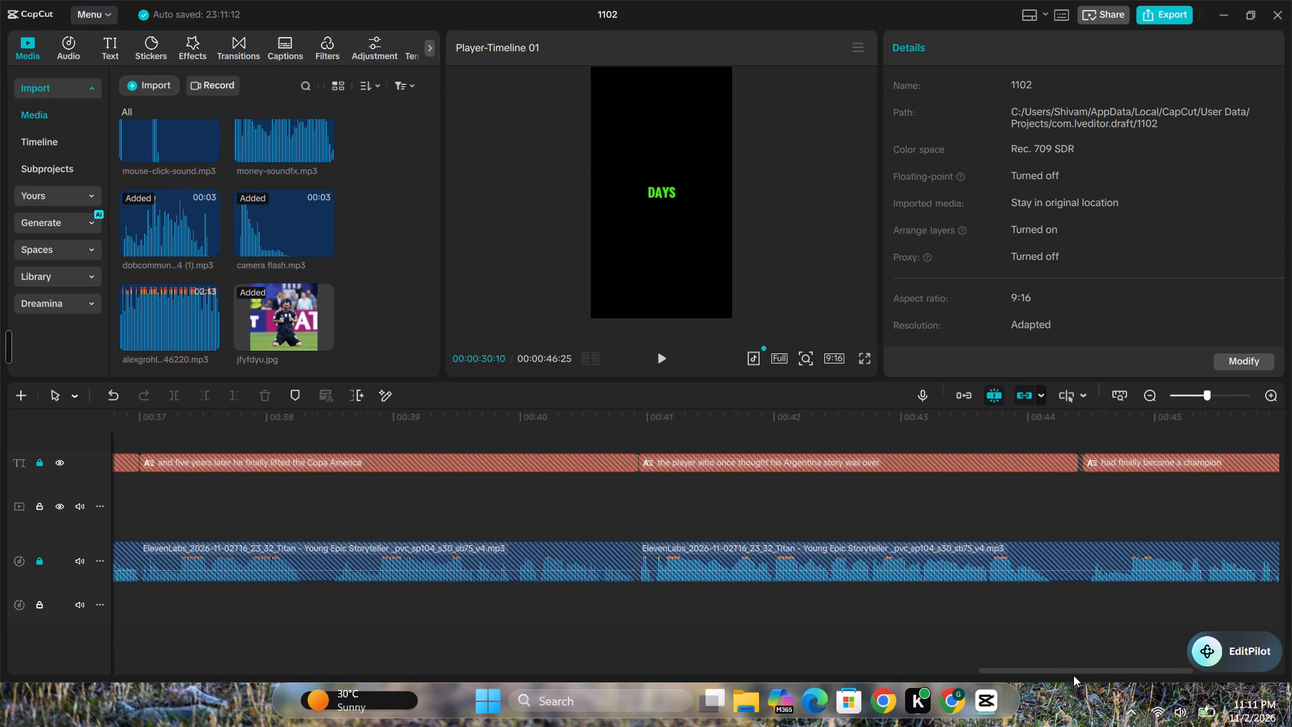
left_click_drag(1073, 675, 773, 673)
left_click(911, 470)
left_click(882, 514)
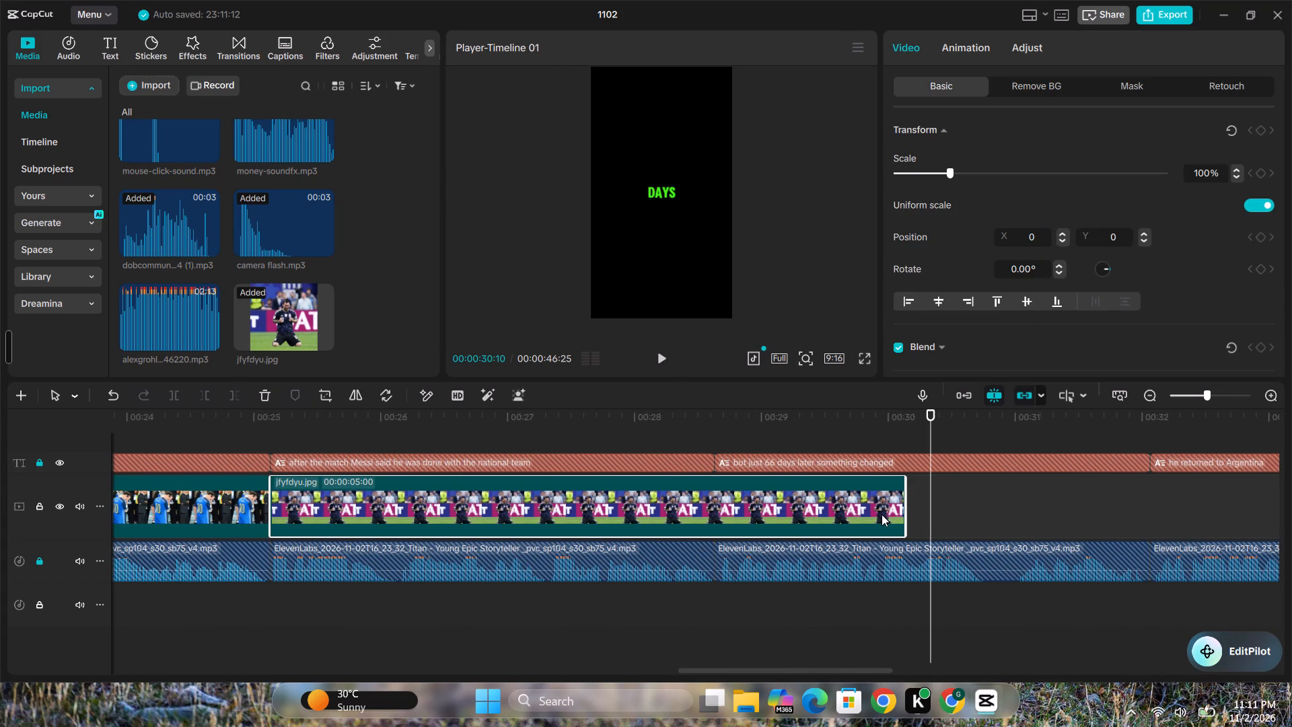
left_click_drag(906, 493, 1133, 501)
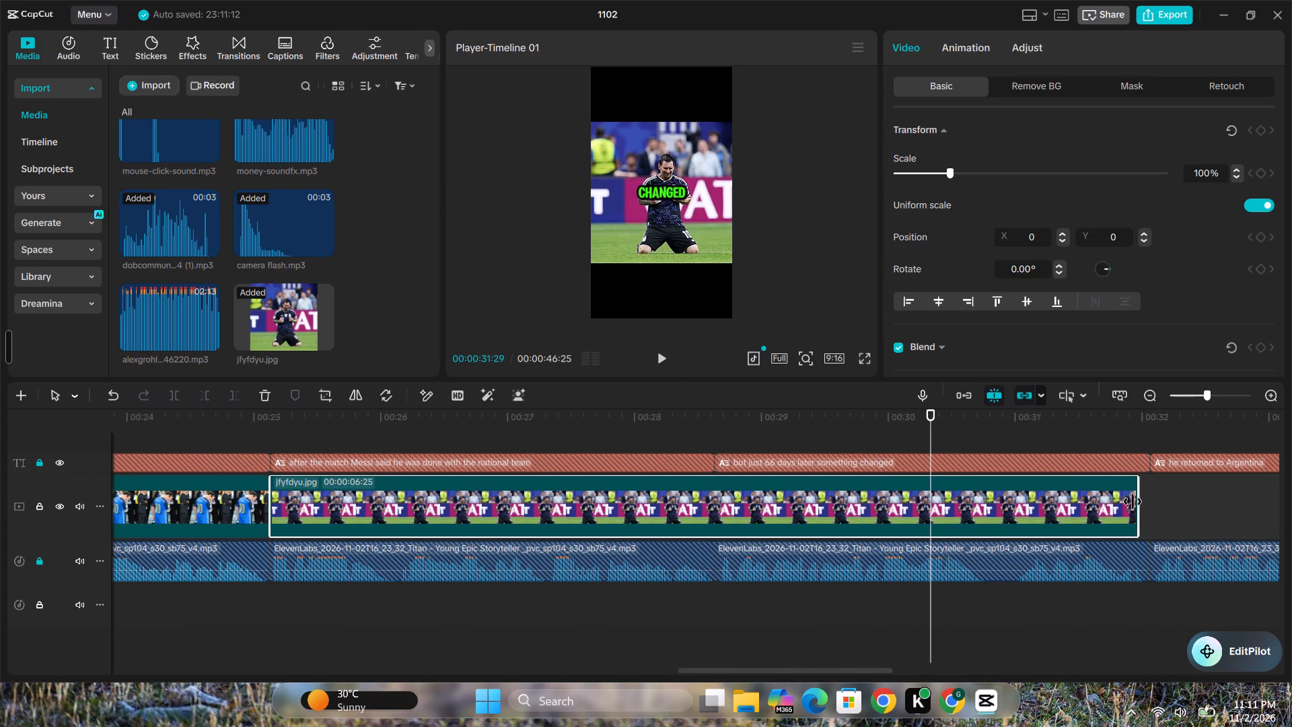
left_click_drag(1133, 501, 1138, 502)
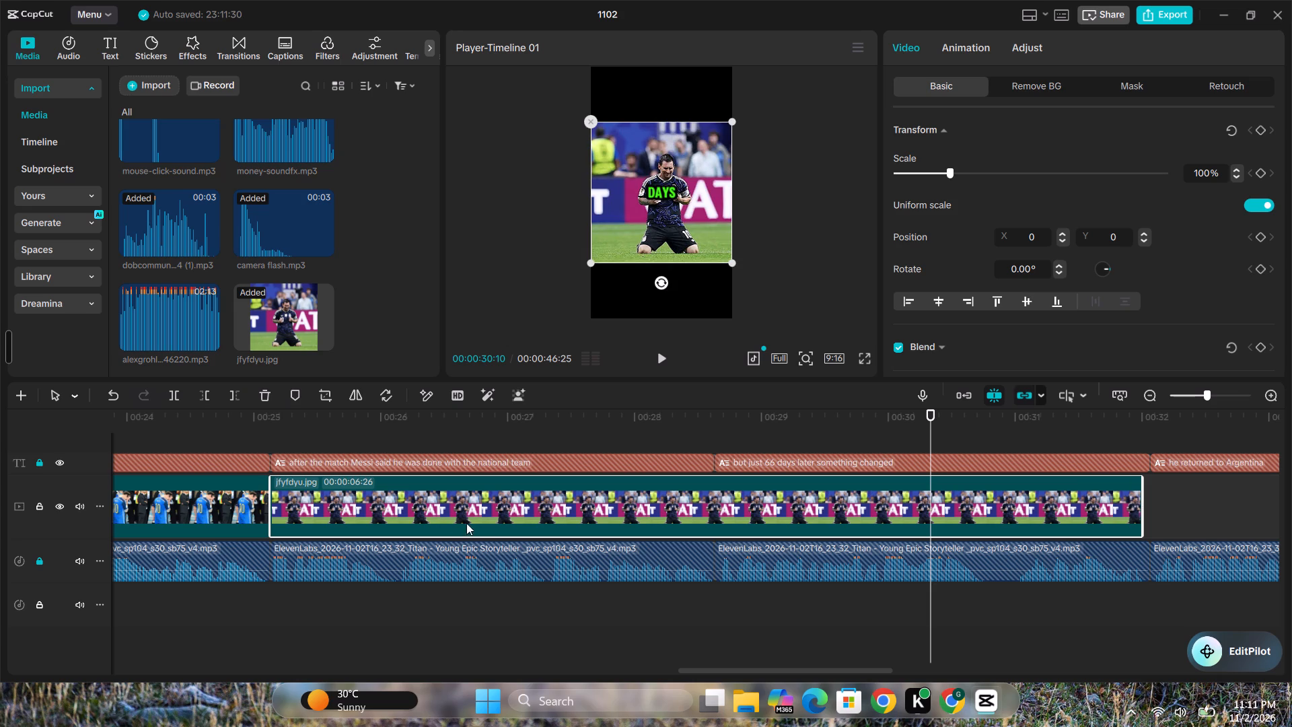
Enlarge the kneeling Messi image to 162% and add a scale keyframe at its start, 00:00:25:04.
left_click(273, 446)
left_click(324, 508)
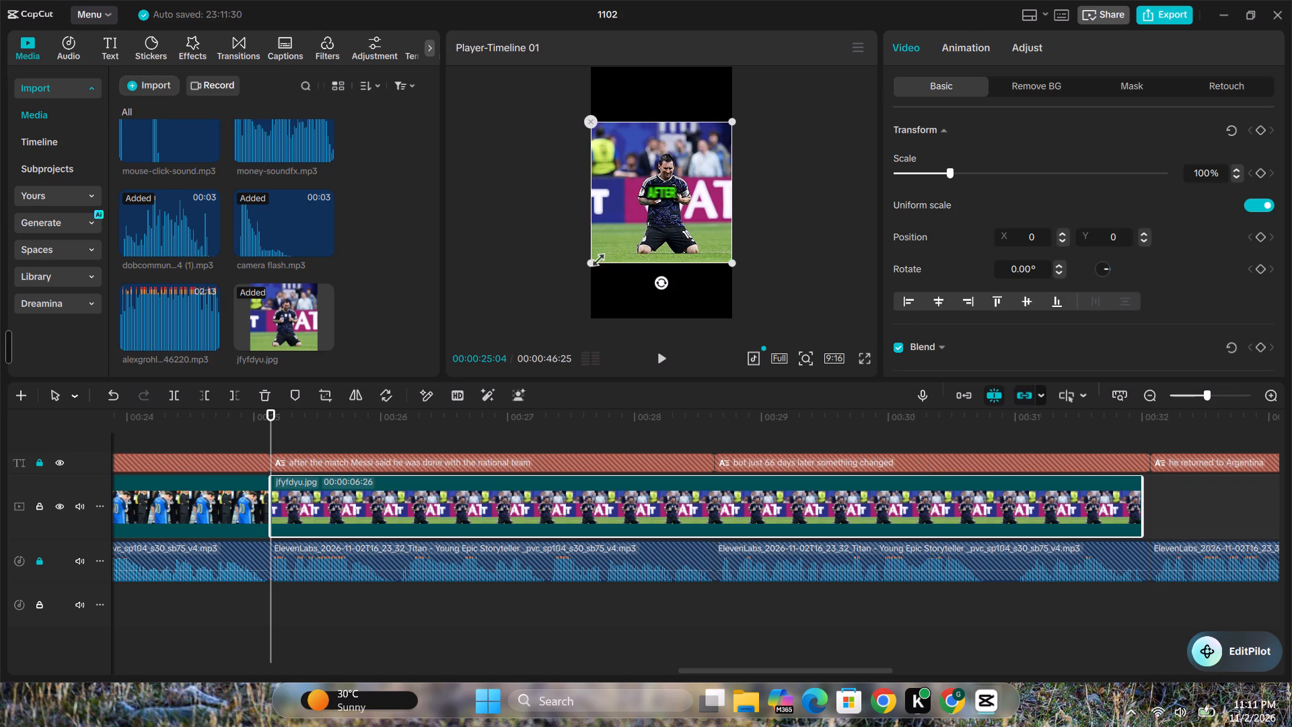
left_click_drag(589, 258, 538, 328)
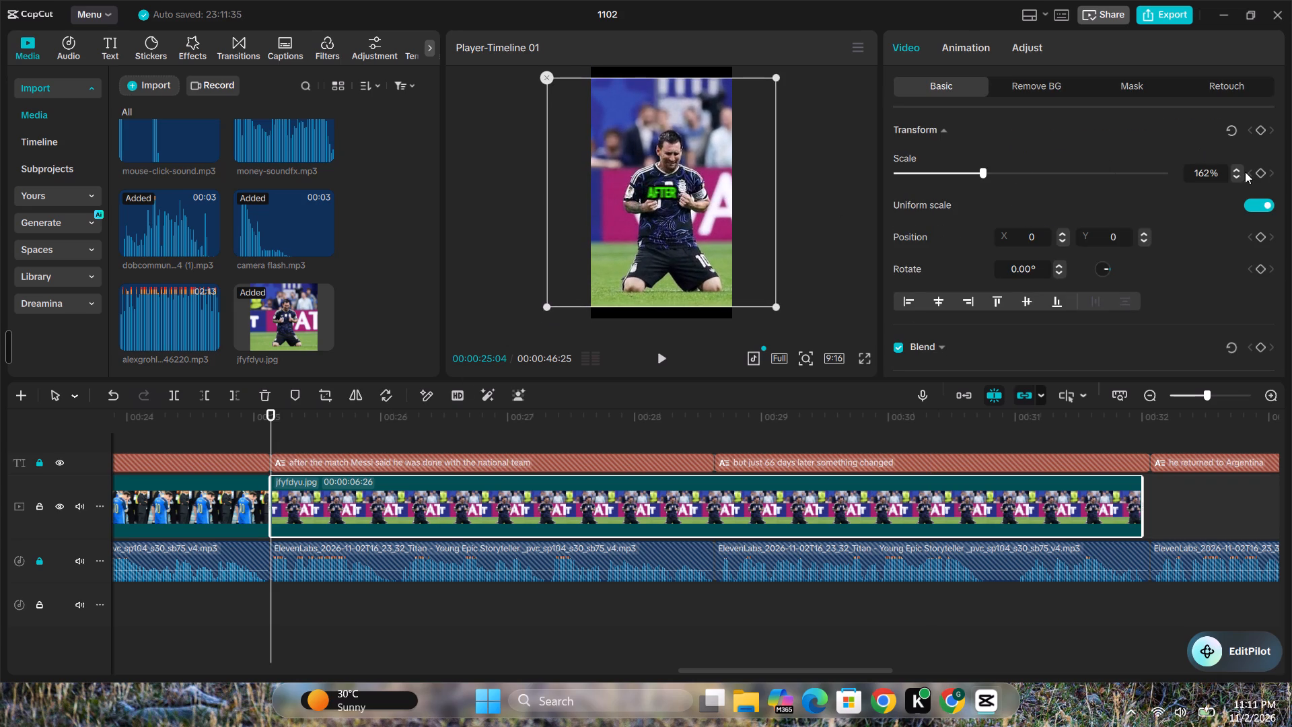
left_click(1257, 173)
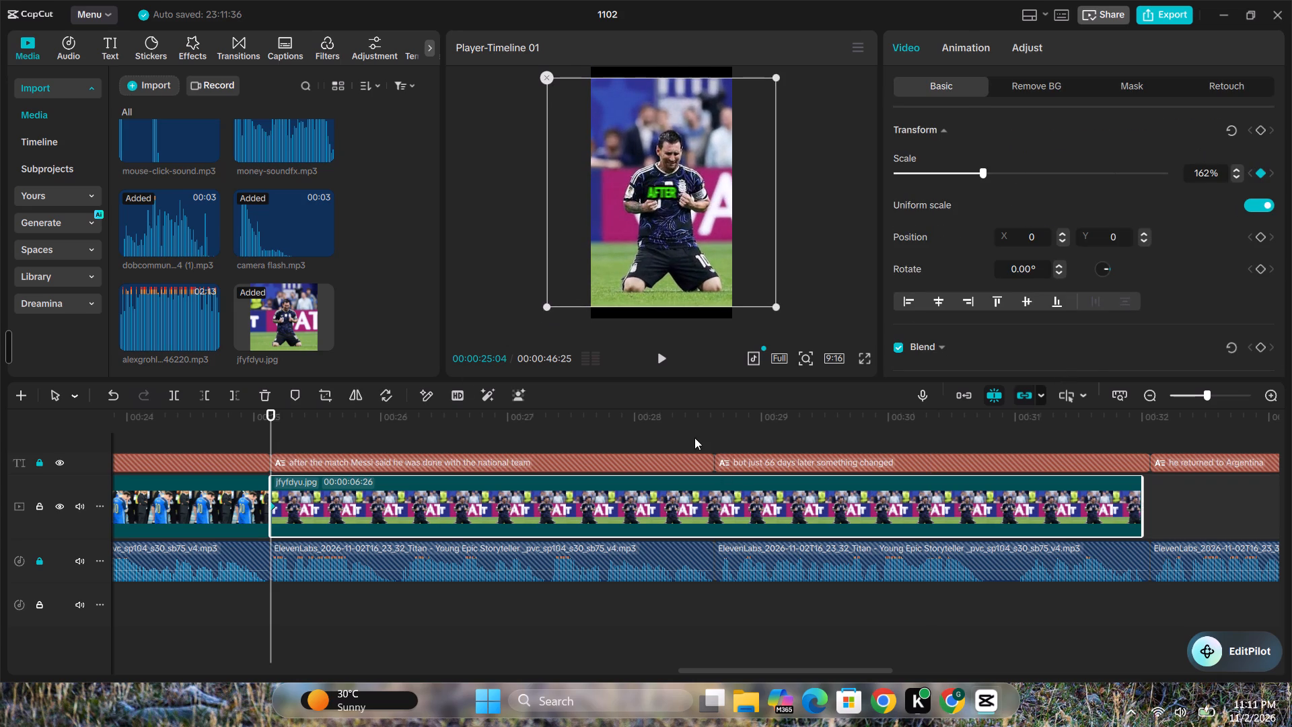
Keyframe the kneeling Messi image's scale up to 191% at 00:00:28:14 and back down to about its starting scale at 00:00:31:29.
left_click(694, 437)
left_click(698, 483)
left_click_drag(983, 170, 991, 171)
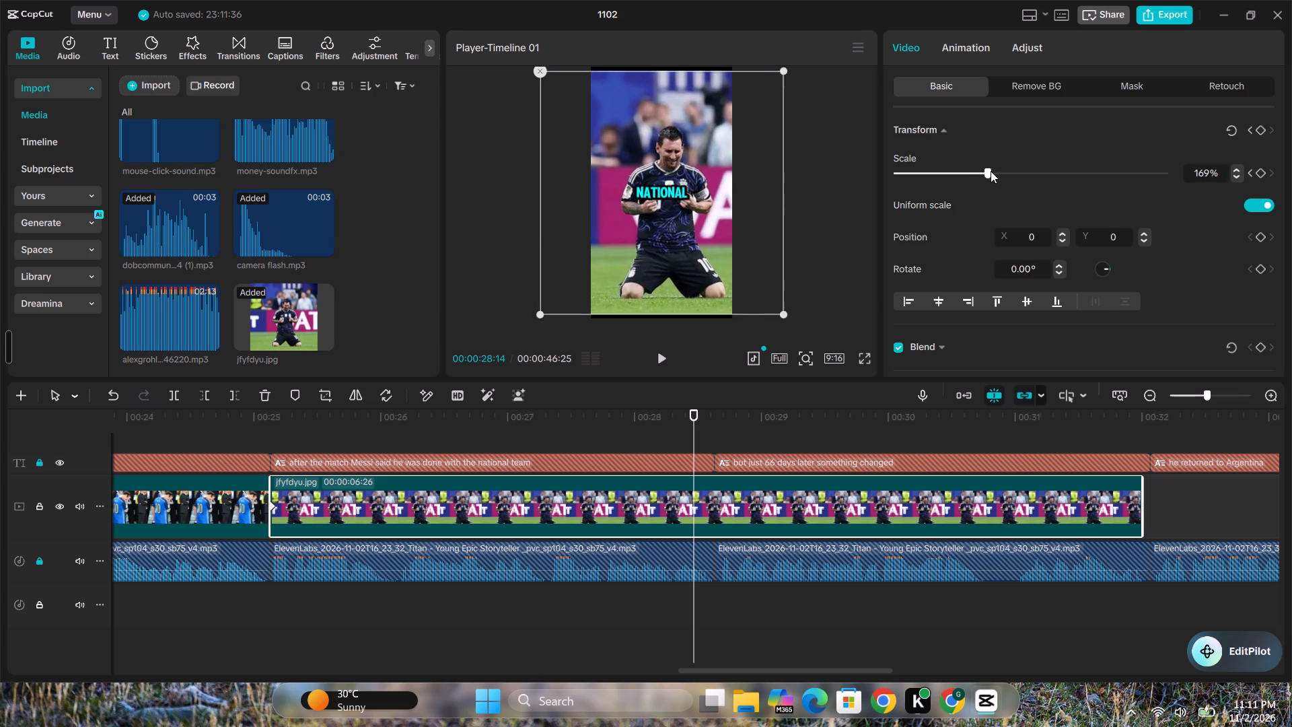
left_click_drag(991, 171, 999, 173)
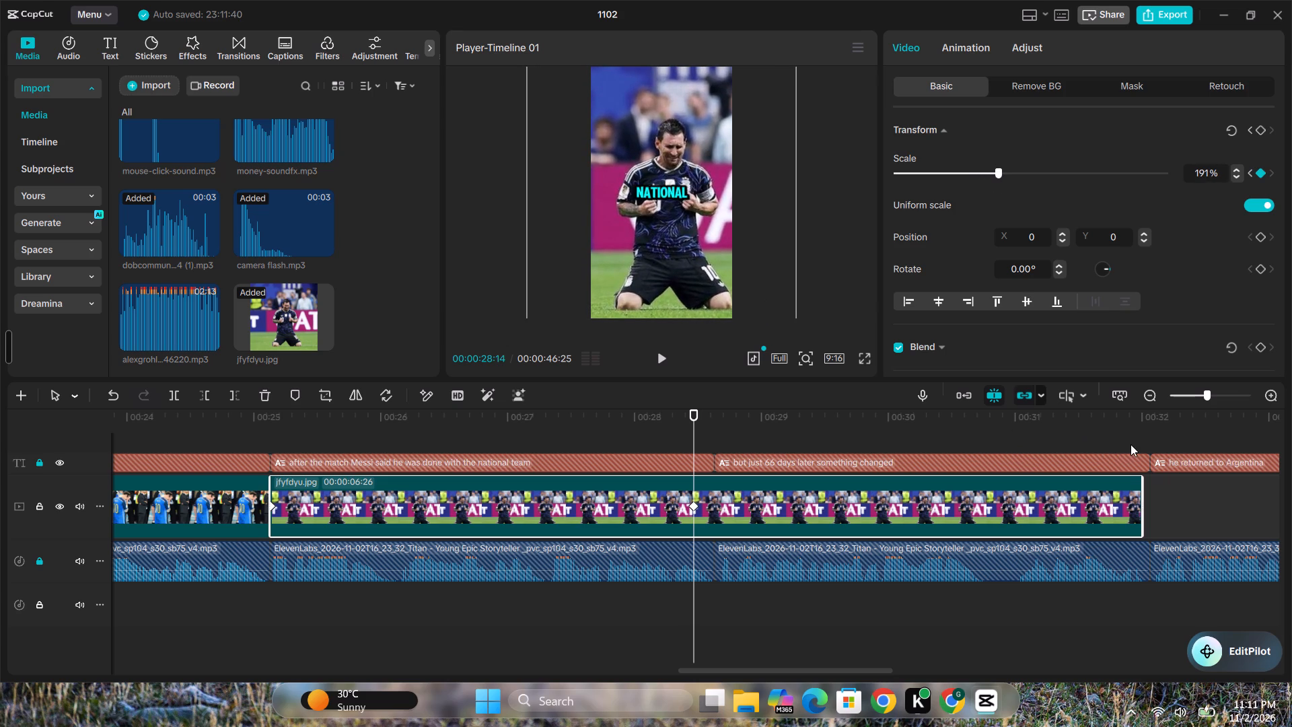
left_click(1130, 444)
left_click(1136, 447)
left_click(1122, 504)
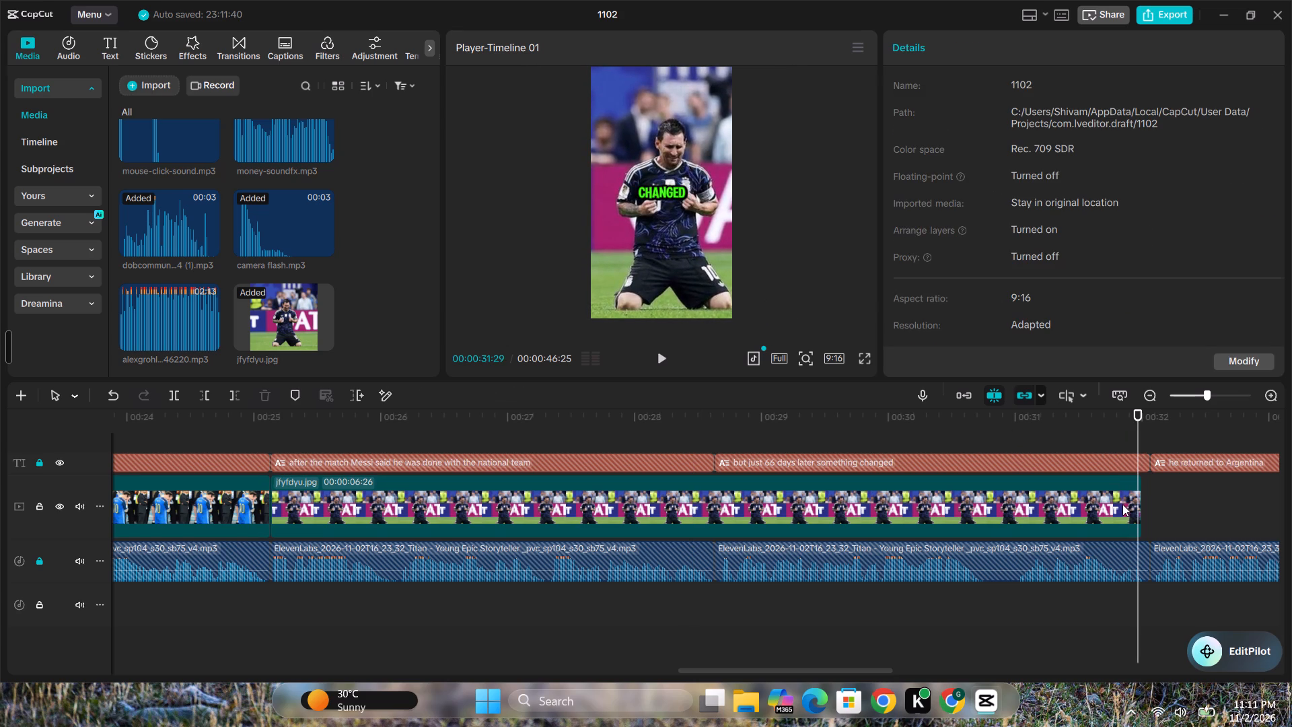
left_click_drag(999, 170, 984, 173)
Play back the kneeling Messi section to check its cut and zoom motion against the captions and voice-over.
left_click(243, 437)
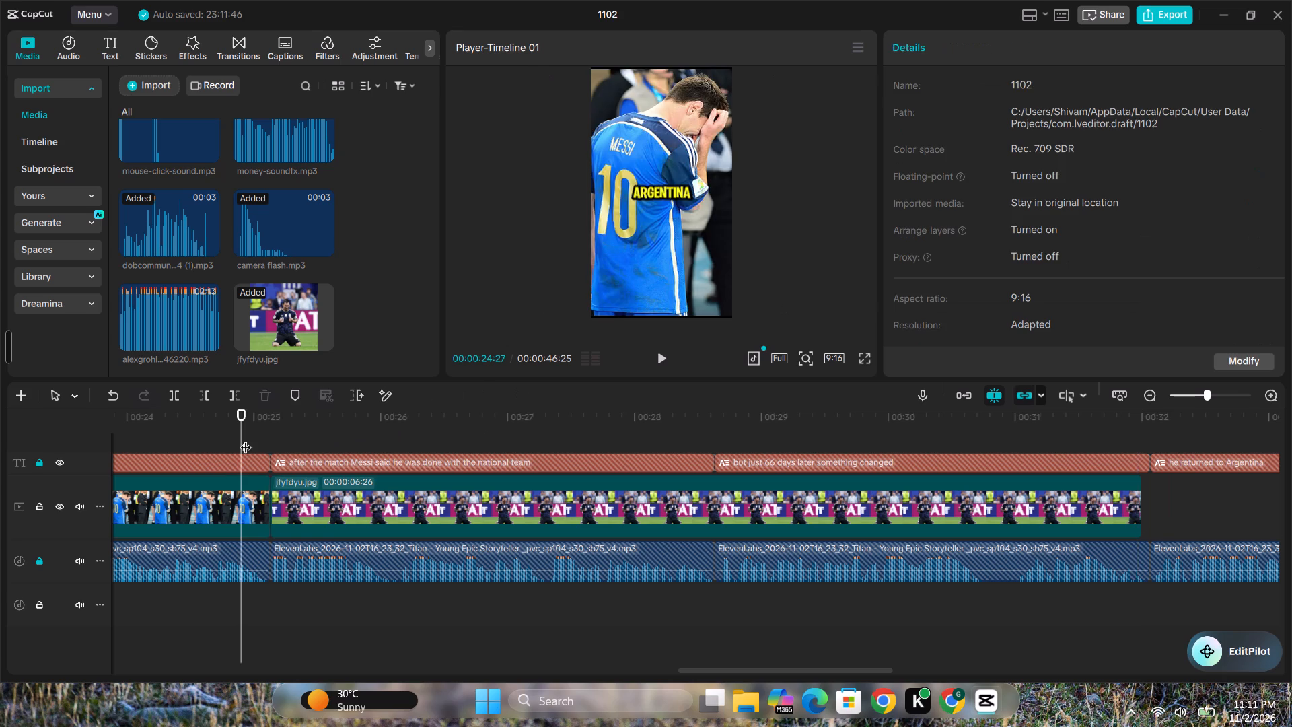
key("space")
left_click(198, 432)
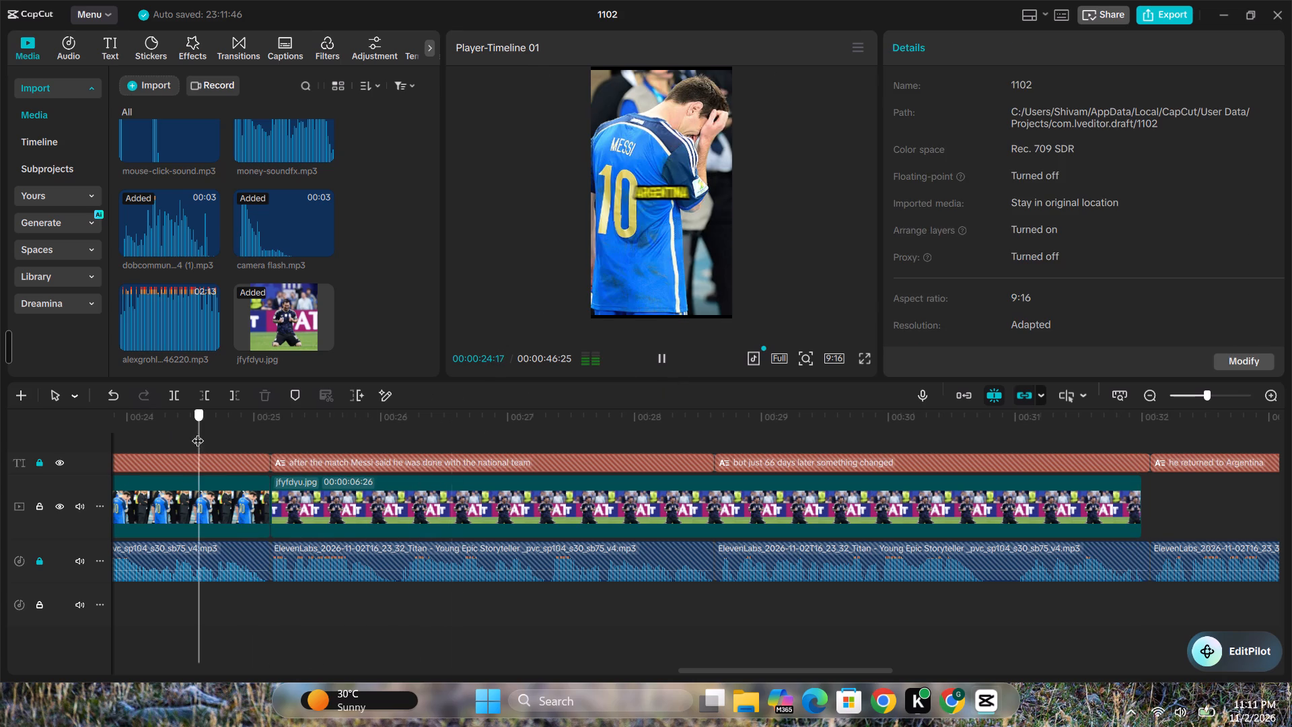
key("space")
key("space")
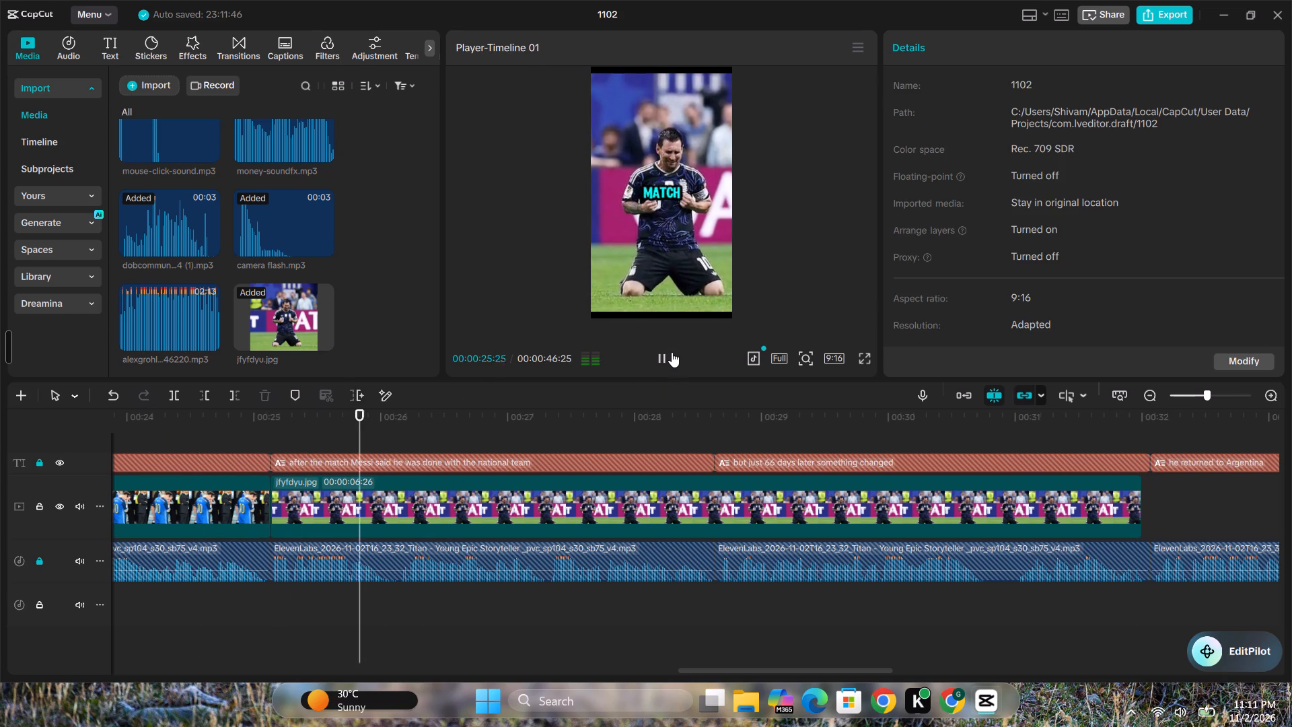
left_click_drag(756, 668, 783, 668)
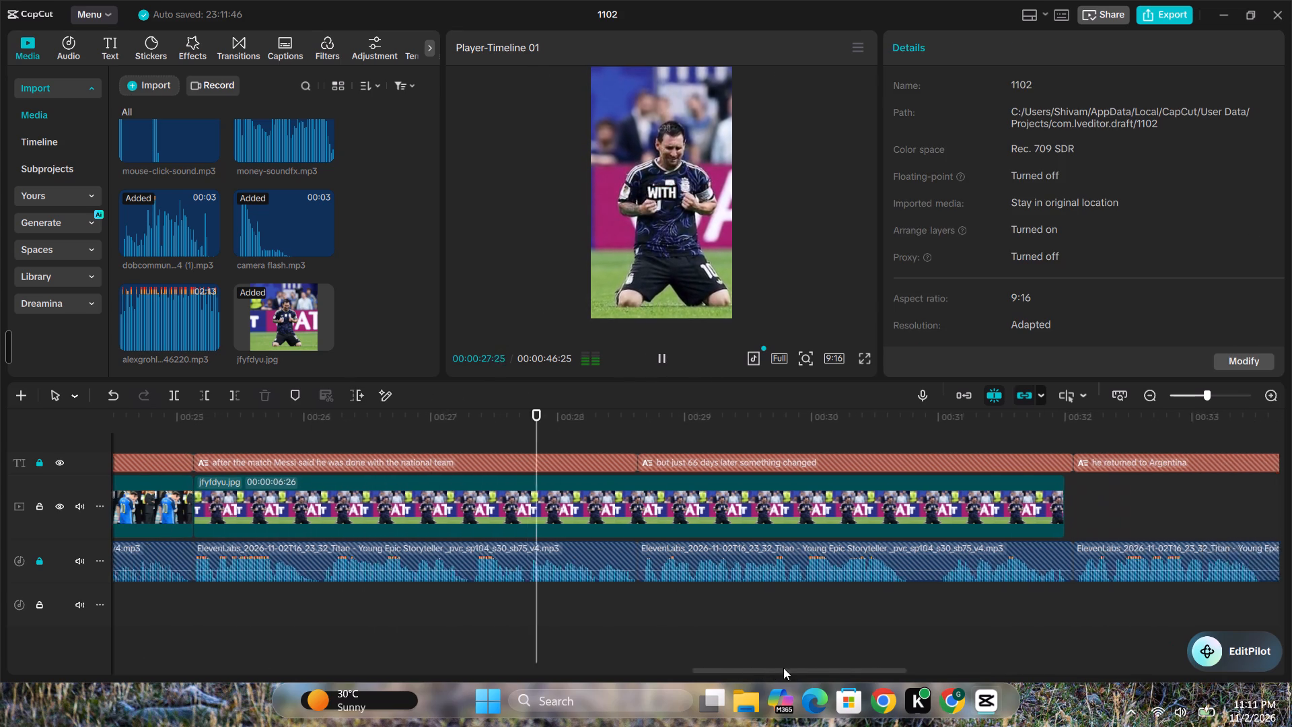
left_click_drag(783, 668, 863, 666)
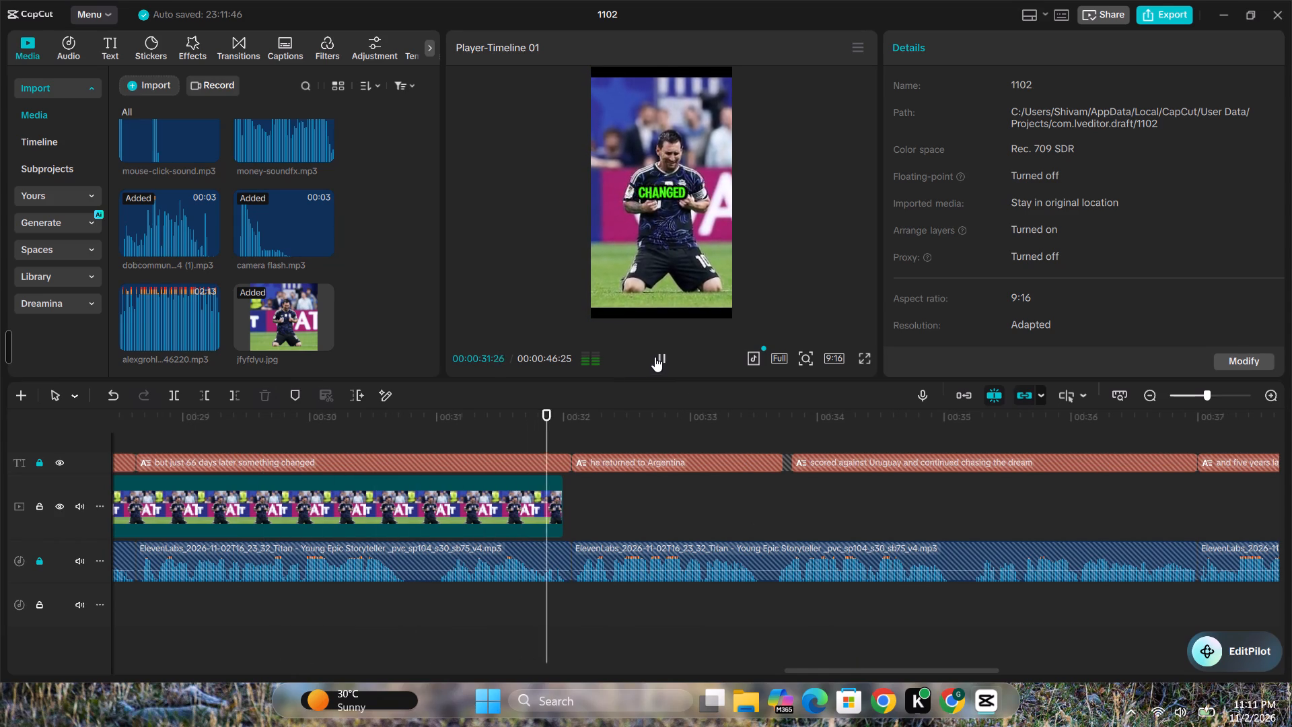
left_click(655, 357)
left_click(550, 430)
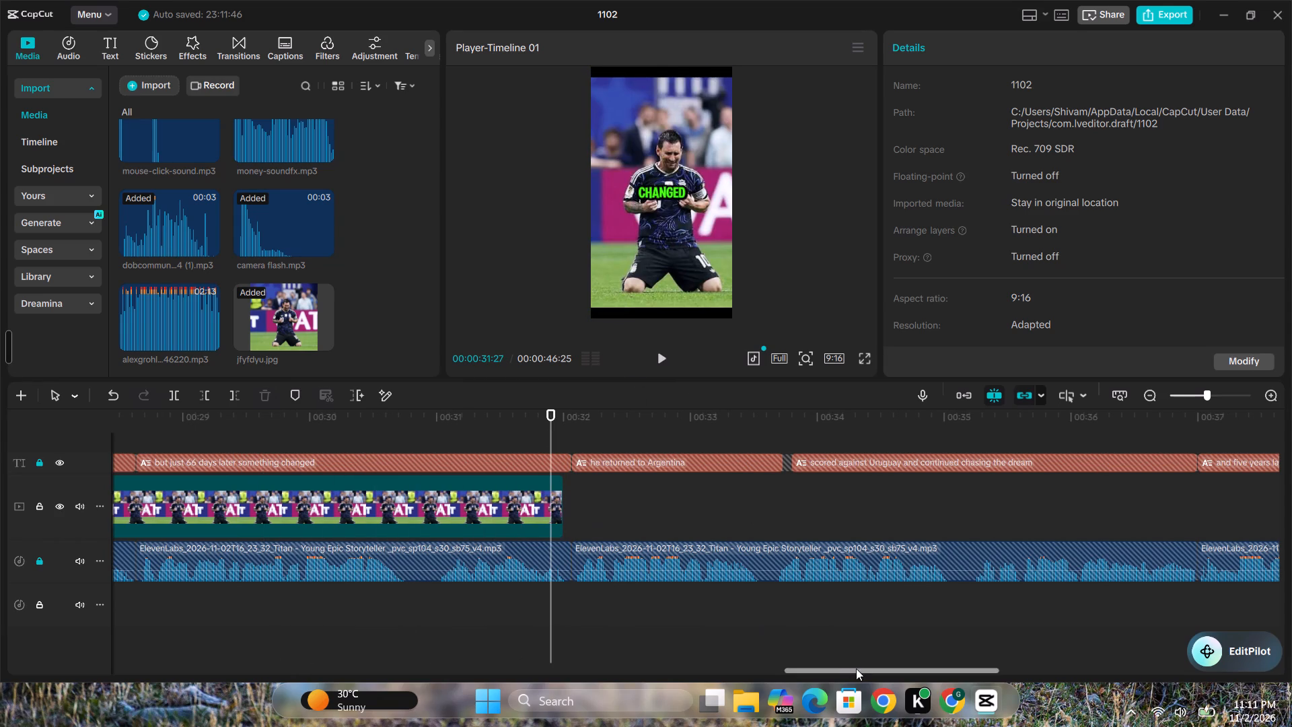
Copy the money-soundfx clip from around 00:00:10 and return to the end of the kneeling Messi image.
left_click_drag(857, 669, 912, 666)
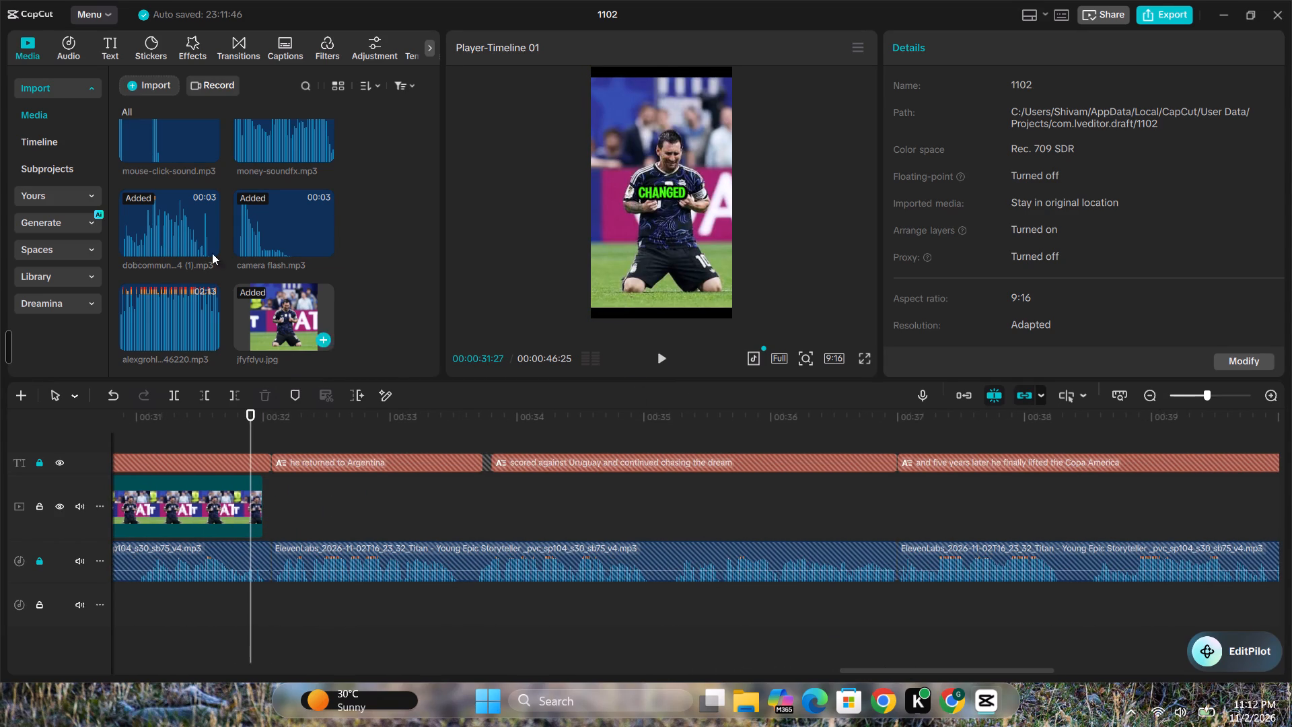
left_click_drag(887, 670, 861, 672)
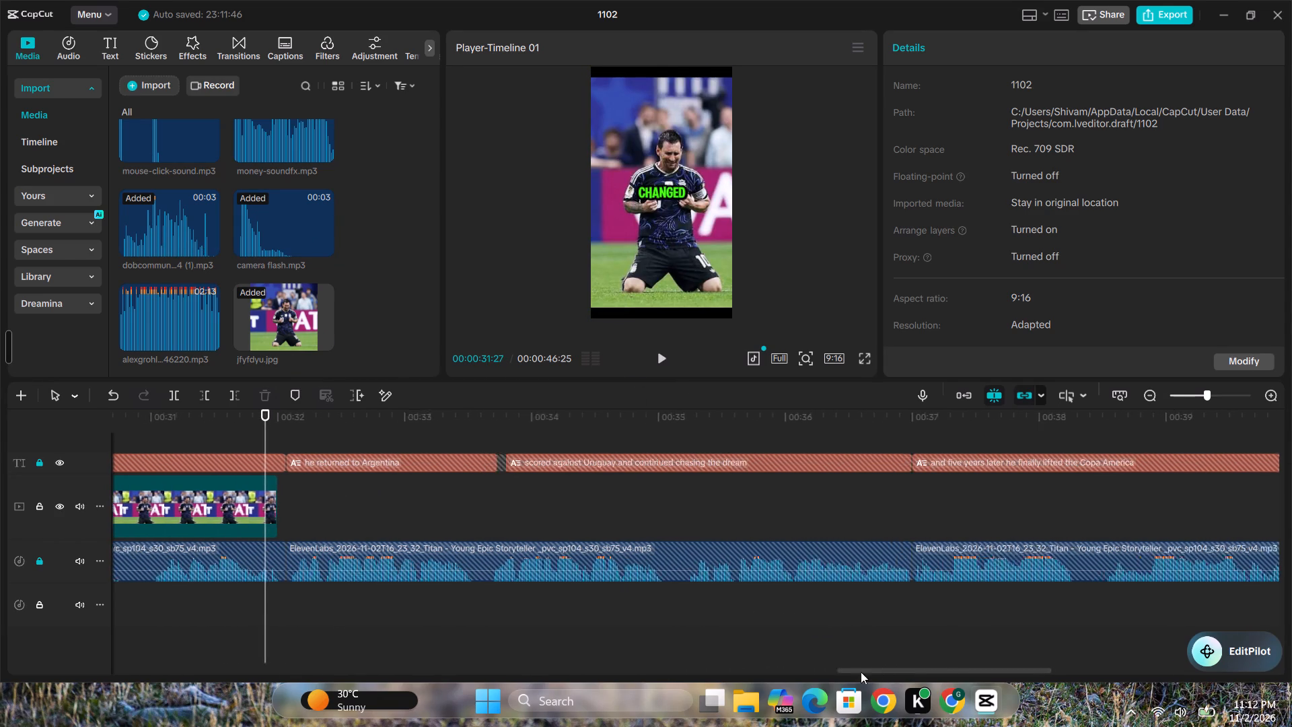
left_click_drag(861, 672, 399, 655)
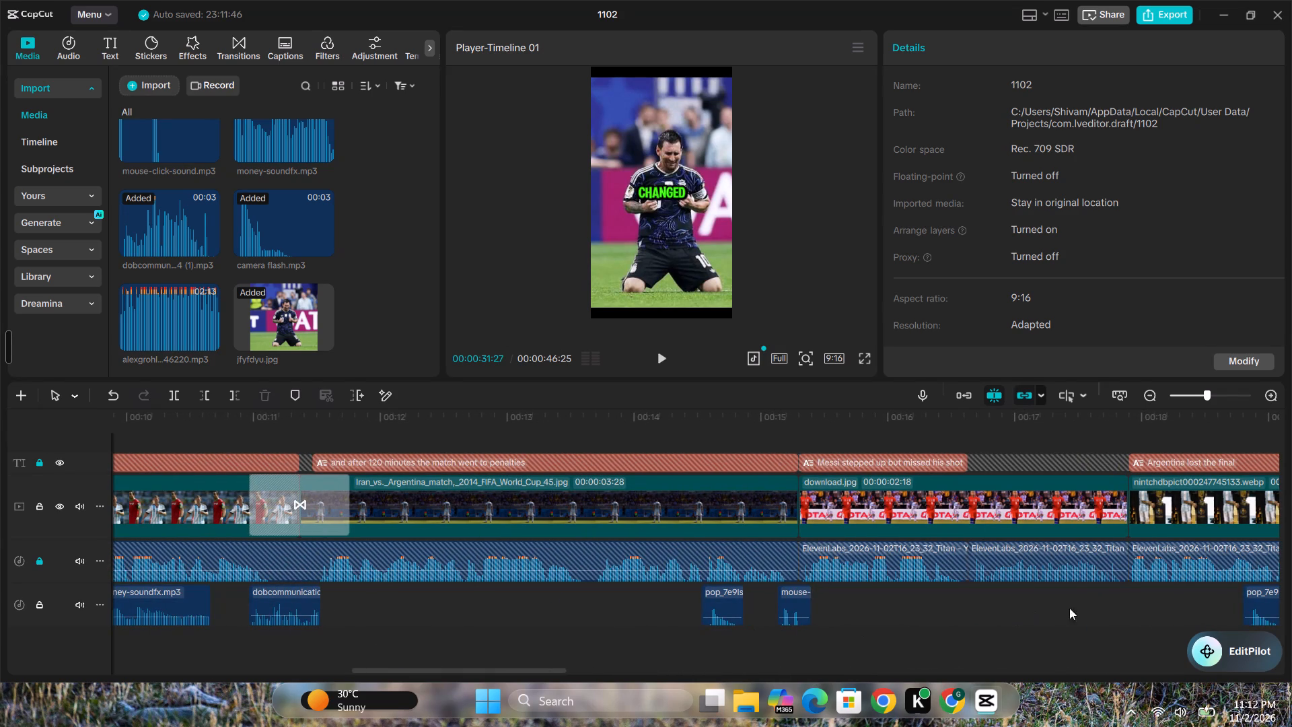
left_click(147, 613)
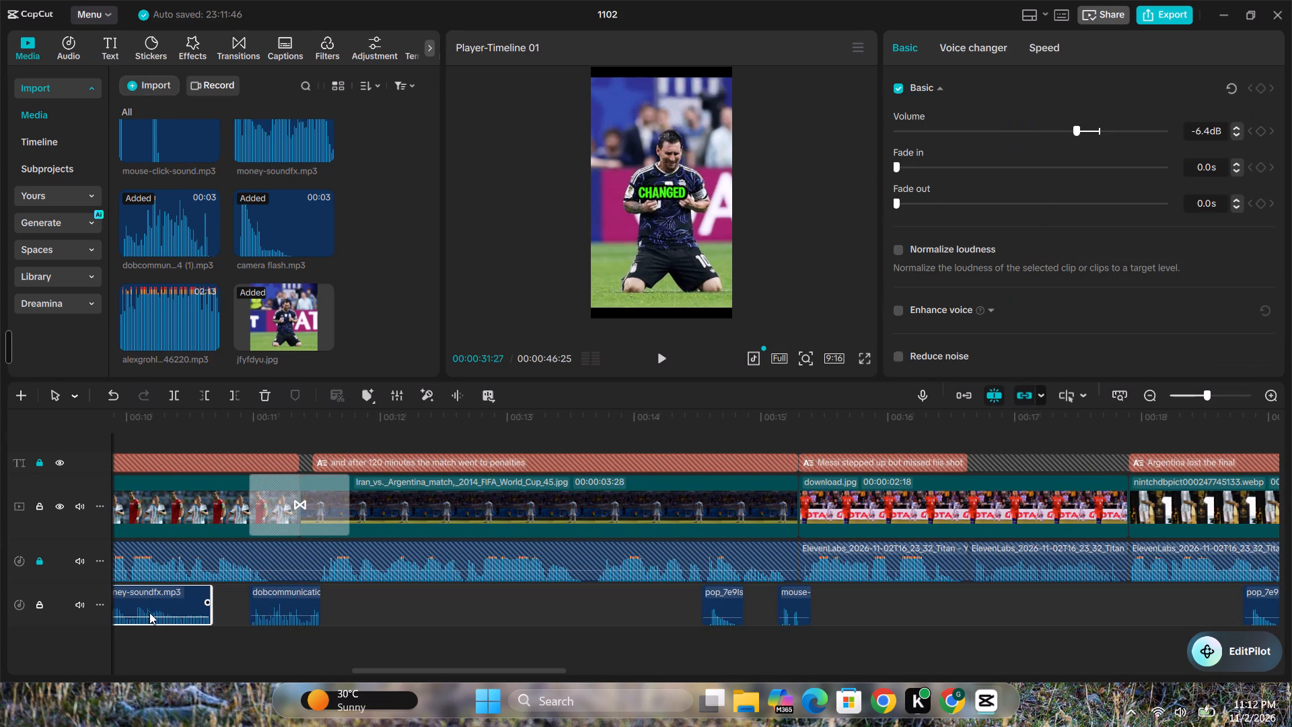
key("ctrl+c")
left_click_drag(427, 672, 753, 677)
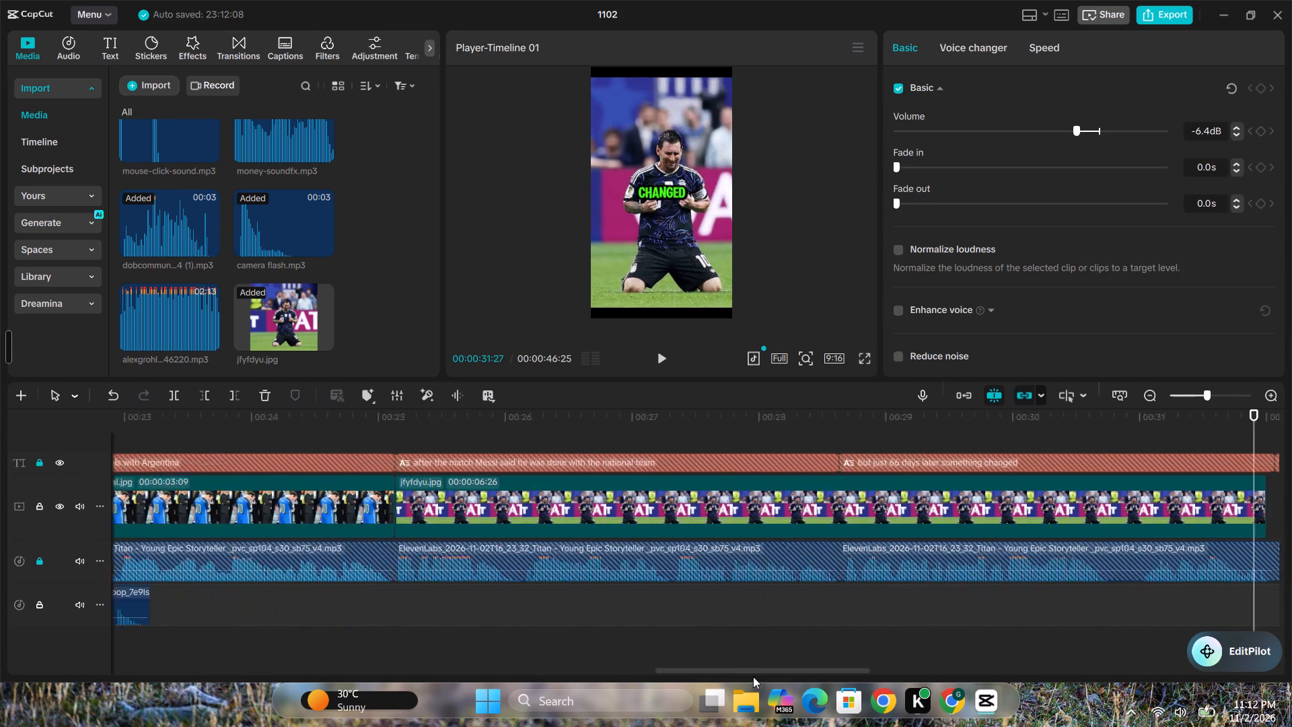
left_click_drag(753, 677, 888, 681)
Look through the imported images, preview the Iran match image, and scan the captions and voice-over following the kneeling Messi image.
scroll(124, 298, "down", 3)
scroll(207, 277, "up", 2)
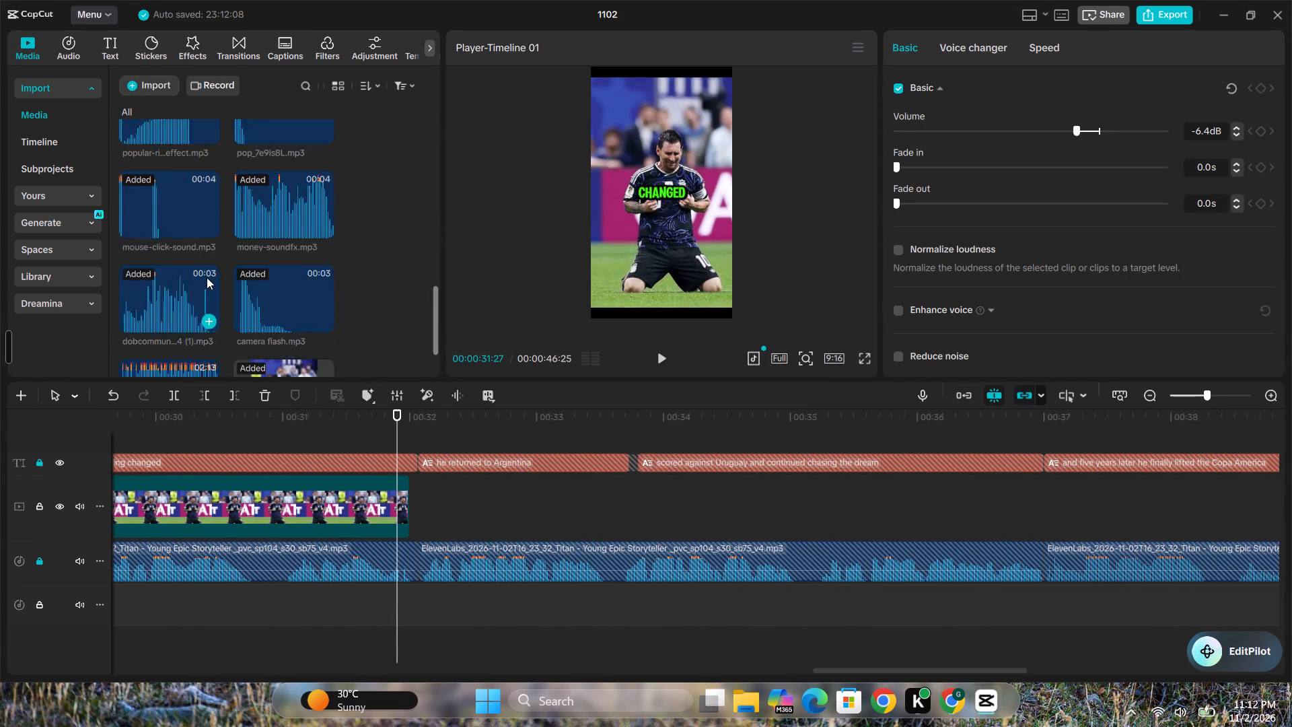
scroll(207, 277, "up", 5)
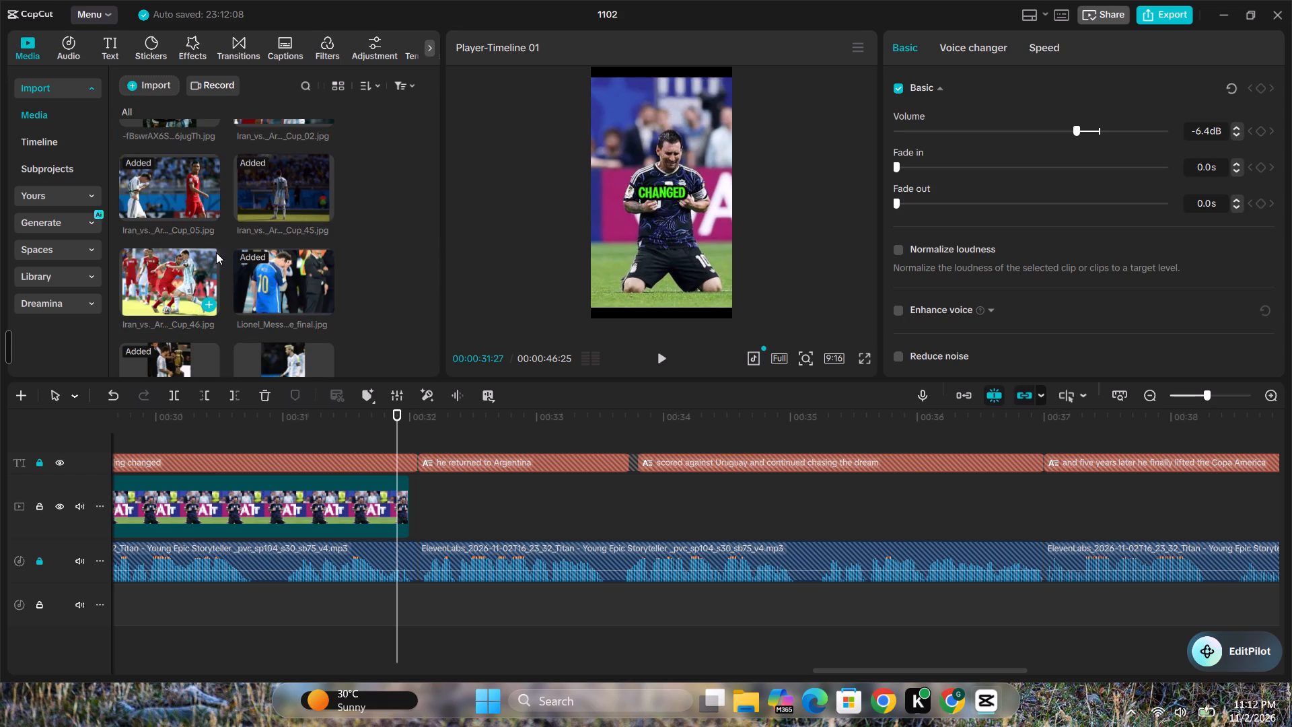
left_click(201, 268)
left_click(179, 267)
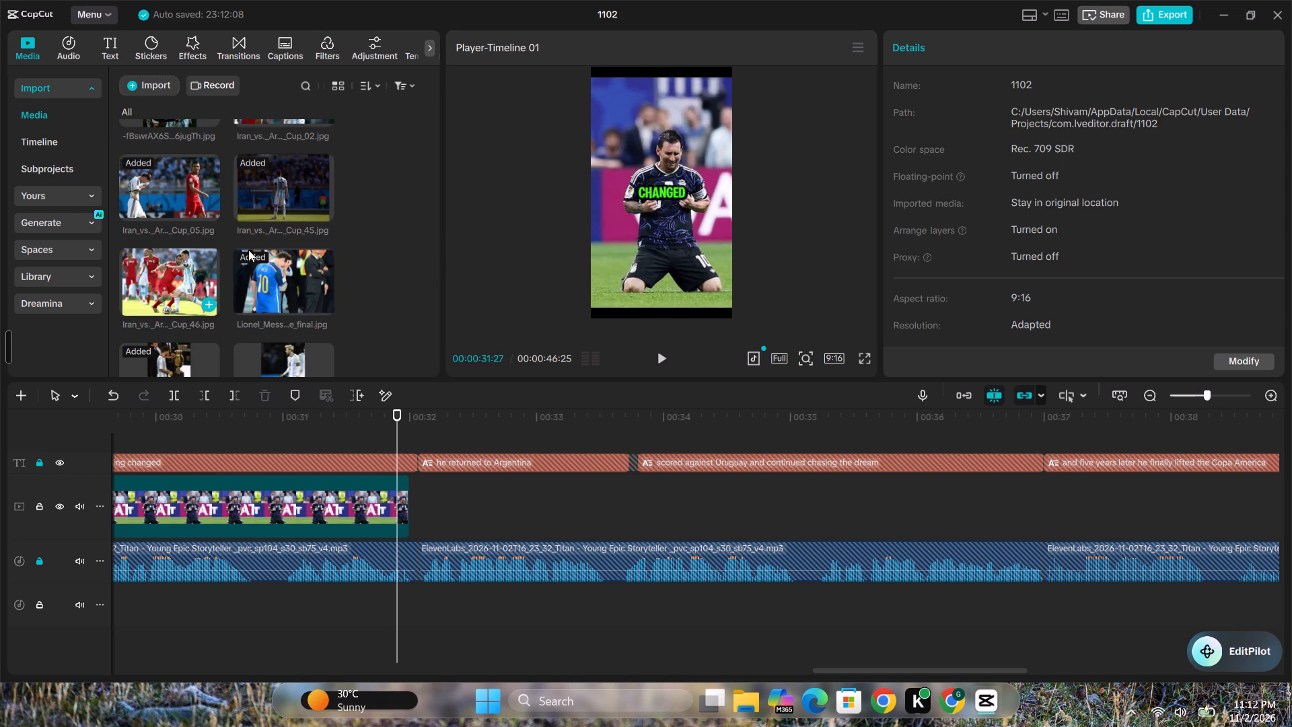
left_click(278, 206)
left_click(192, 274)
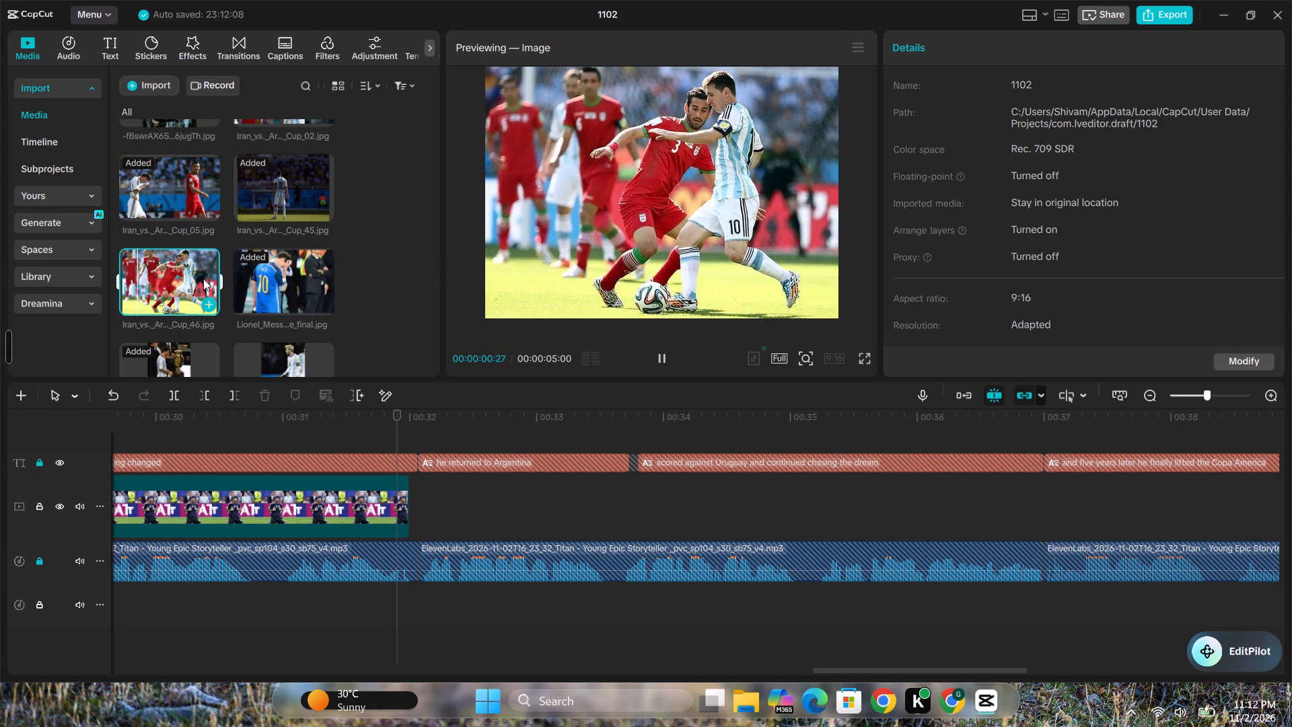
left_click_drag(875, 672, 876, 672)
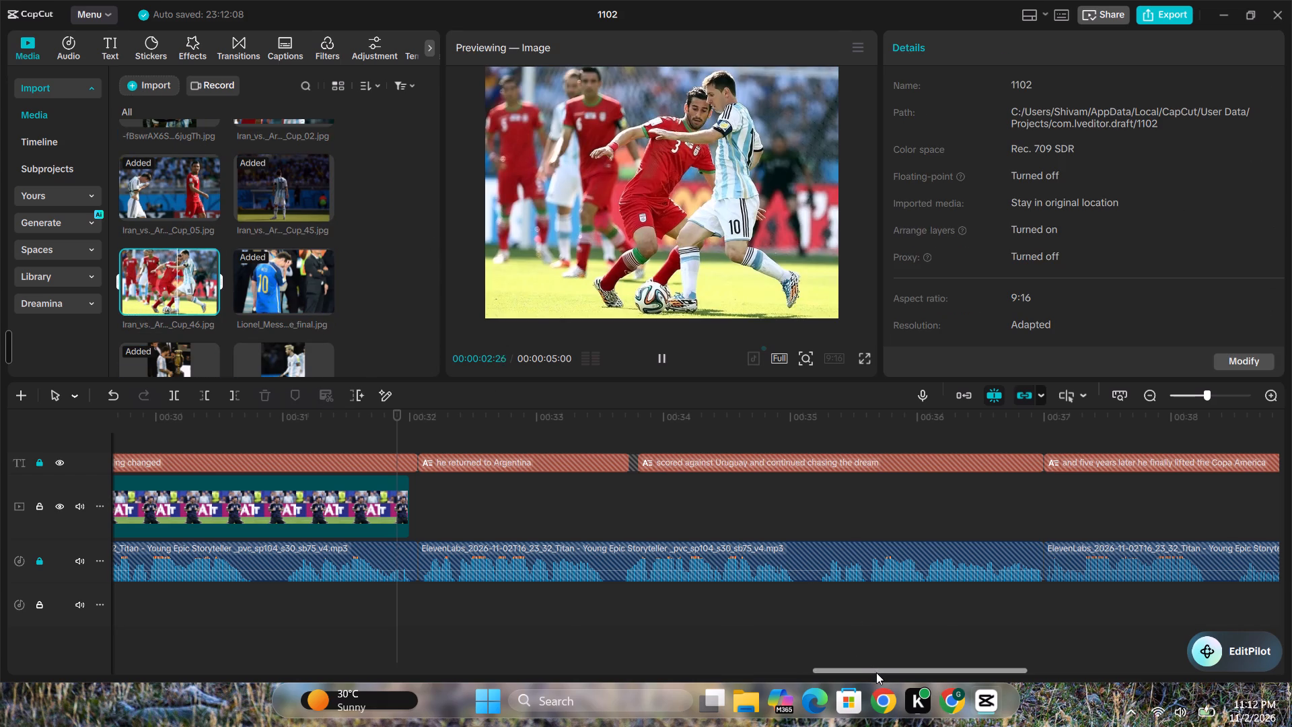
left_click_drag(876, 672, 908, 670)
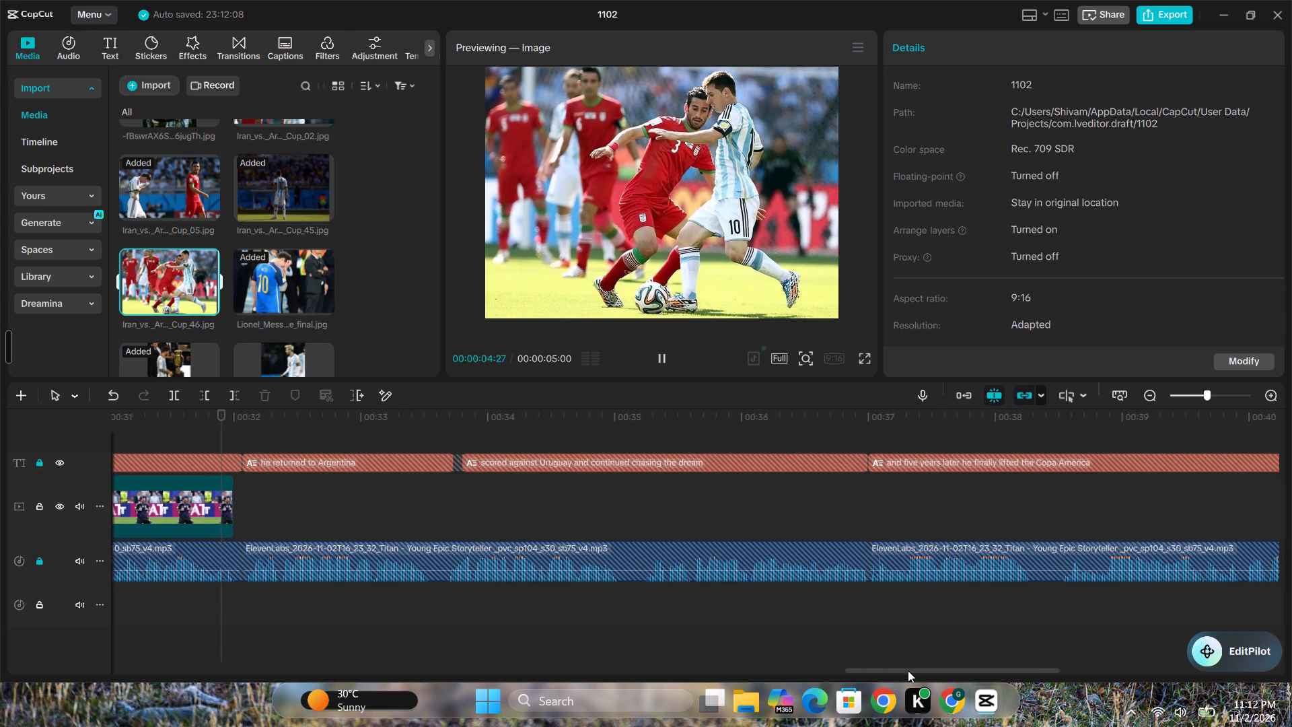
left_click_drag(908, 670, 909, 670)
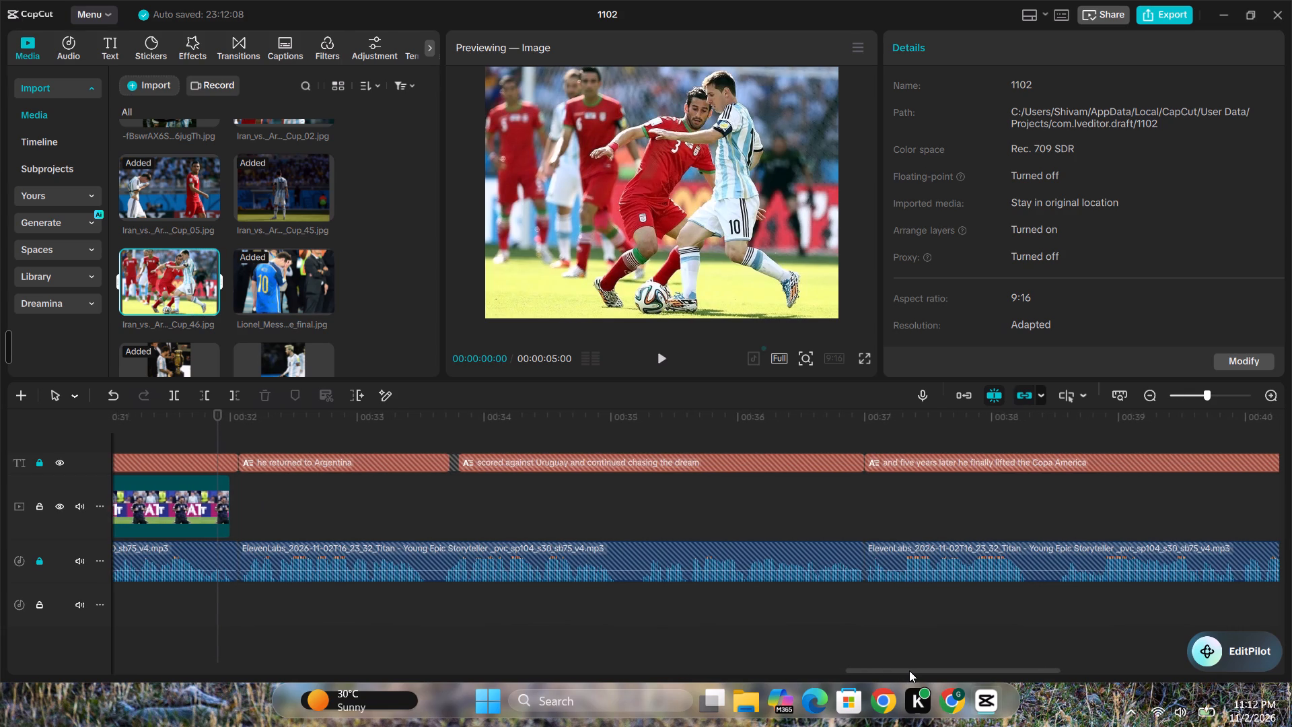
left_click_drag(909, 670, 1019, 668)
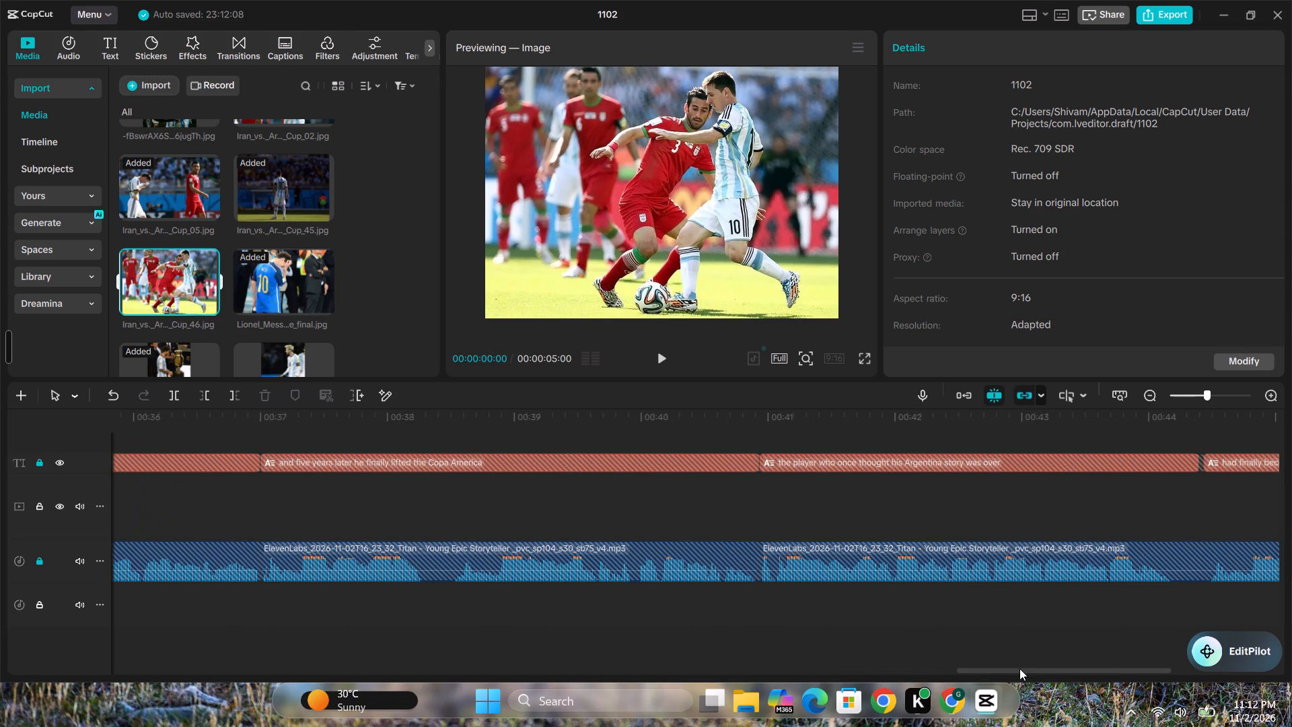
left_click_drag(1019, 668, 1149, 662)
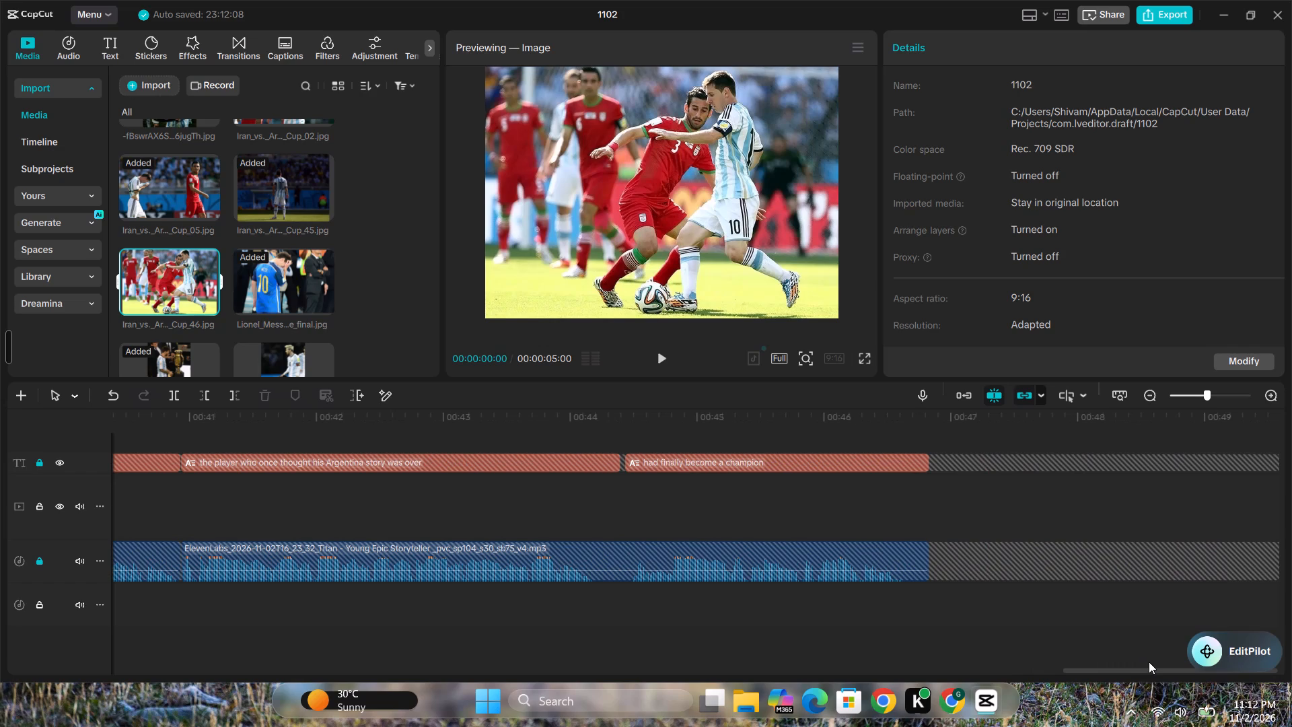
left_click_drag(1149, 662, 841, 650)
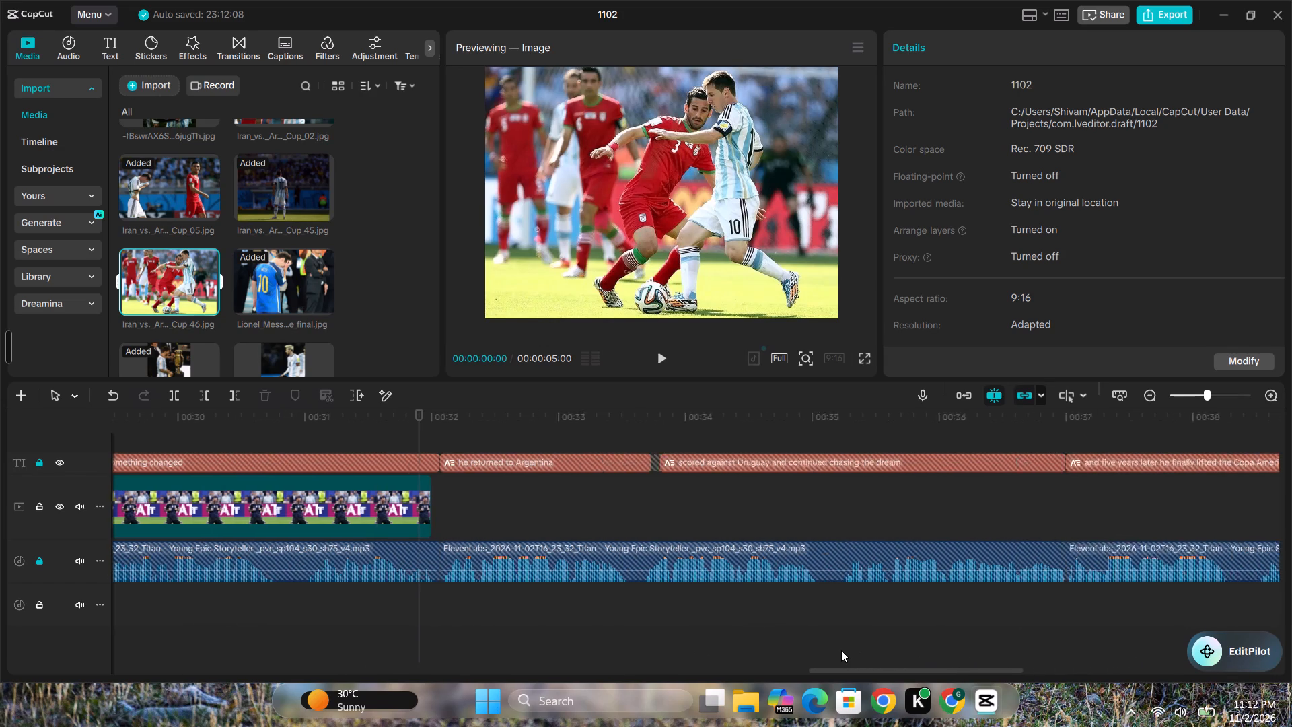
left_click_drag(841, 650, 856, 650)
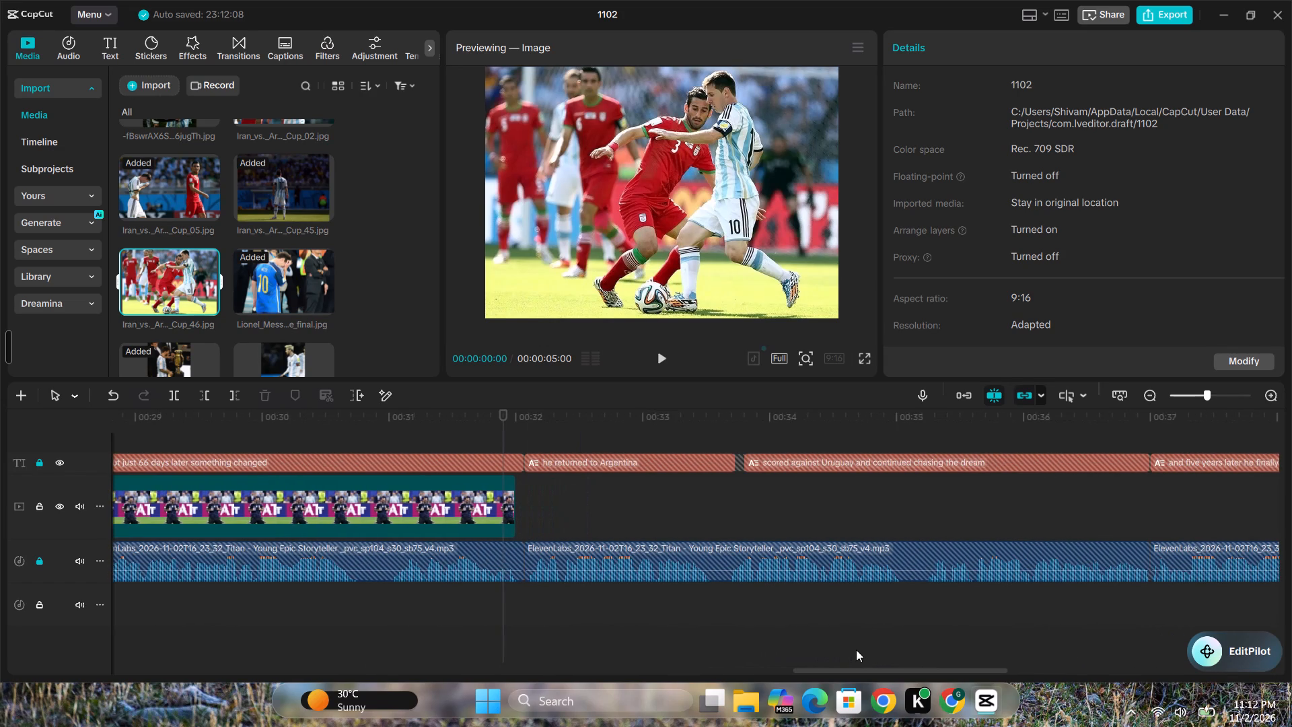
left_click_drag(856, 650, 929, 644)
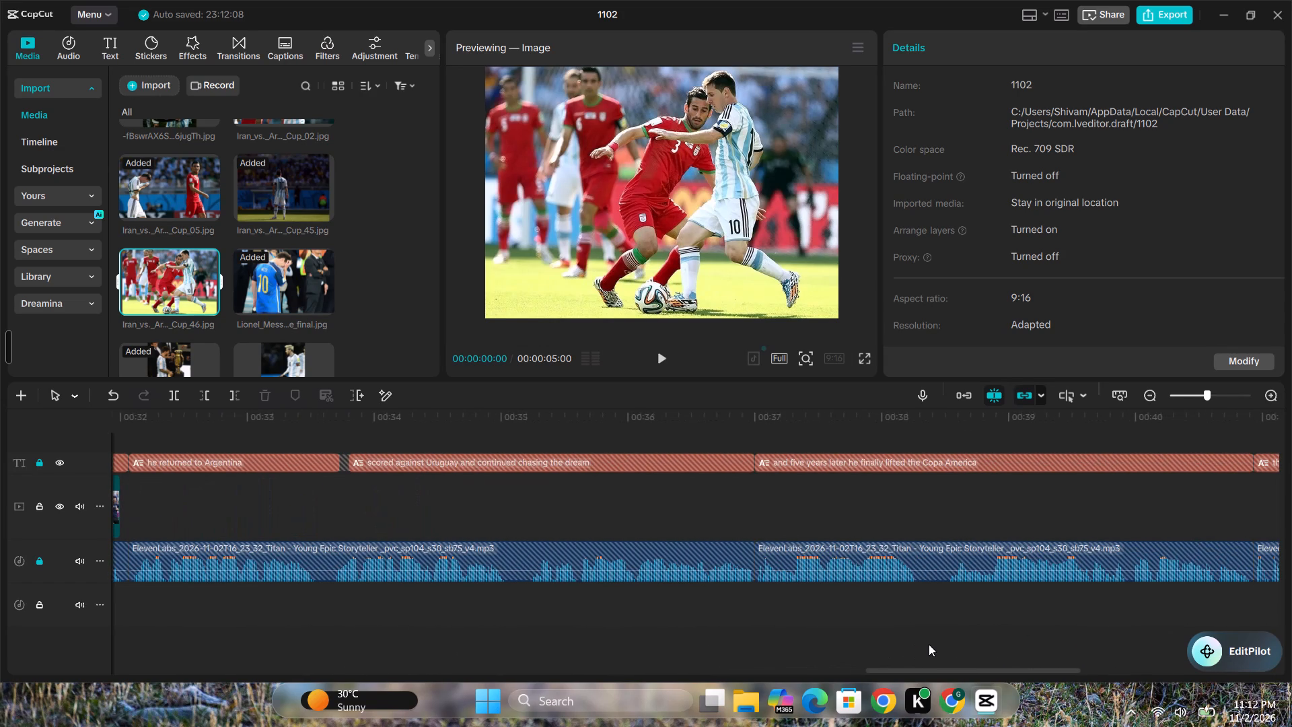
left_click_drag(929, 644, 893, 648)
Add the nintchdbpict000263548325.webp image of blond Messi with the kneeling man directly after the kneeling Messi image.
scroll(210, 308, "down", 1)
left_click_drag(286, 286, 348, 484)
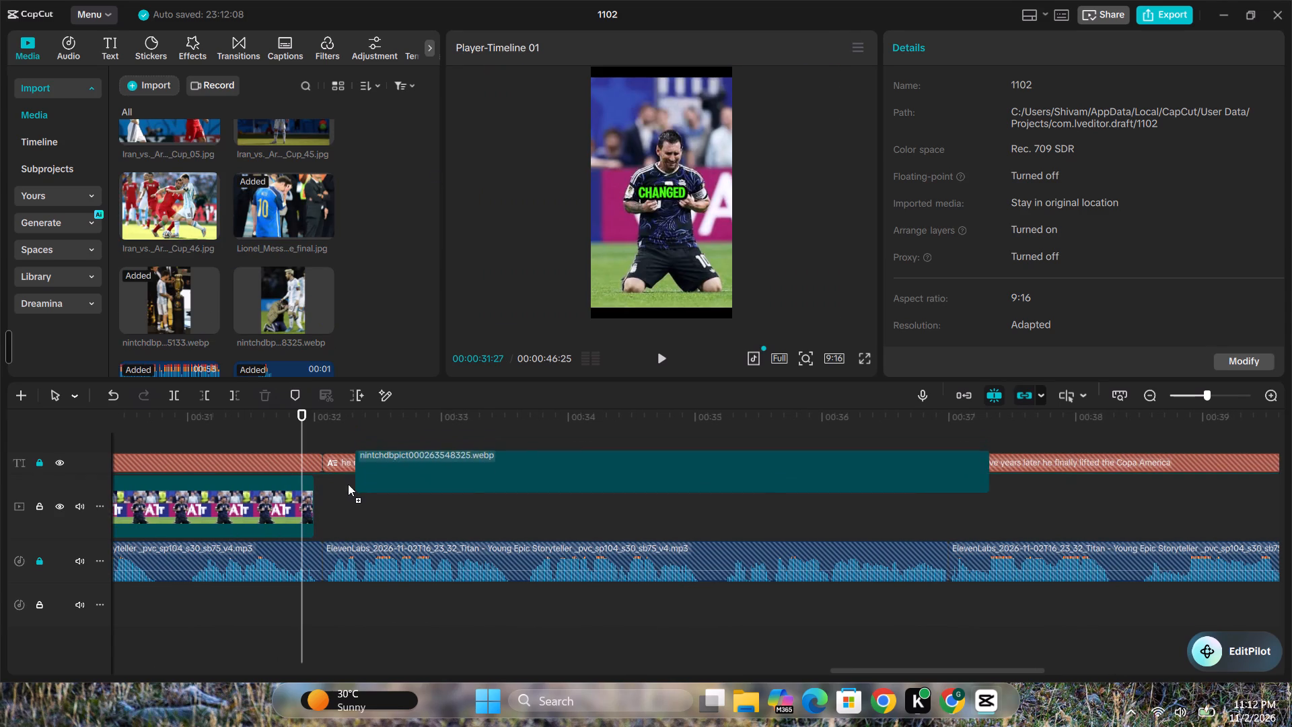
left_click_drag(348, 484, 318, 501)
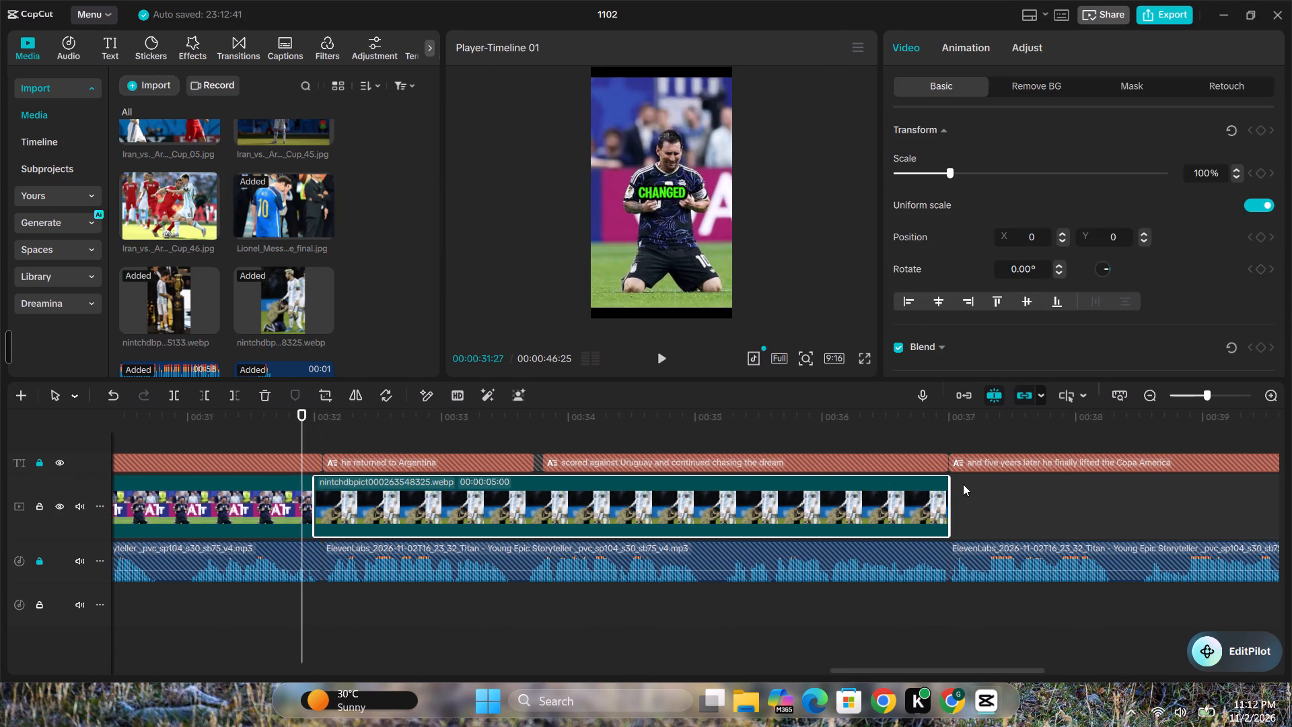
Keyframe the blond Messi image's scale from 124% at 00:00:32:00 up to 139% at 00:00:36:28.
left_click(316, 444)
left_click(339, 504)
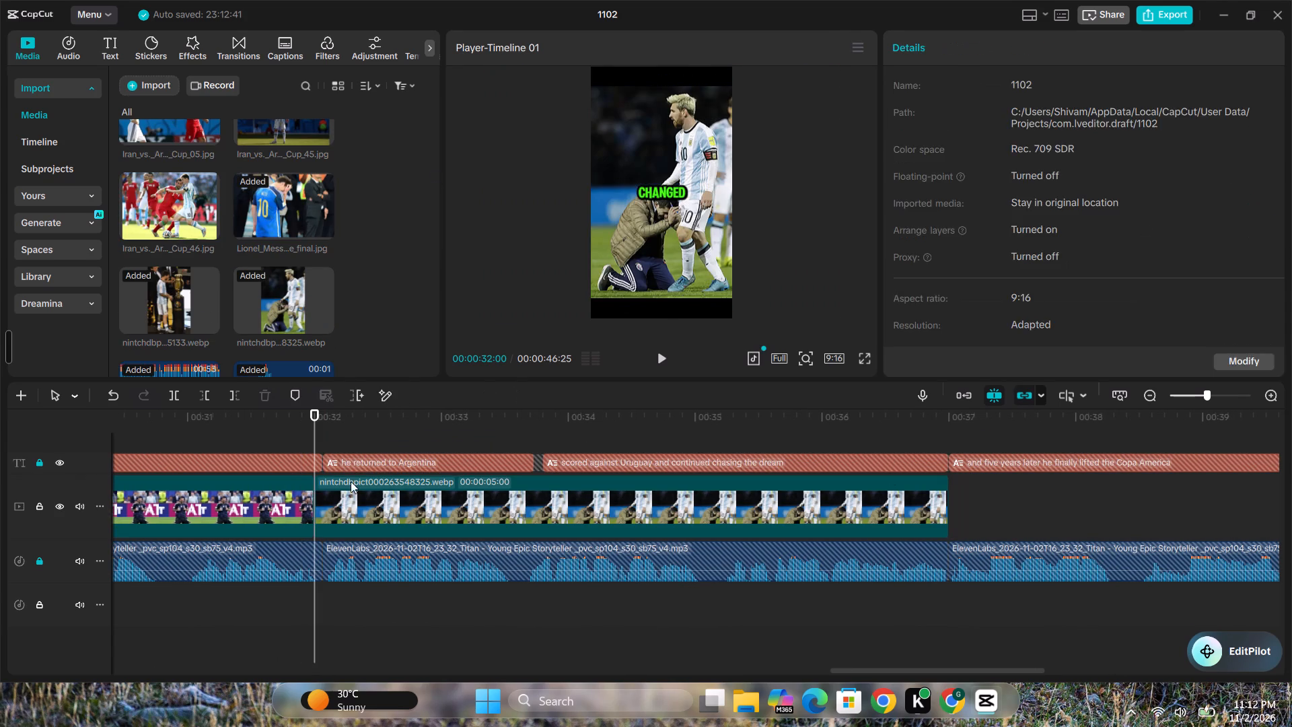
left_click_drag(591, 302, 576, 346)
left_click(1260, 173)
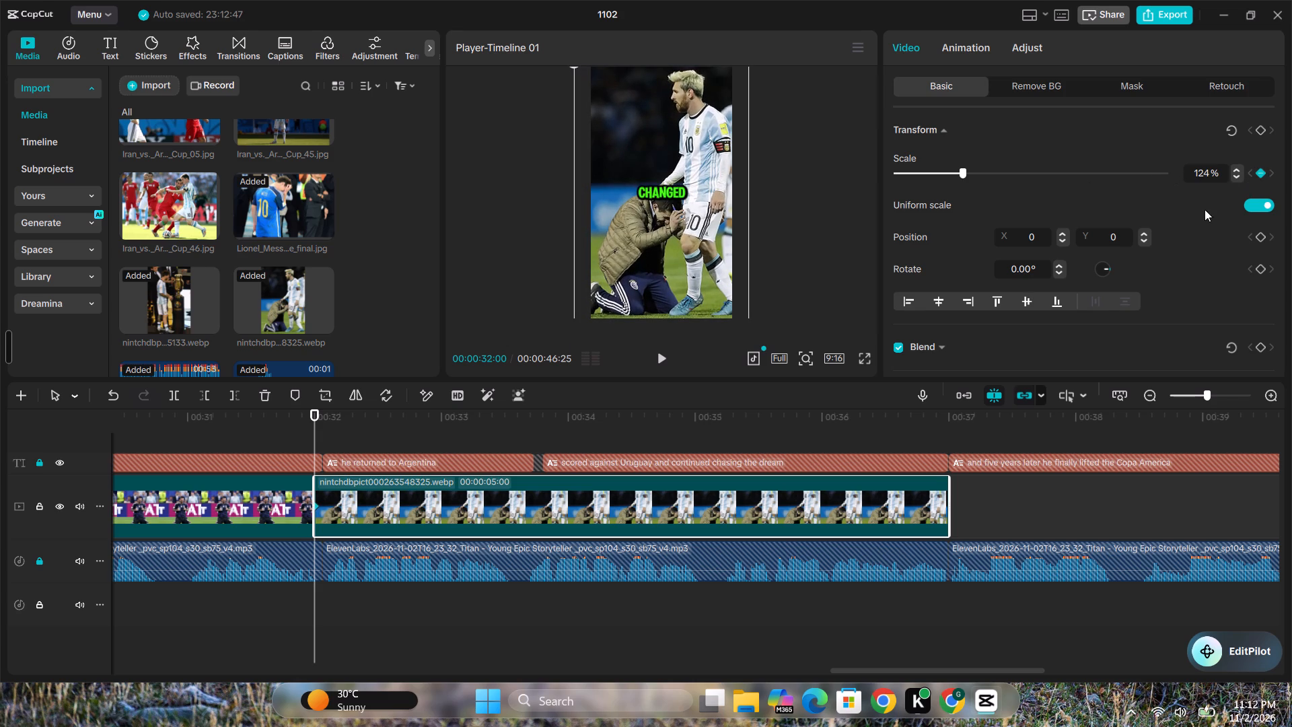
left_click(941, 438)
left_click(924, 480)
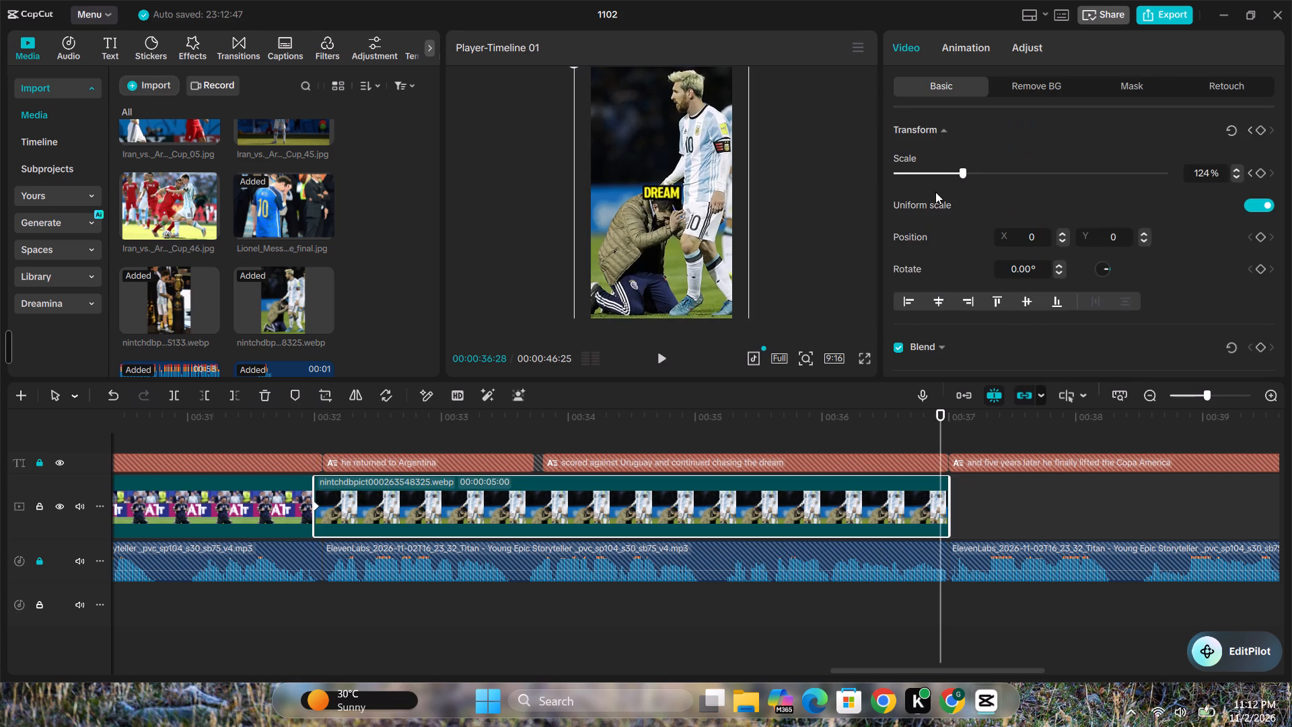
left_click_drag(962, 170, 970, 171)
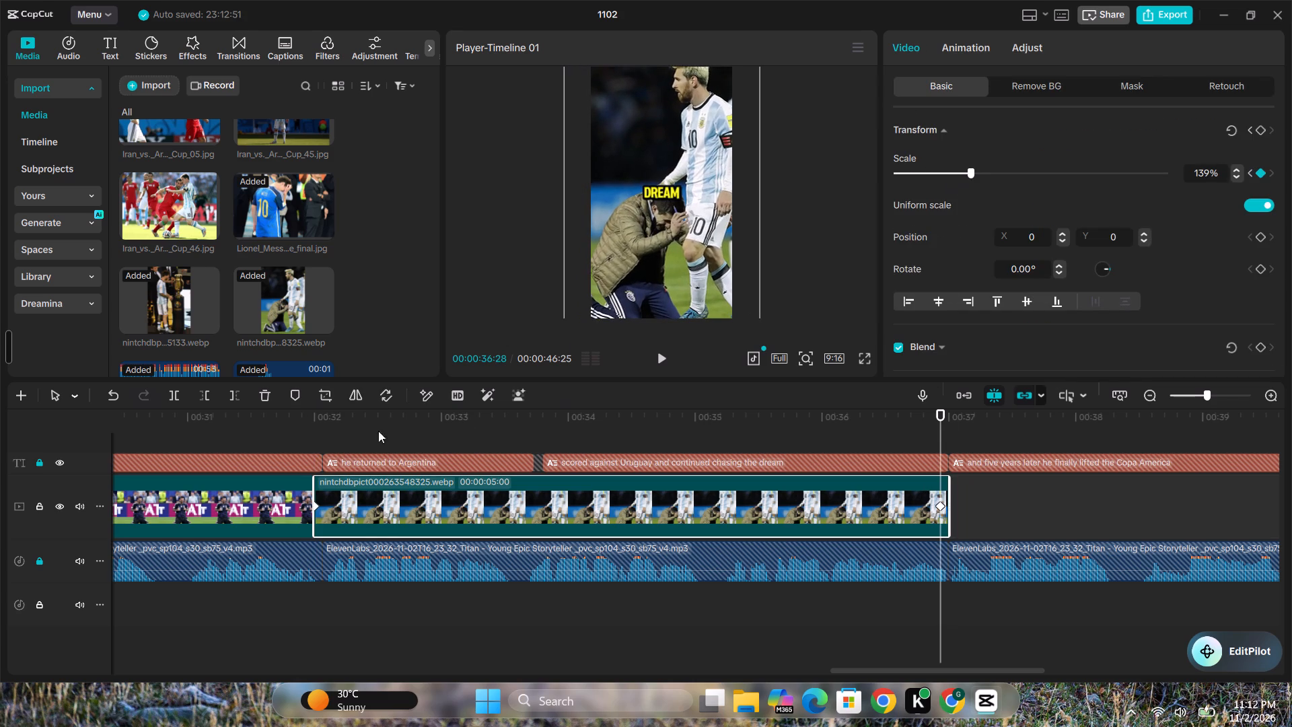
Play back the blond Messi image, including in full screen, to check its zoom against the captions.
left_click(358, 431)
key("space")
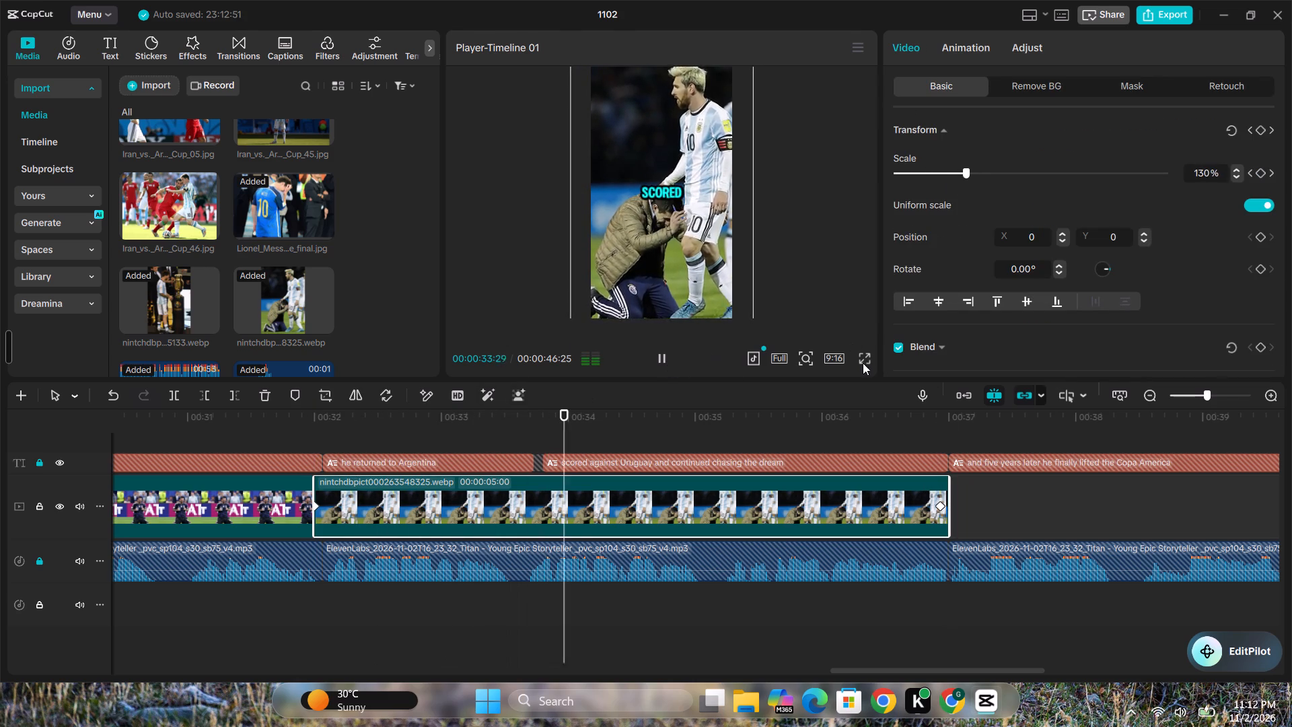
left_click(863, 363)
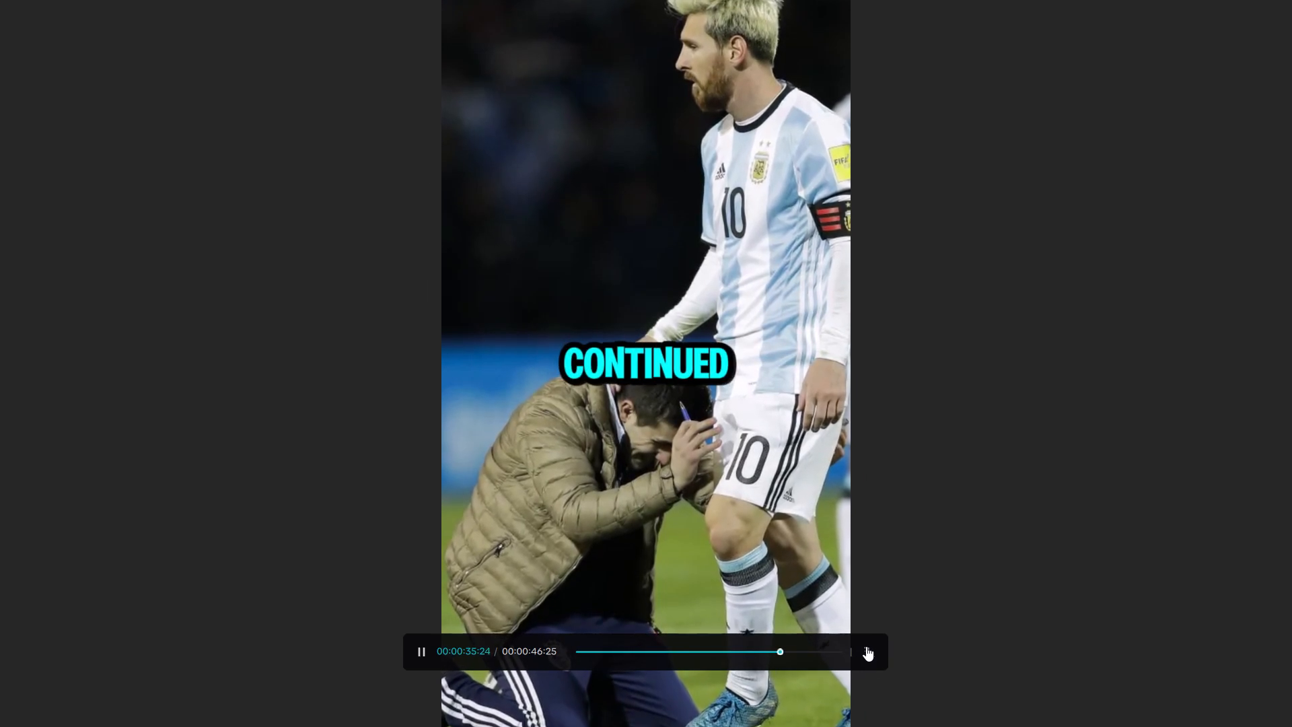
left_click(866, 646)
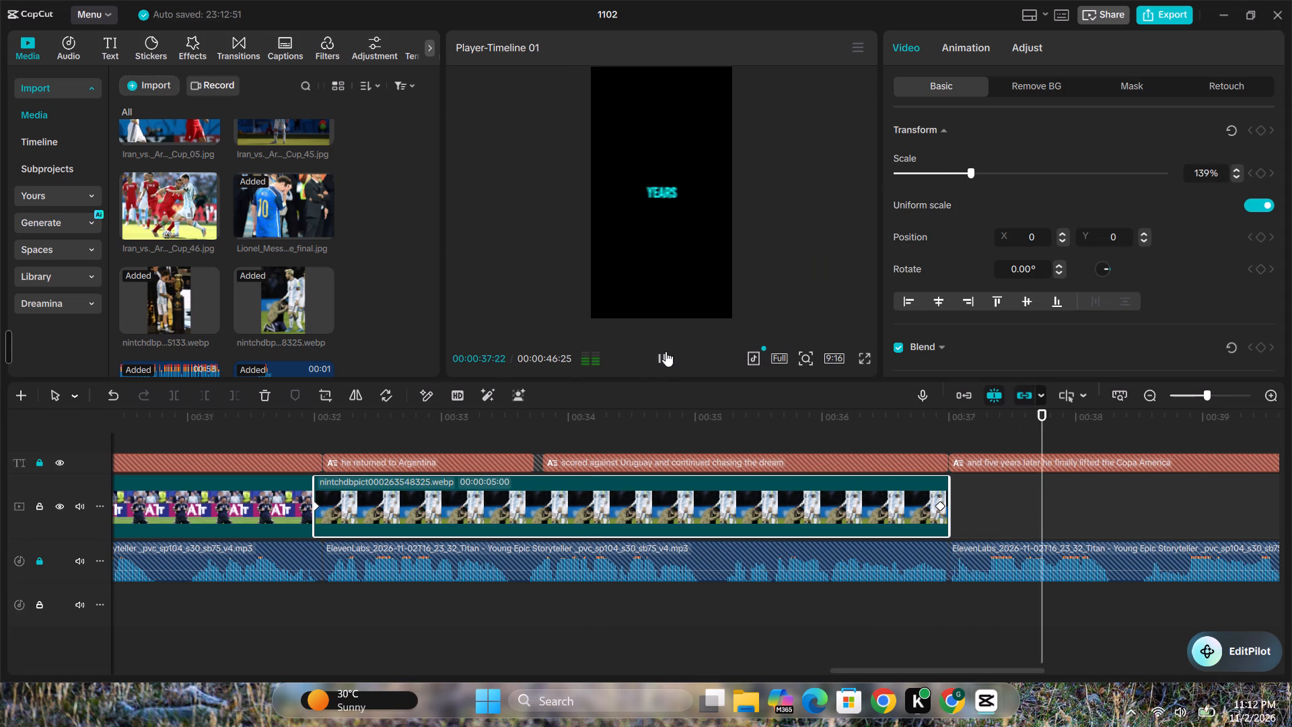
left_click(666, 351)
Add a Comic Cut transition between the kneeling Messi and blond Messi images and shorten its duration on the timeline.
left_click(295, 444)
left_click(238, 46)
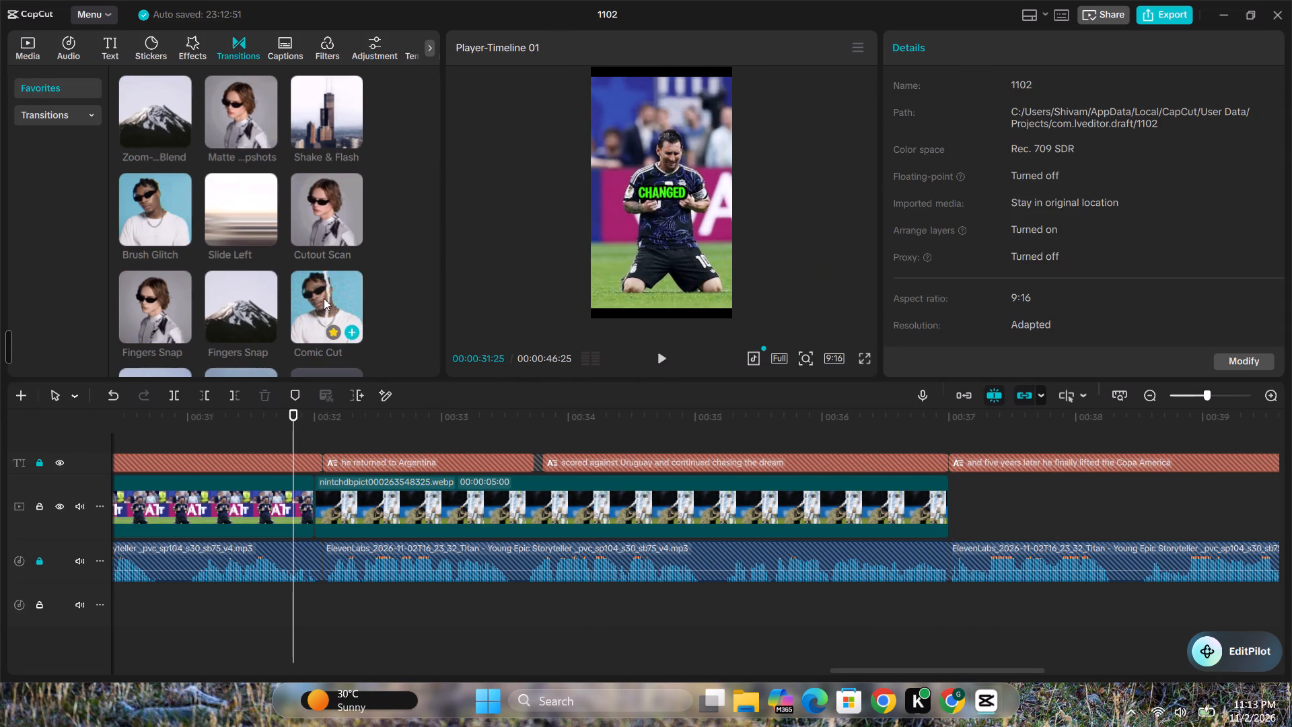
left_click_drag(324, 298, 283, 507)
left_click(327, 501)
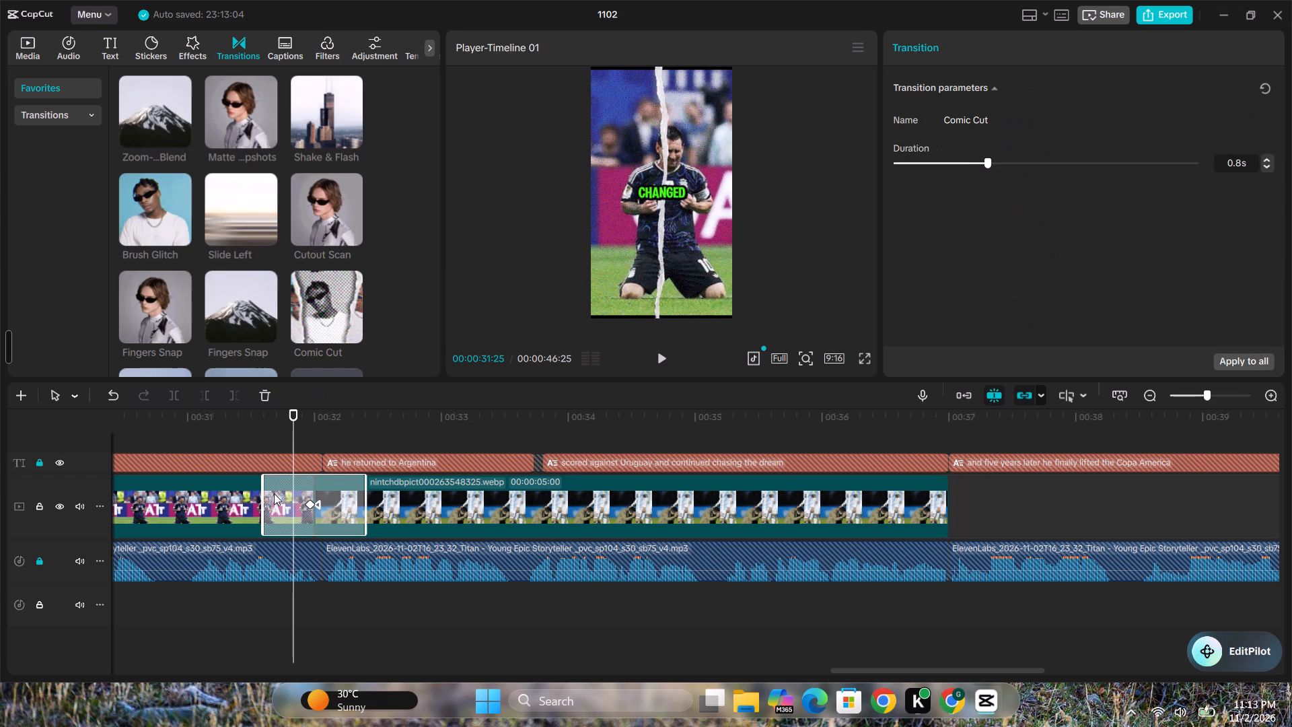
left_click_drag(264, 491, 286, 492)
Place the paper-bag-rustling sound under the Comic Cut transition, trimmed at both ends to about 0.6 s and starting around 00:00:31:20.
left_click(273, 442)
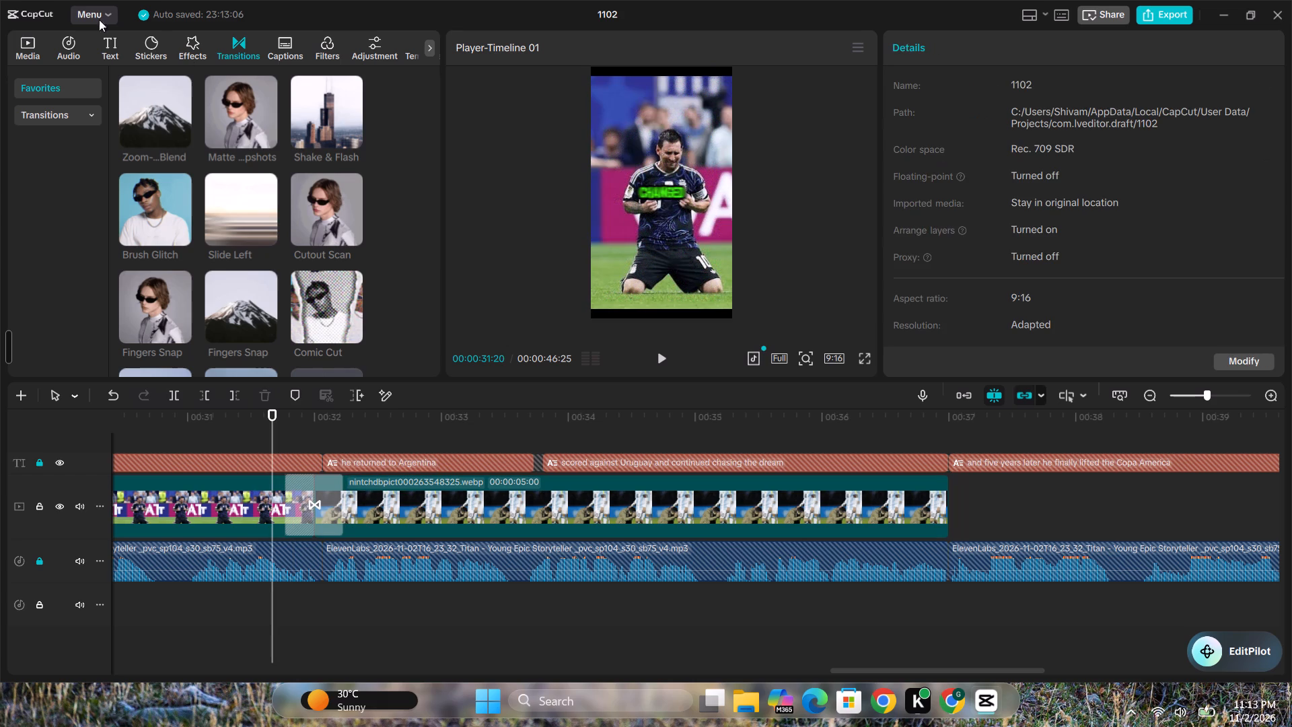
left_click(25, 49)
scroll(224, 256, "down", 3)
scroll(248, 265, "up", 3)
scroll(248, 265, "down", 4)
scroll(164, 304, "down", 1)
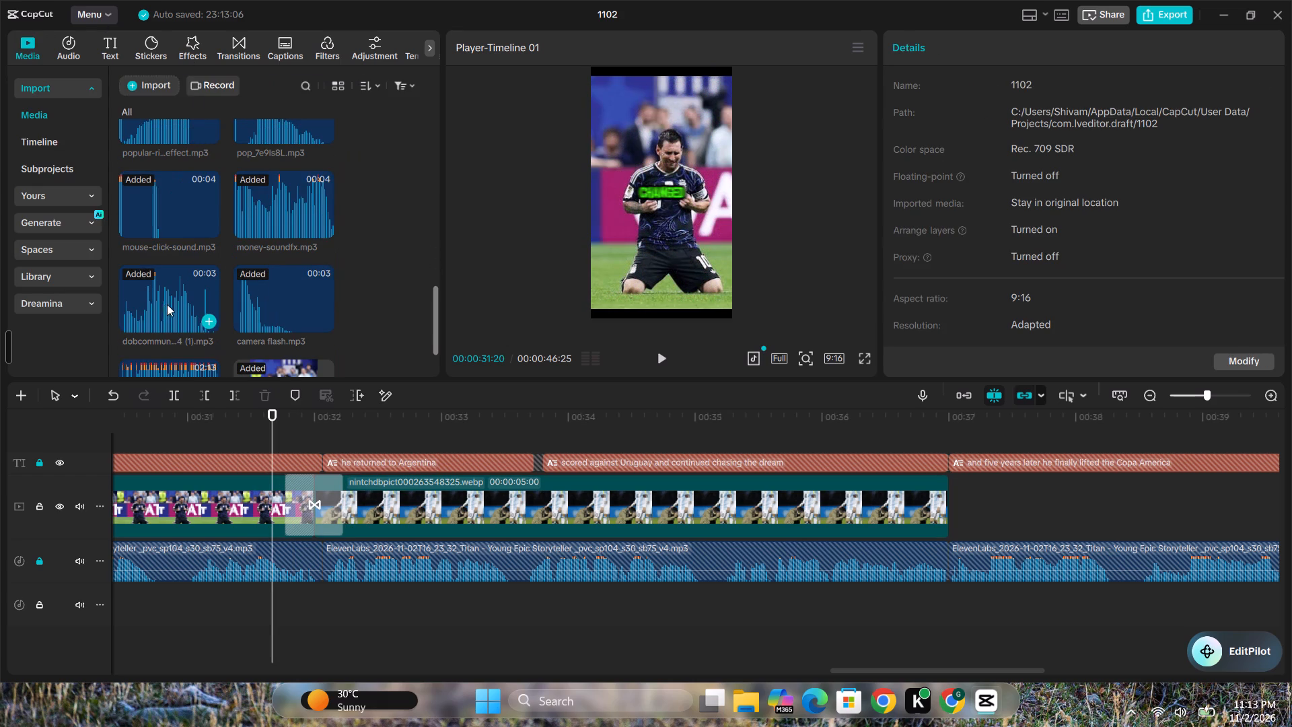
left_click_drag(144, 293, 229, 615)
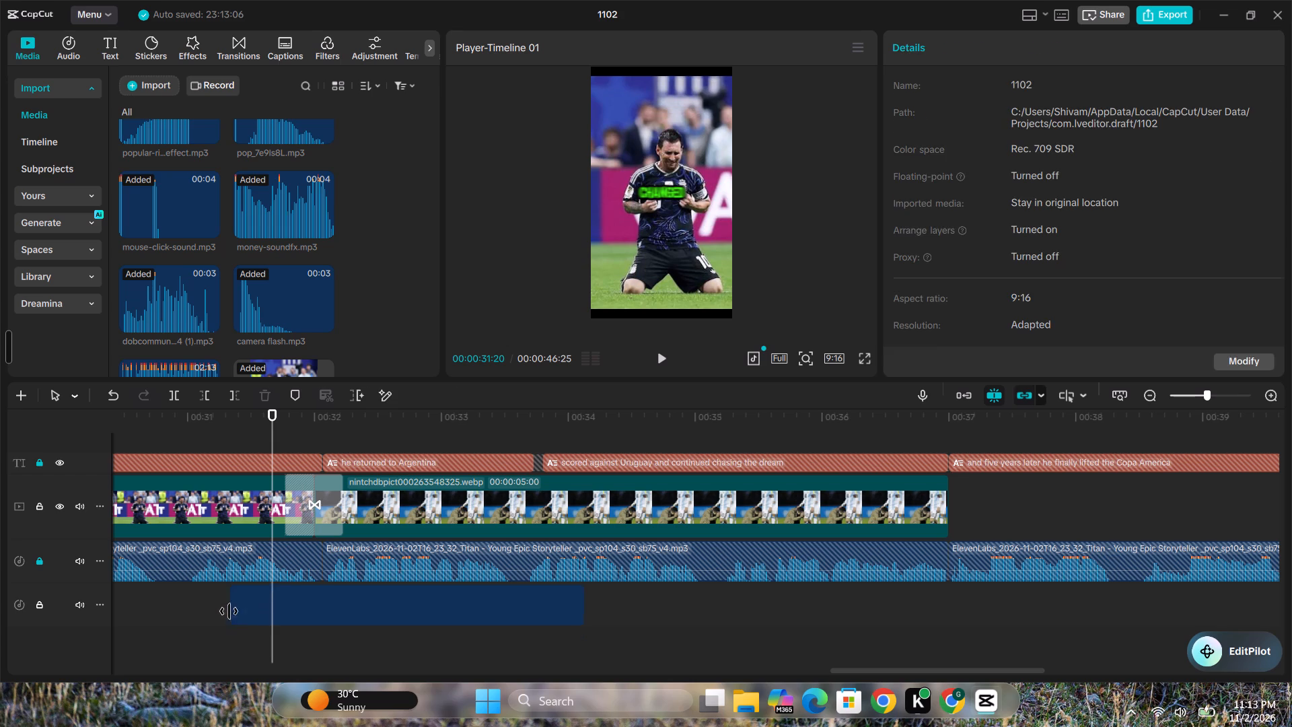
left_click_drag(229, 598, 353, 607)
left_click_drag(231, 588, 247, 589)
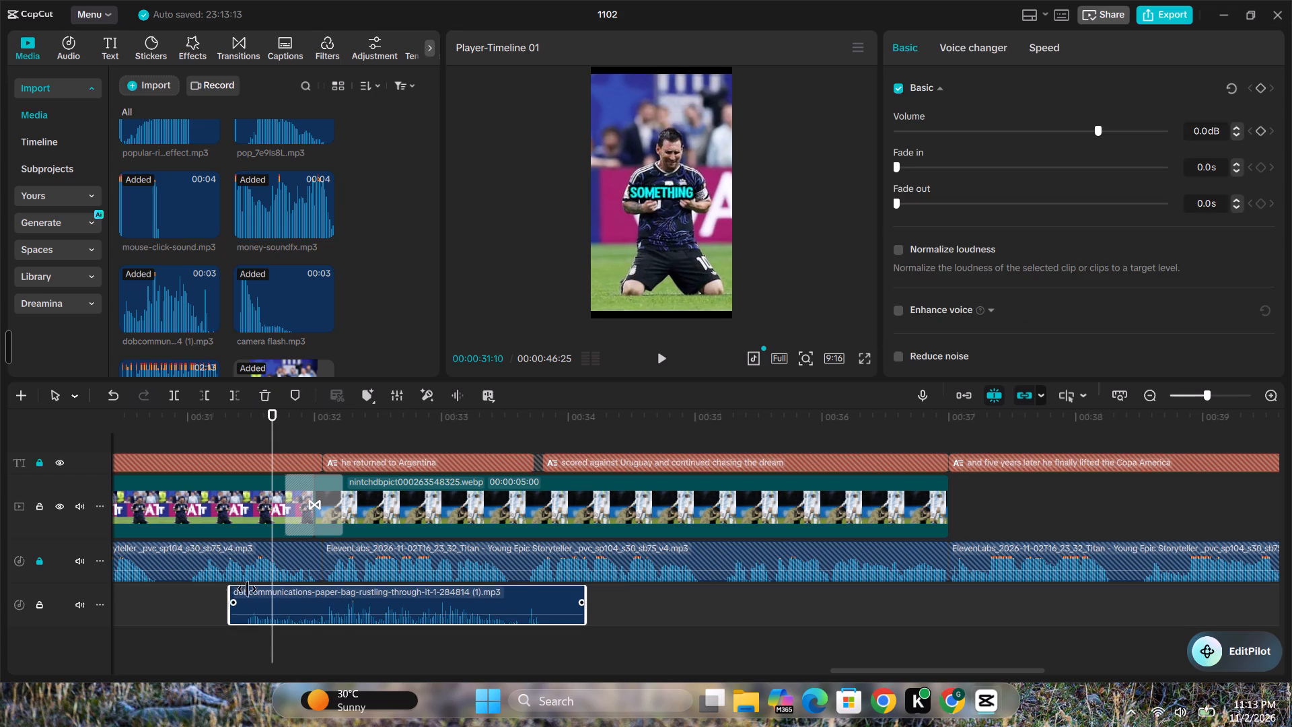
left_click_drag(247, 589, 345, 596)
left_click_drag(575, 588, 569, 590)
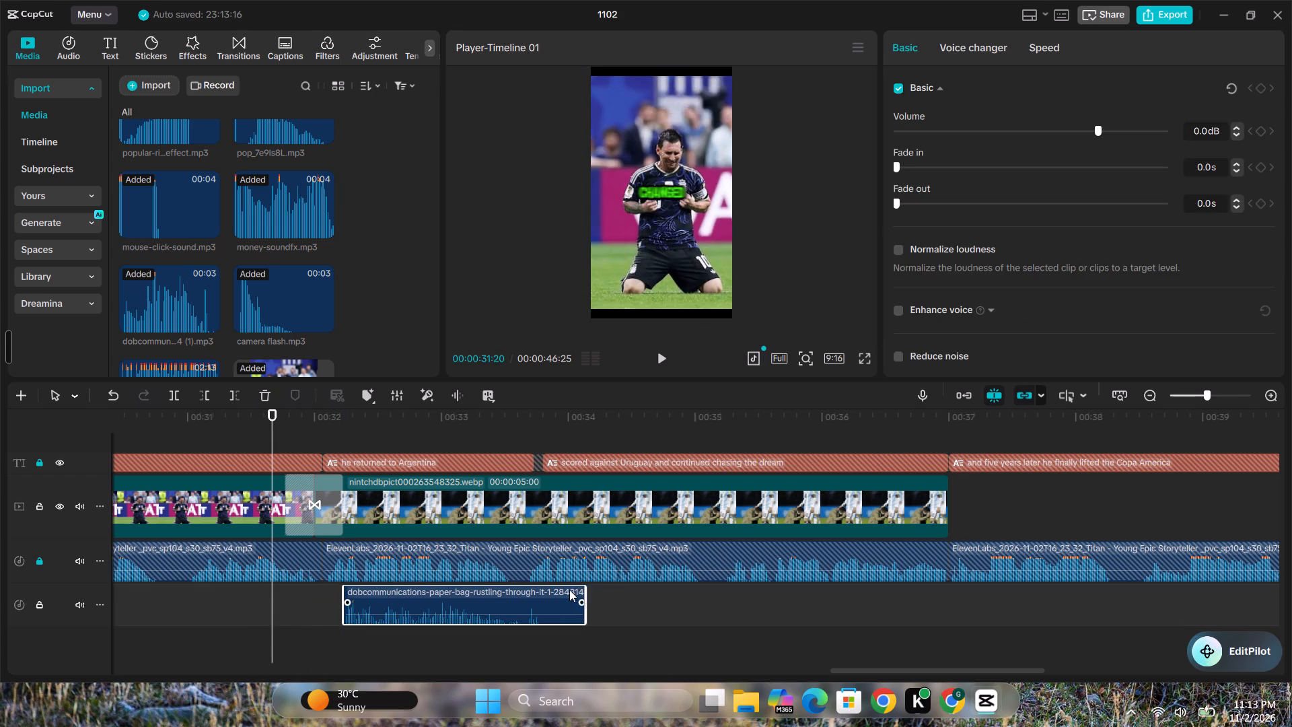
left_click_drag(569, 590, 526, 596)
left_click_drag(532, 588, 368, 599)
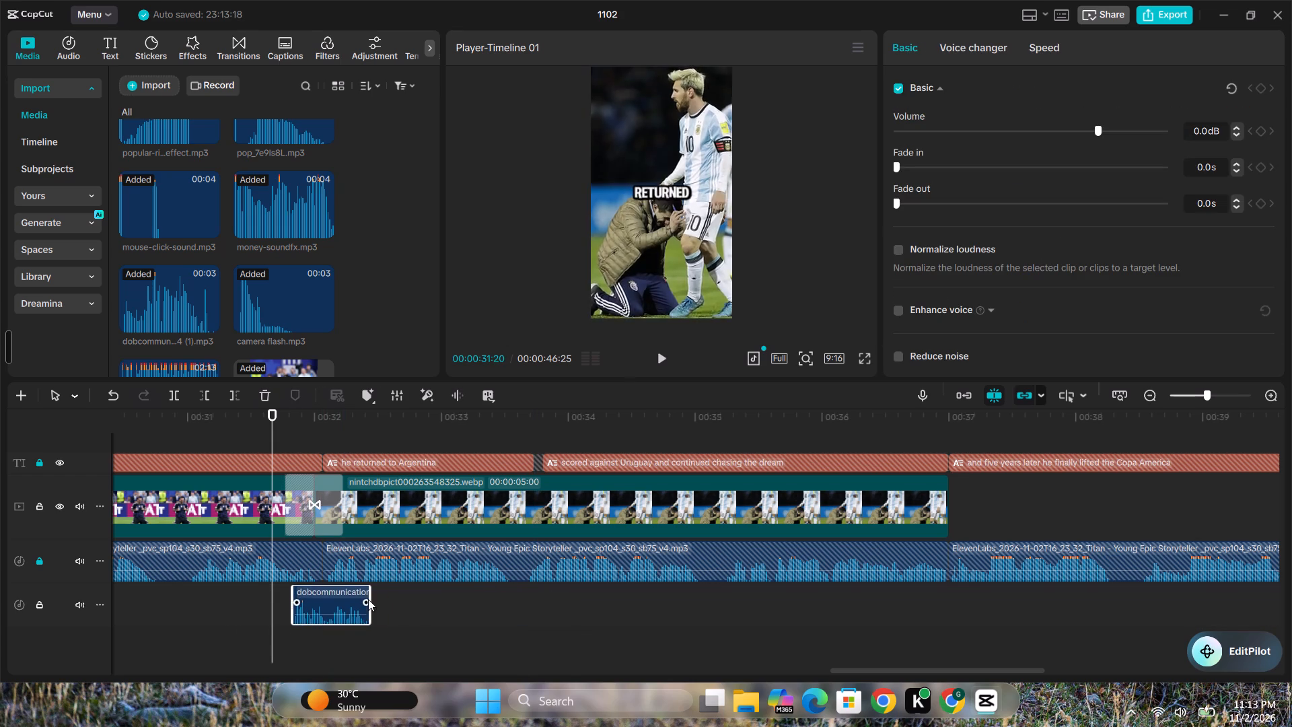
left_click_drag(345, 599, 319, 599)
Play back the Comic Cut transition with its sound and lower the paper-bag-rustling clip's volume to about -3.1 dB.
left_click(230, 598)
key("space")
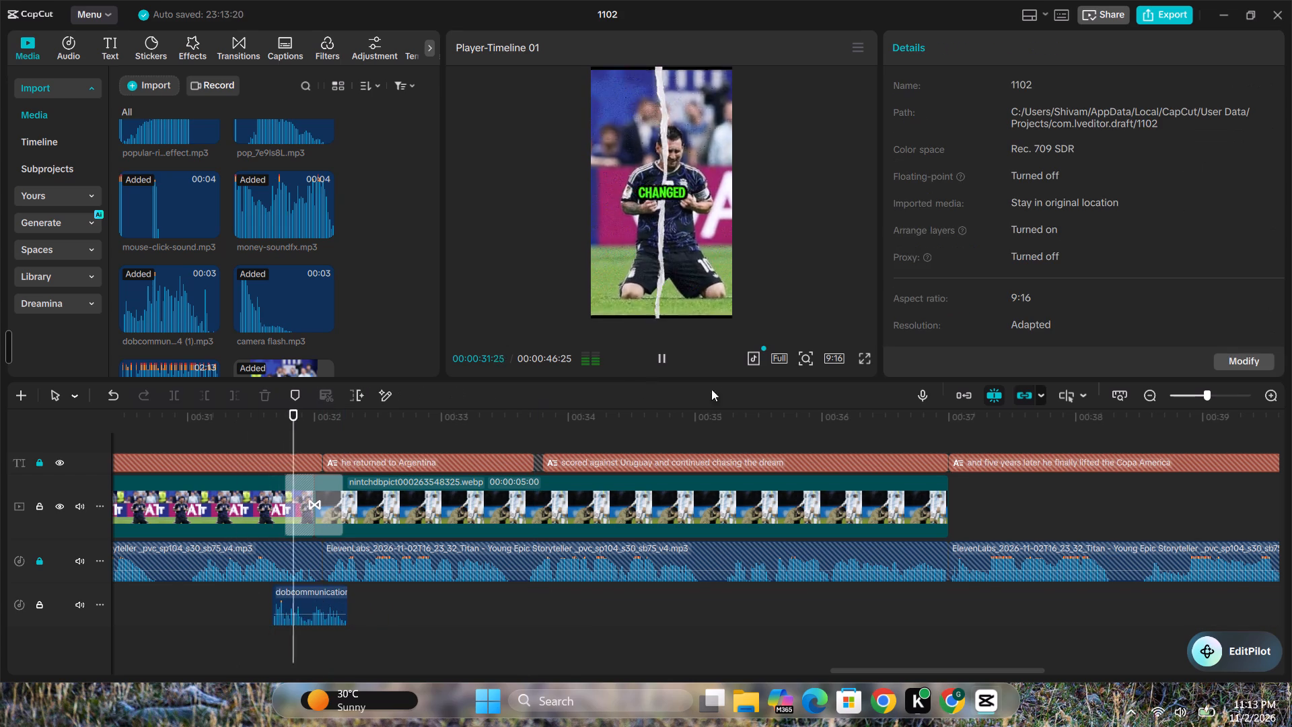
left_click(657, 358)
left_click(304, 615)
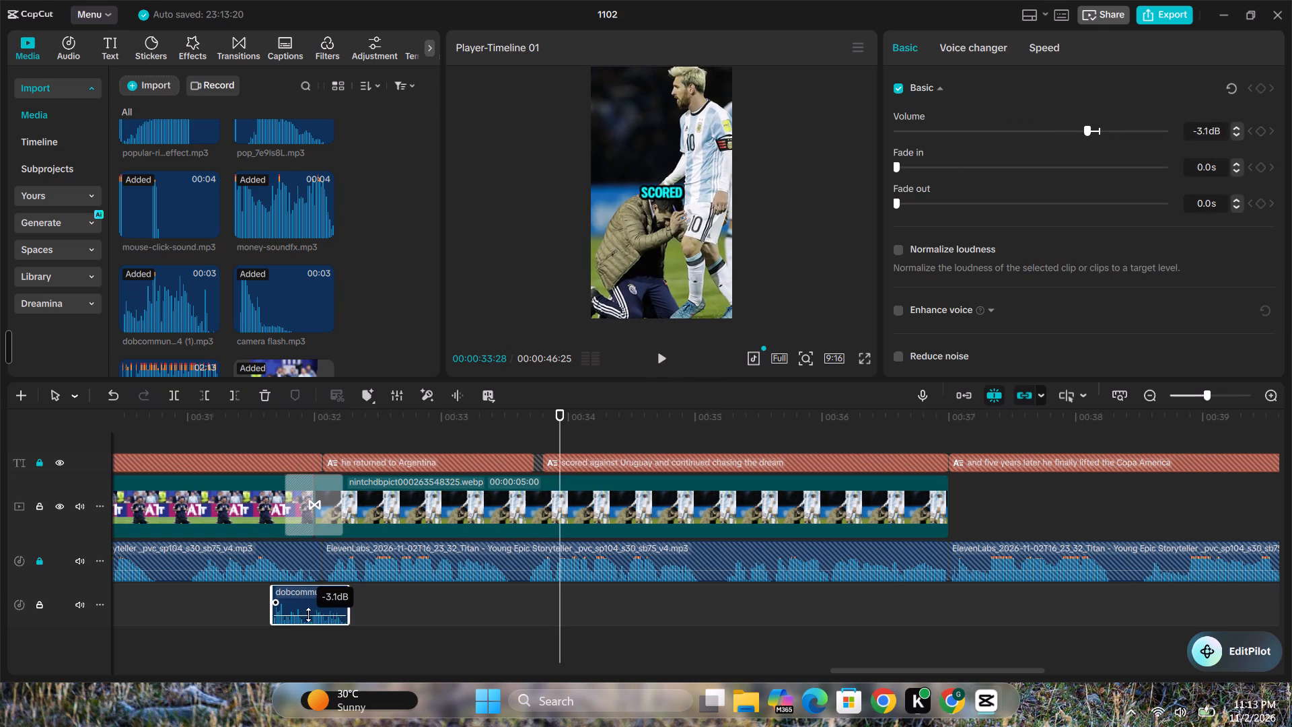
Play back the transition with its quieter rustling sound and the following blond Messi section, and look back over the kneeling Messi section.
left_click(188, 618)
key("space")
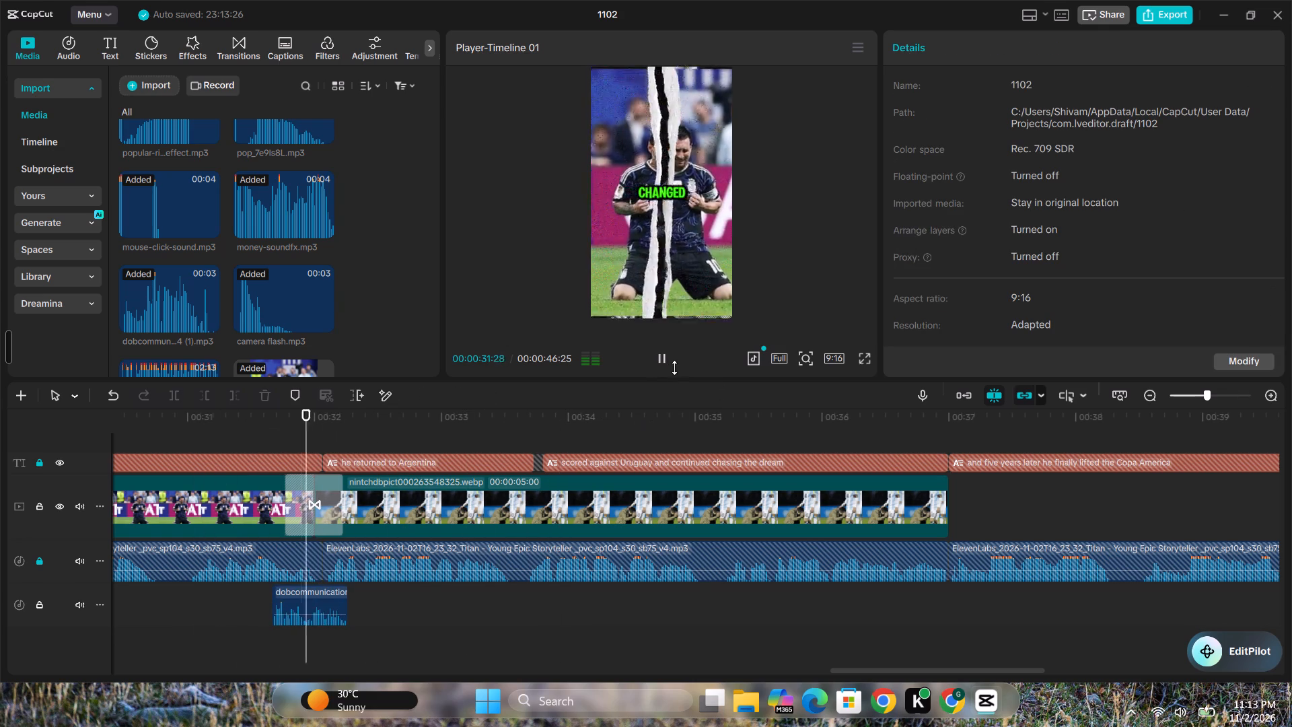
left_click_drag(842, 668, 858, 668)
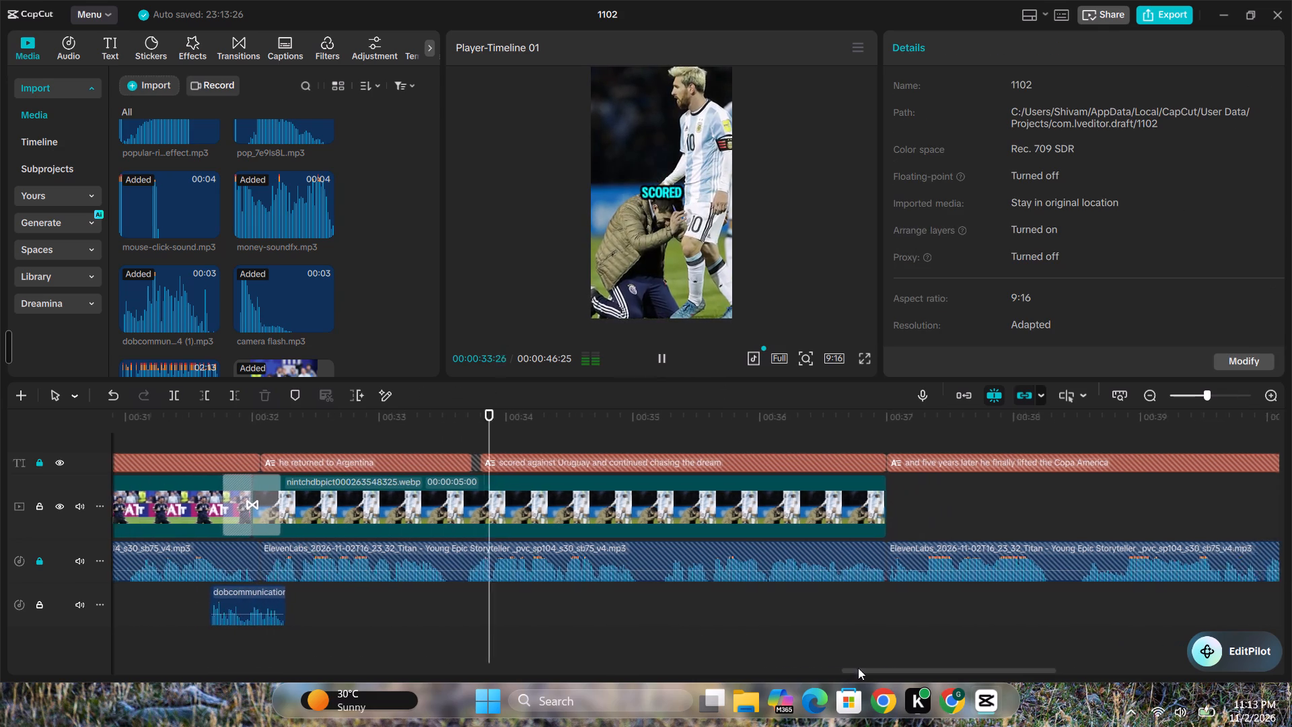
left_click_drag(858, 668, 893, 674)
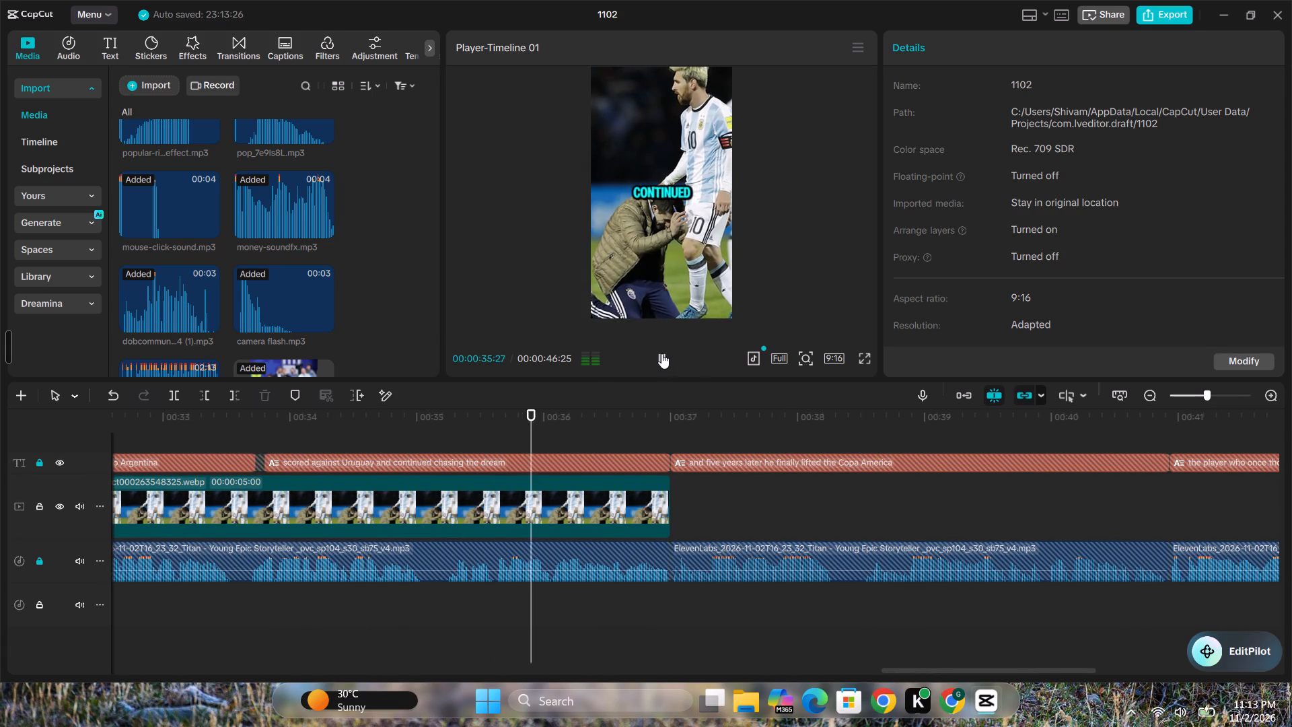
left_click(661, 353)
left_click_drag(916, 671, 696, 656)
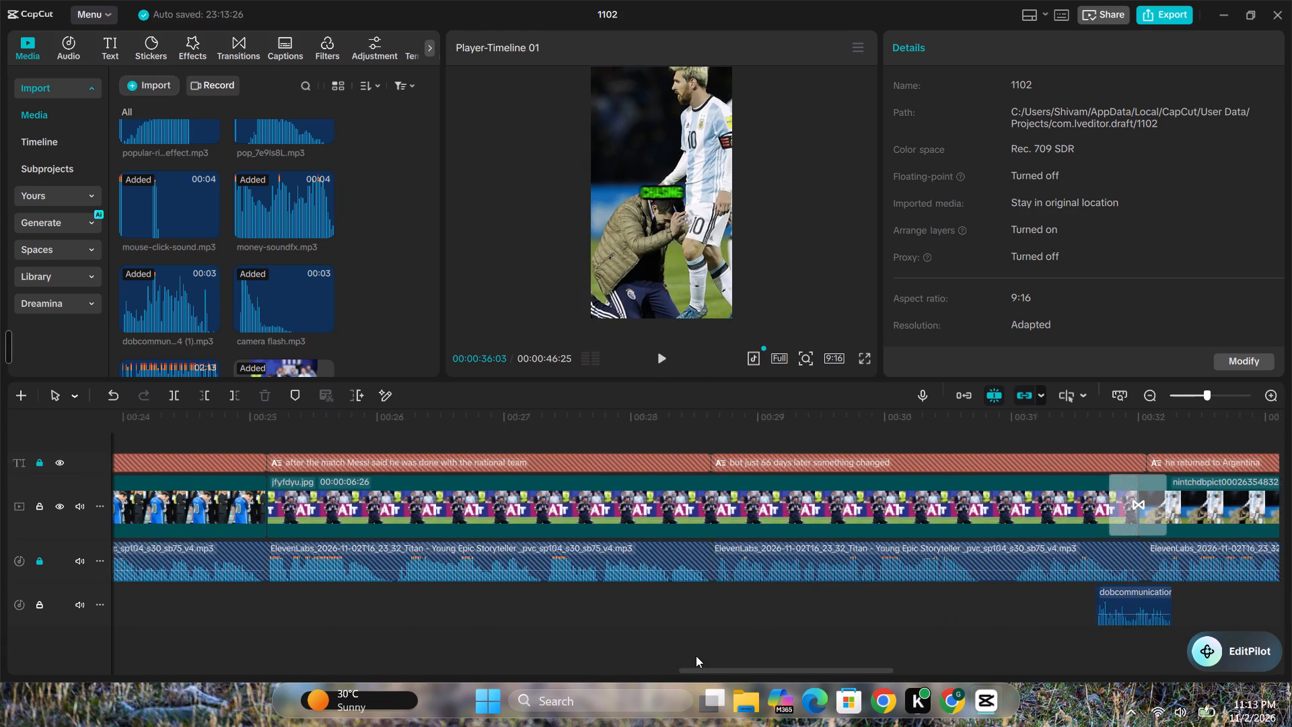
Copy the money sound effect from around 00:00:10 and paste it under the blond Messi image at about 00:00:32:14.
left_click_drag(696, 656, 439, 666)
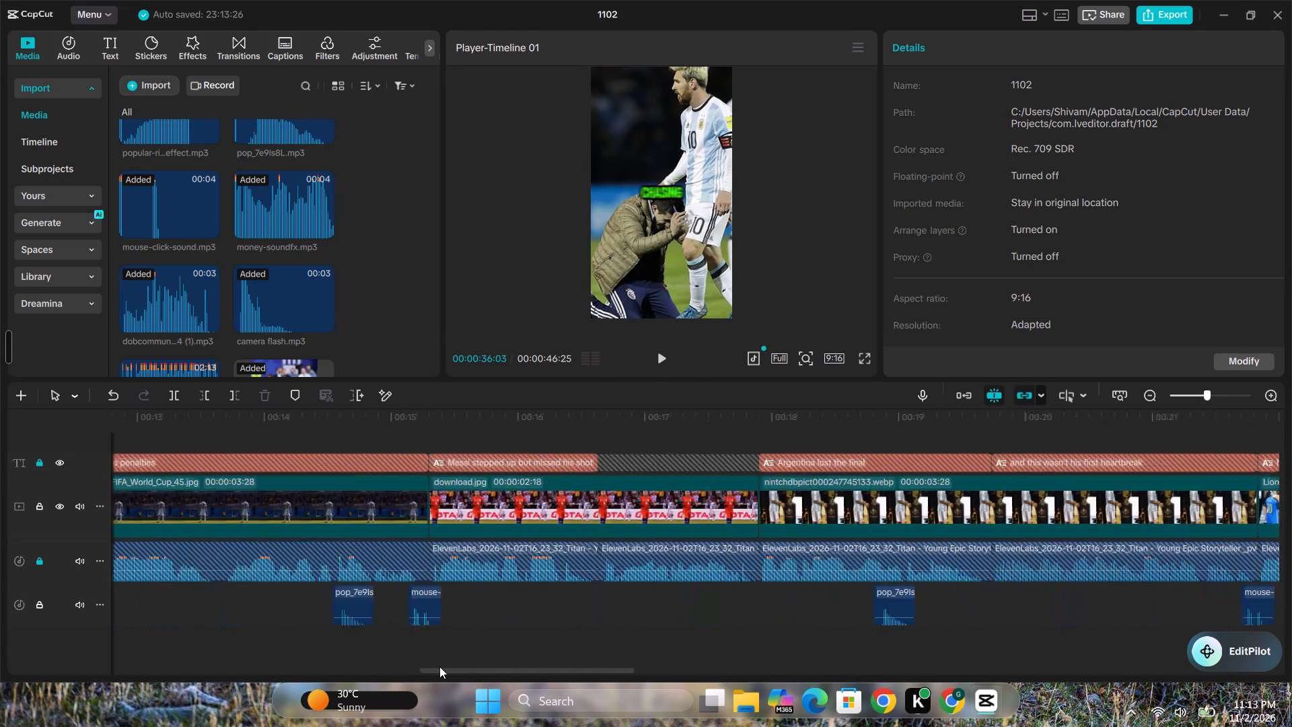
left_click_drag(439, 666, 376, 671)
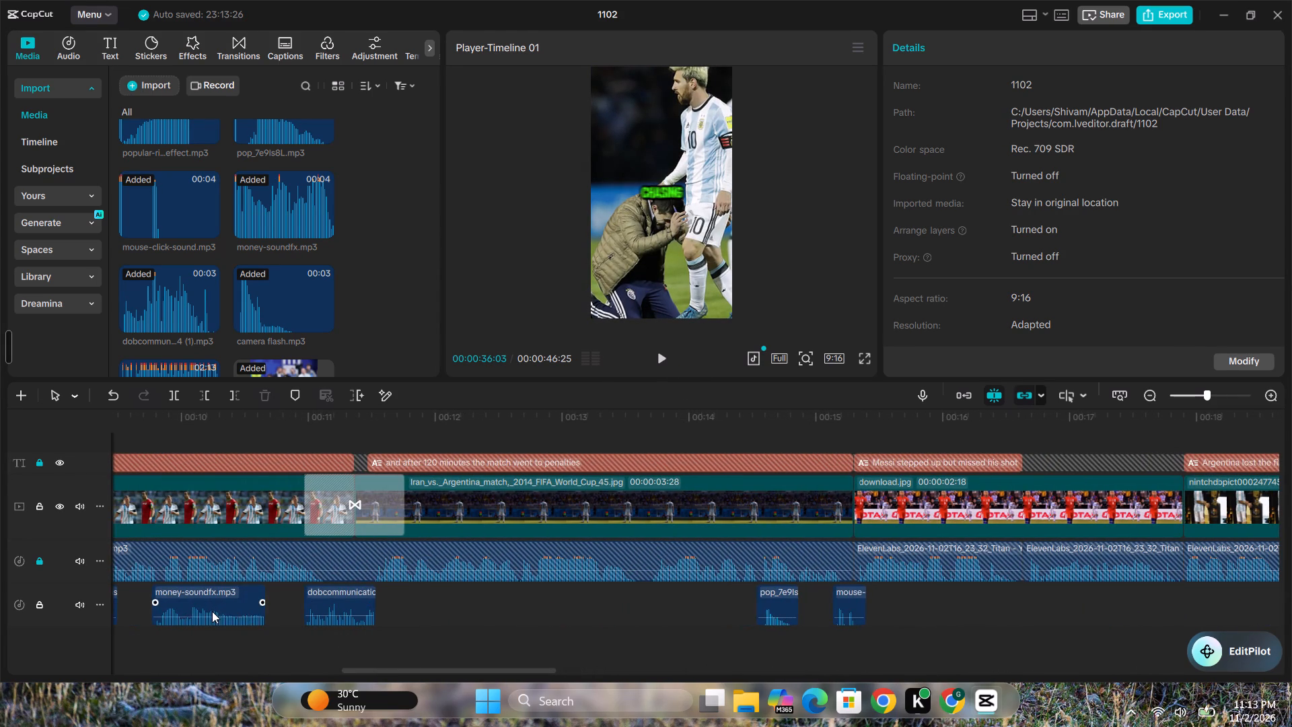
left_click(212, 611)
key("ctrl+c")
left_click_drag(353, 672, 635, 664)
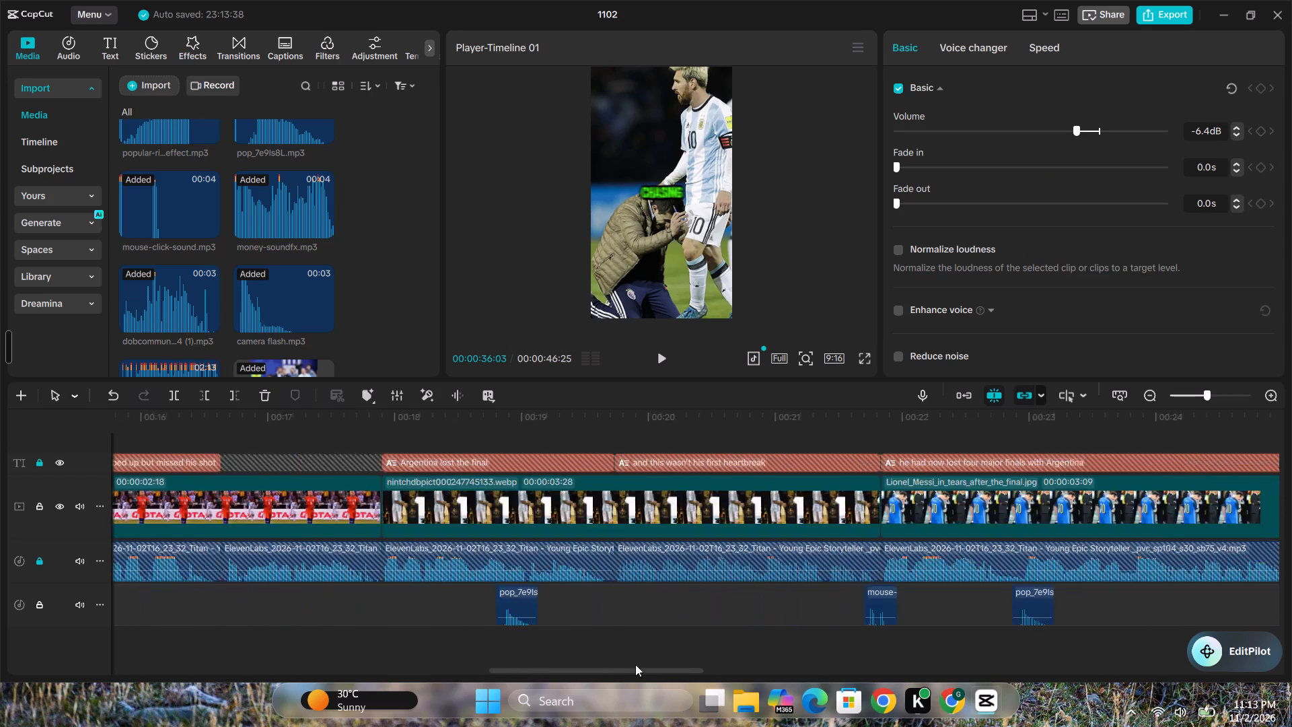
left_click_drag(635, 664, 934, 675)
key("space")
left_click(180, 590)
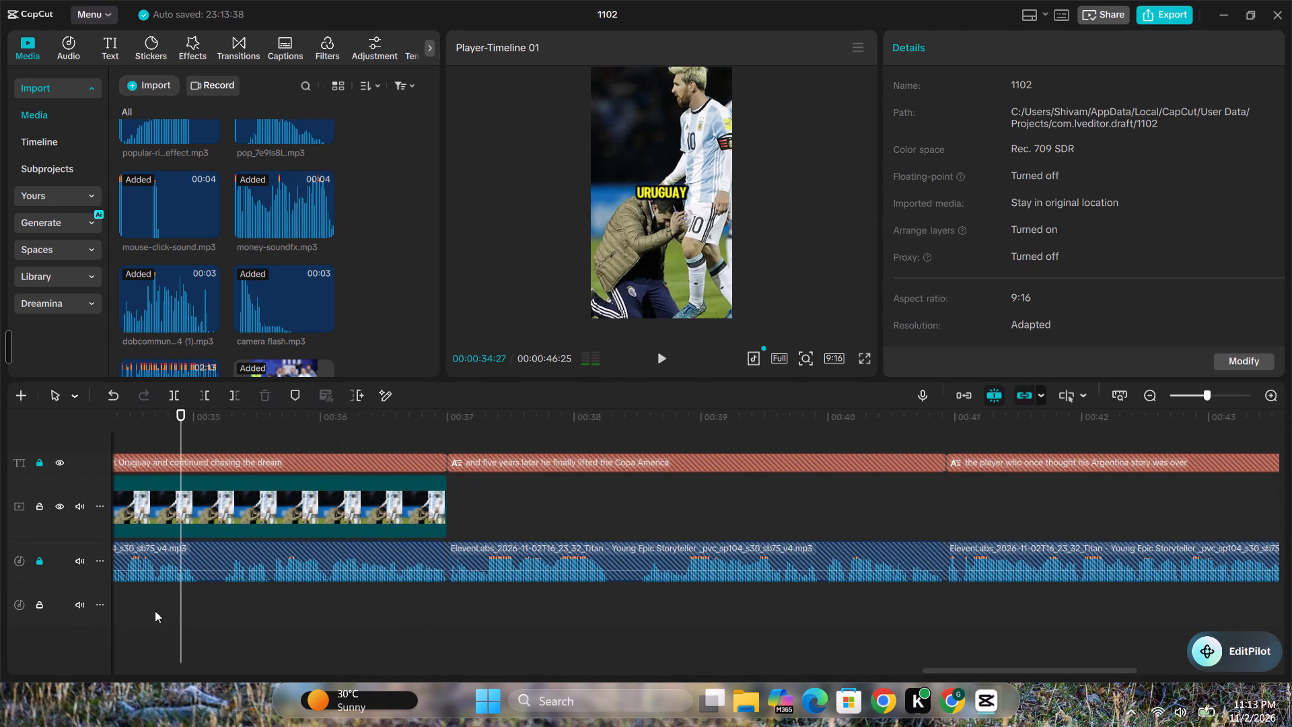
left_click(143, 612)
left_click(116, 613)
left_click(114, 613)
left_click_drag(114, 613, 83, 612)
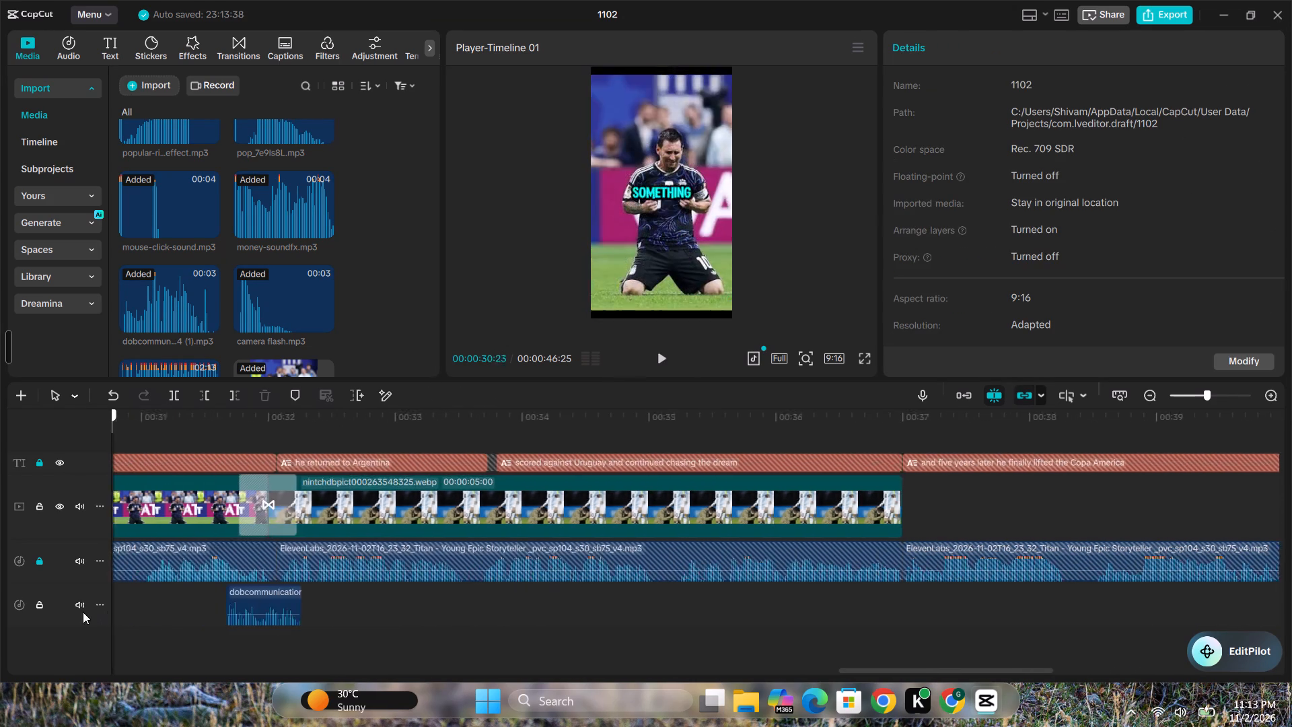
left_click_drag(83, 612, 616, 608)
key("space")
left_click(658, 355)
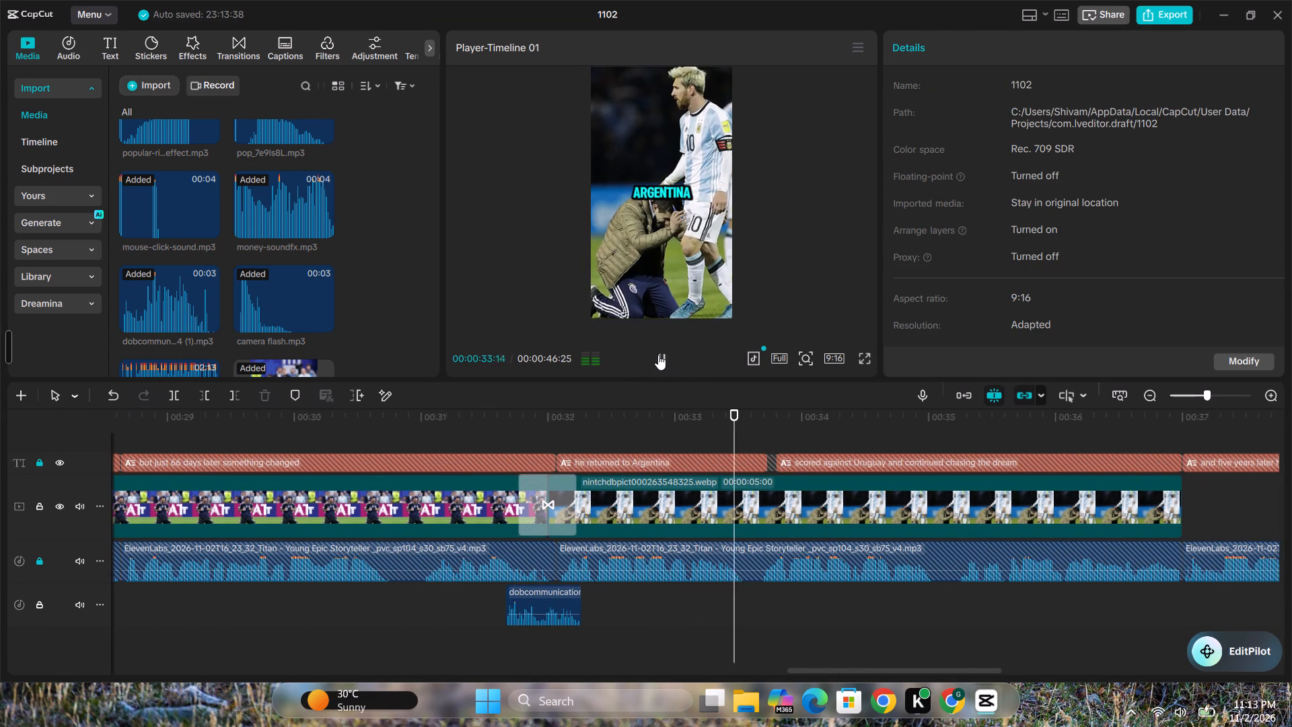
left_click(489, 658)
key("space")
left_click(665, 359)
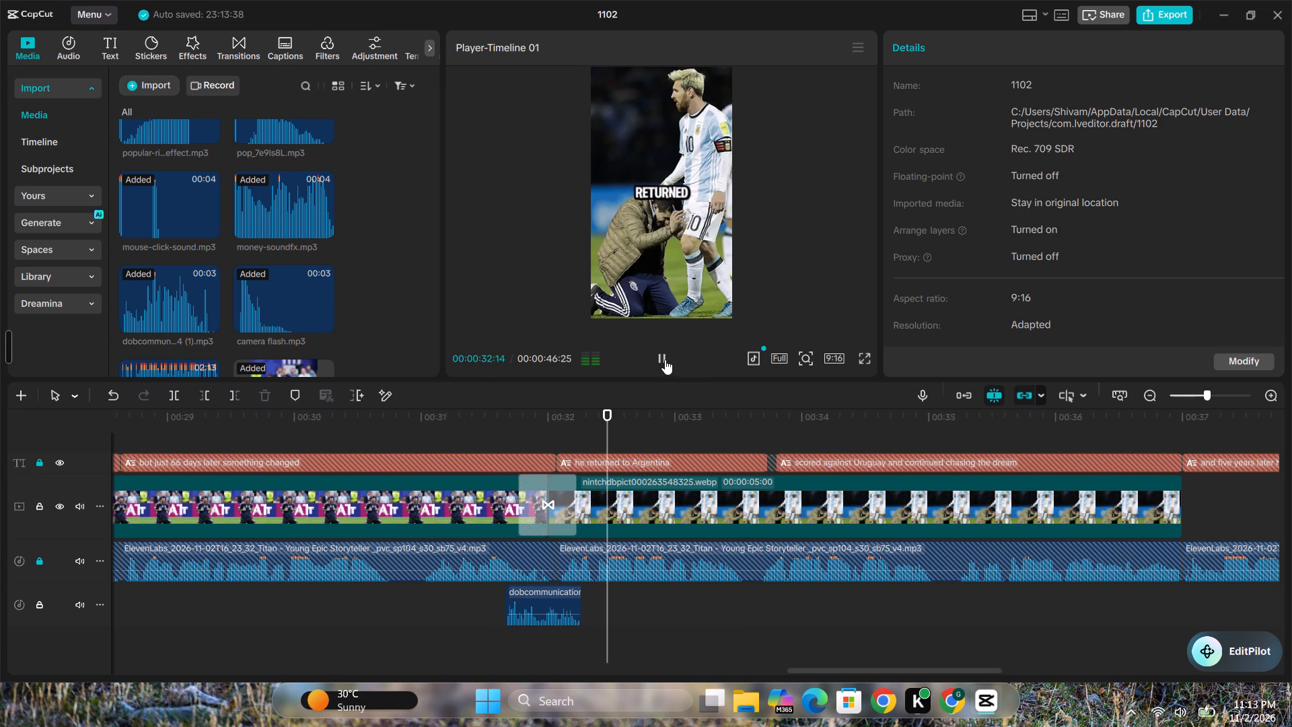
key("ctrl+v")
Move the pasted money sound to the start of the "scored against Uruguay" caption, around 00:00:33:24, checking its timing by playback.
key("space")
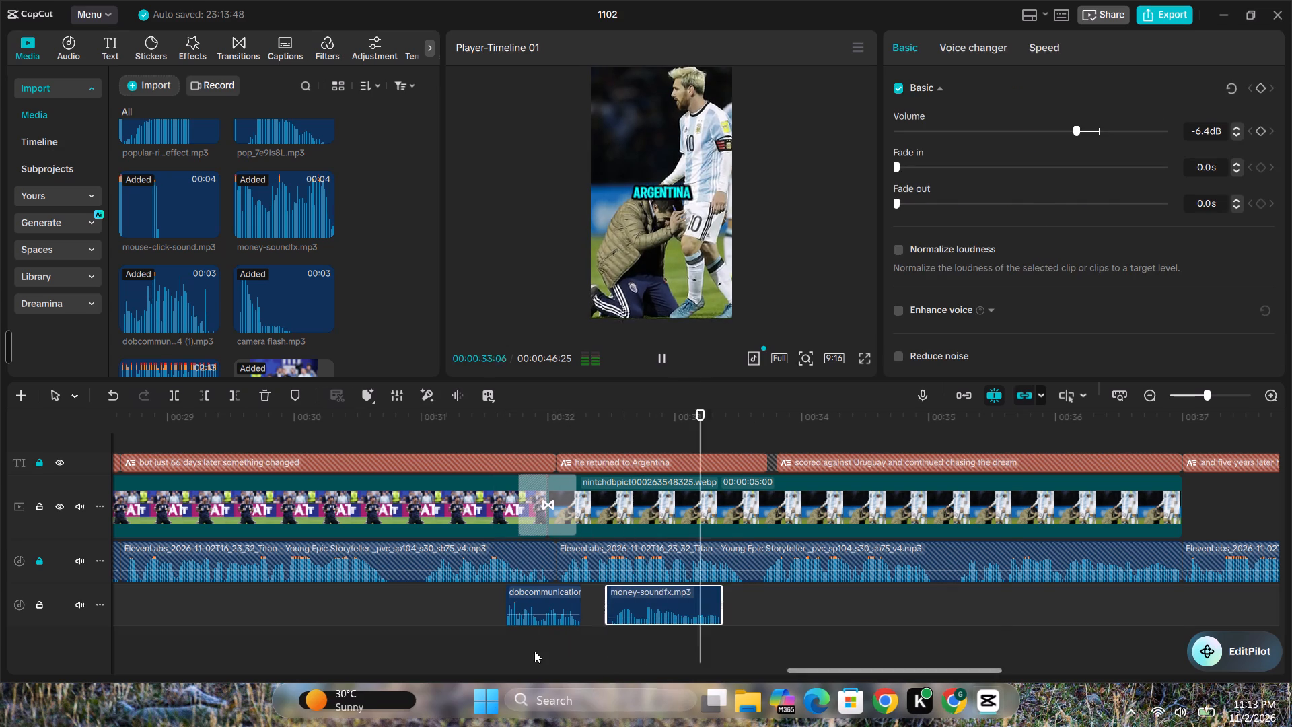
left_click(534, 651)
key("space")
key("space")
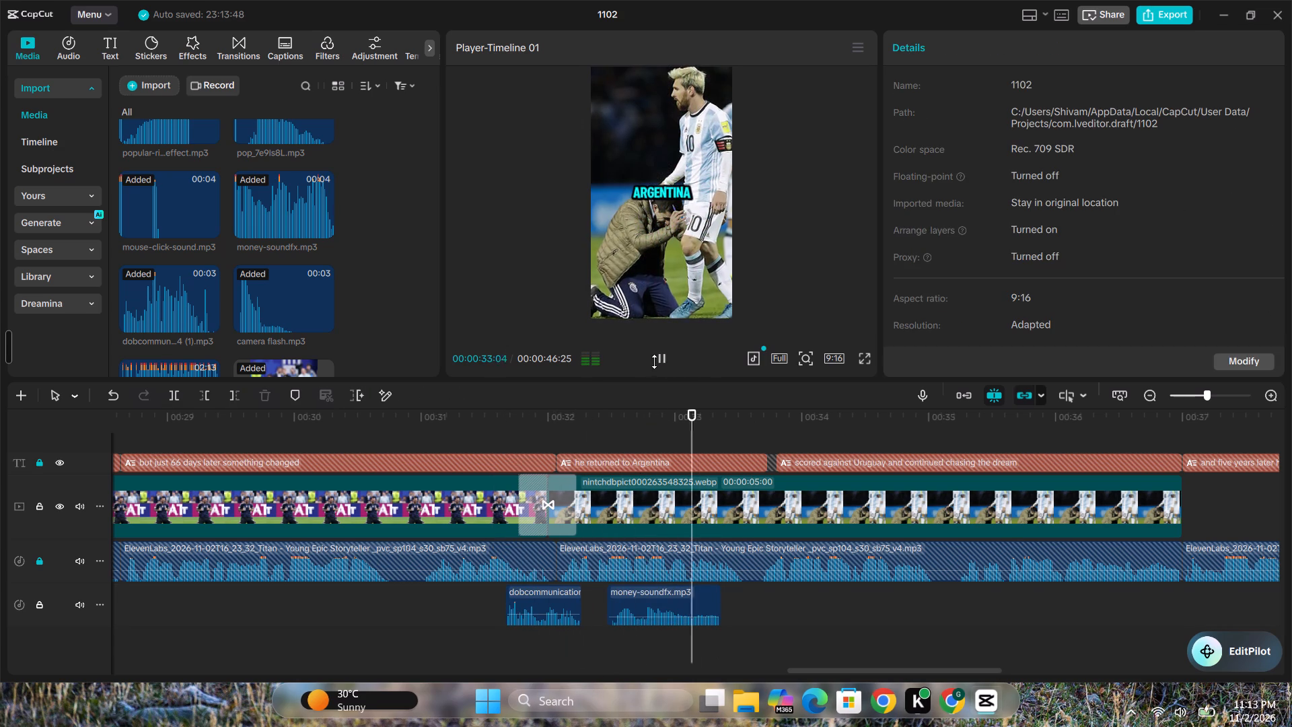
left_click(661, 359)
left_click_drag(659, 604, 659, 604)
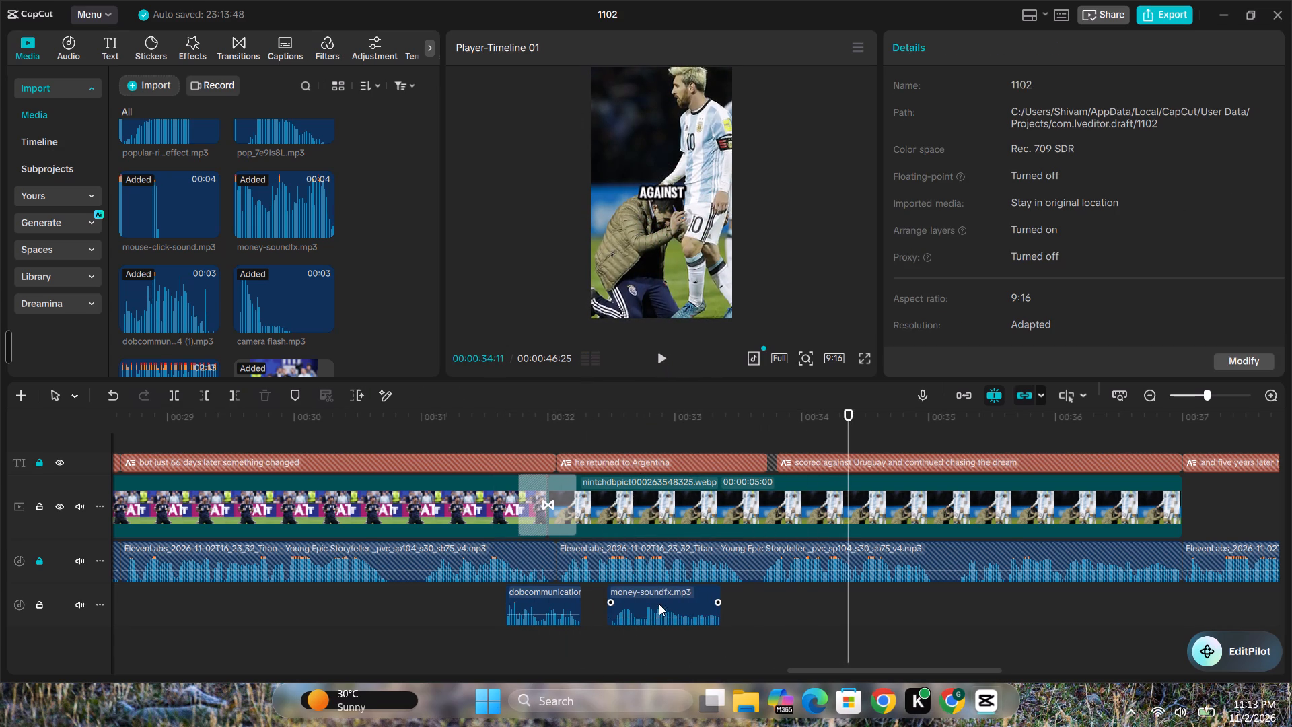
left_click_drag(659, 604, 886, 601)
left_click(774, 604)
key("space")
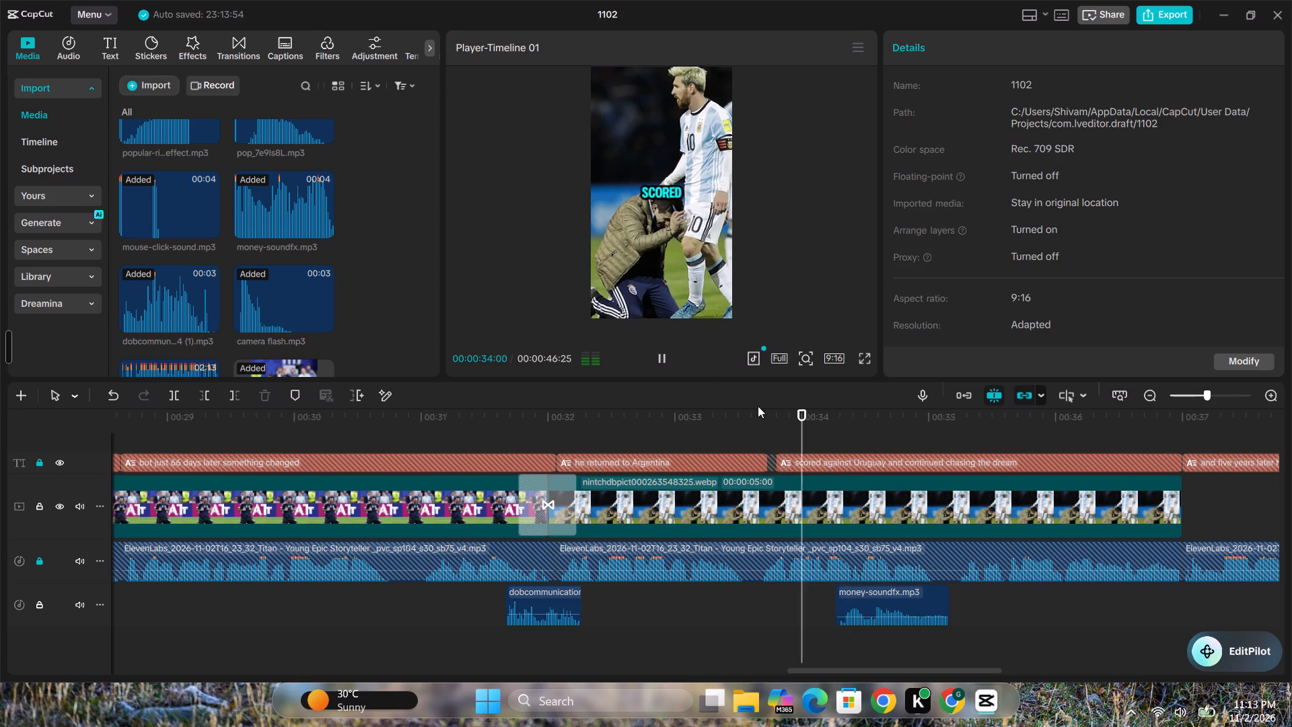
left_click(661, 356)
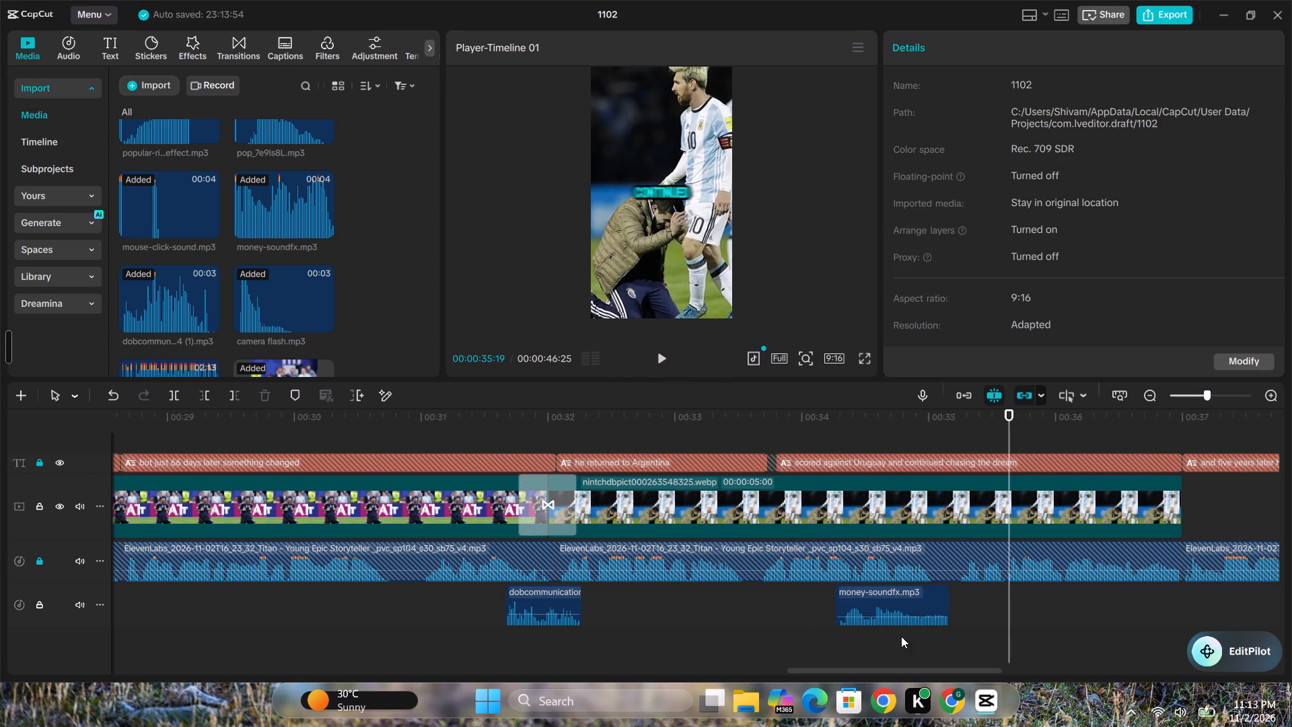
left_click_drag(887, 595, 830, 594)
key("space")
left_click(755, 608)
key("space")
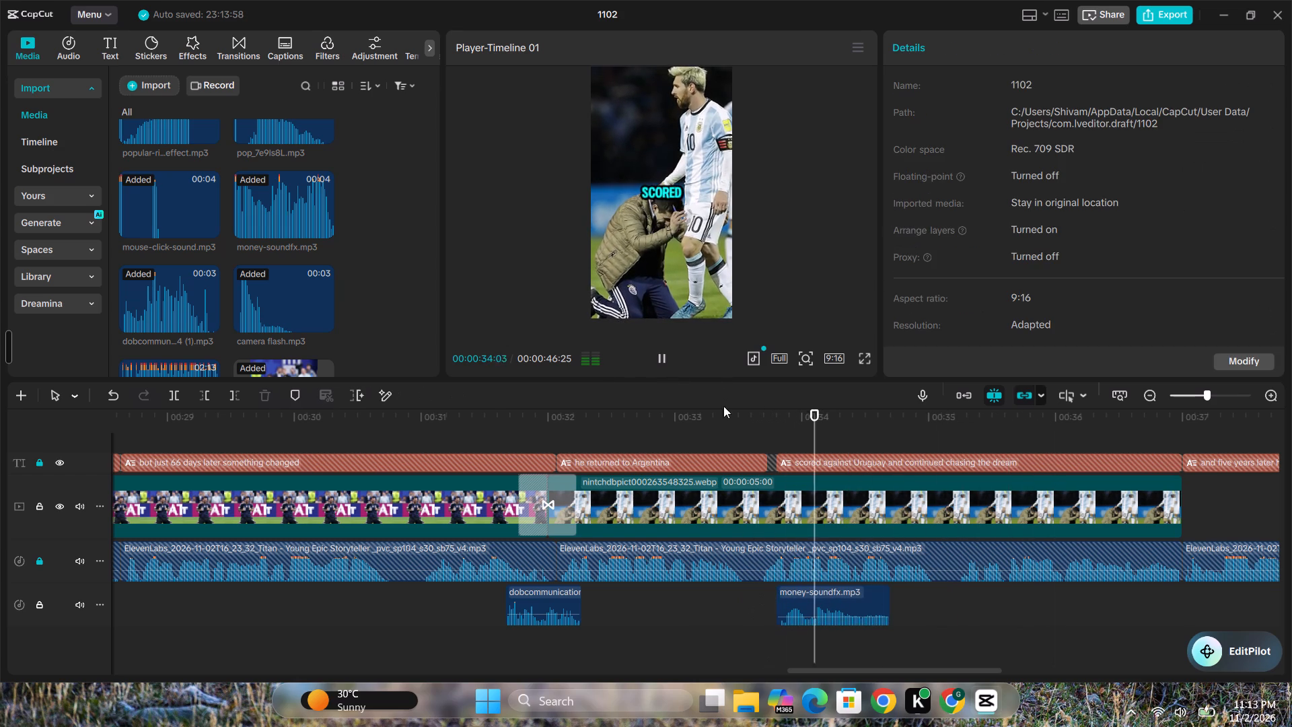
left_click_drag(859, 672, 941, 670)
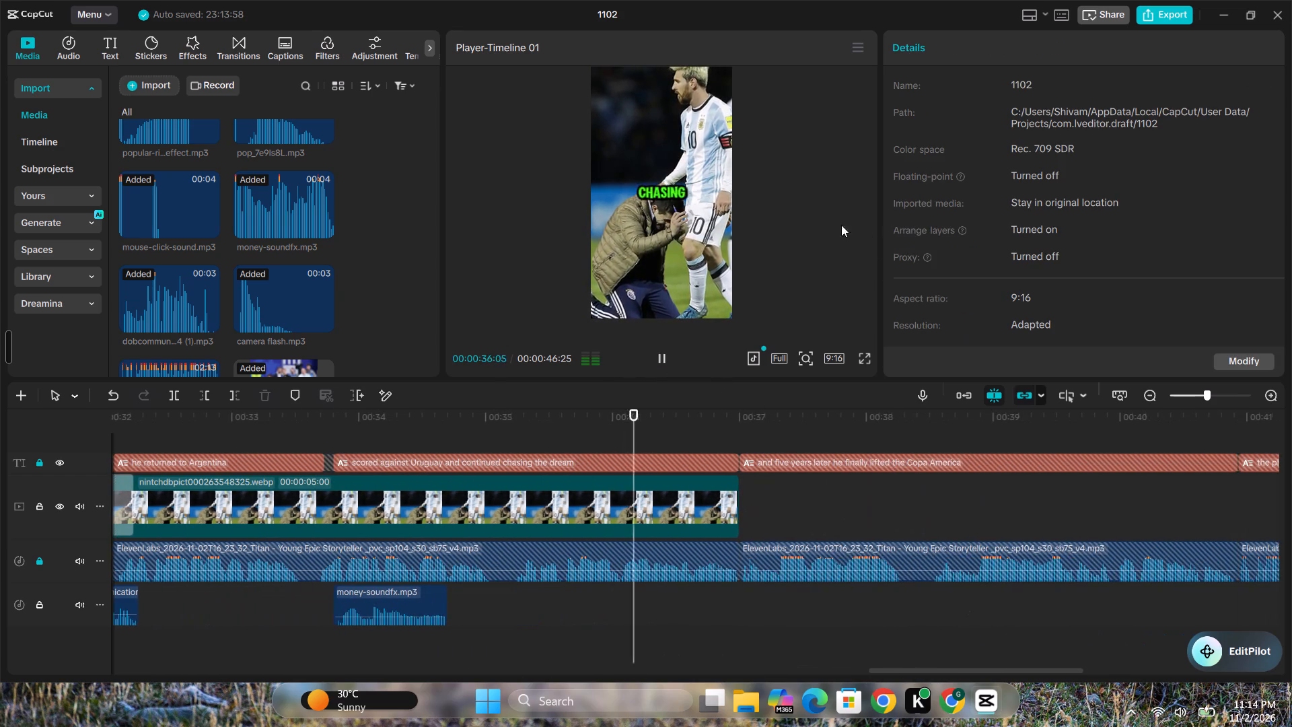
left_click(662, 355)
Copy the pop sound from under the tearful Messi image and paste it at 00:00:32:12, just after the Comic Cut transition.
left_click_drag(898, 672, 631, 672)
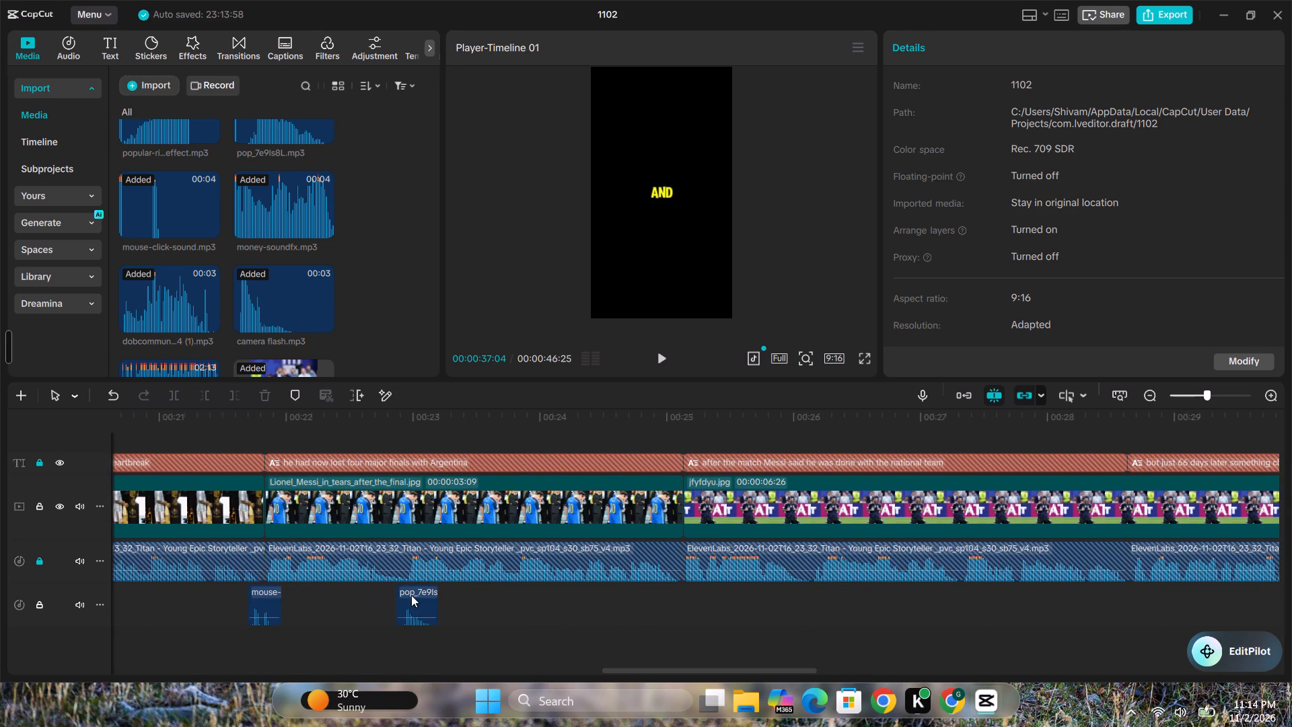
left_click(430, 596)
key("ctrl+c")
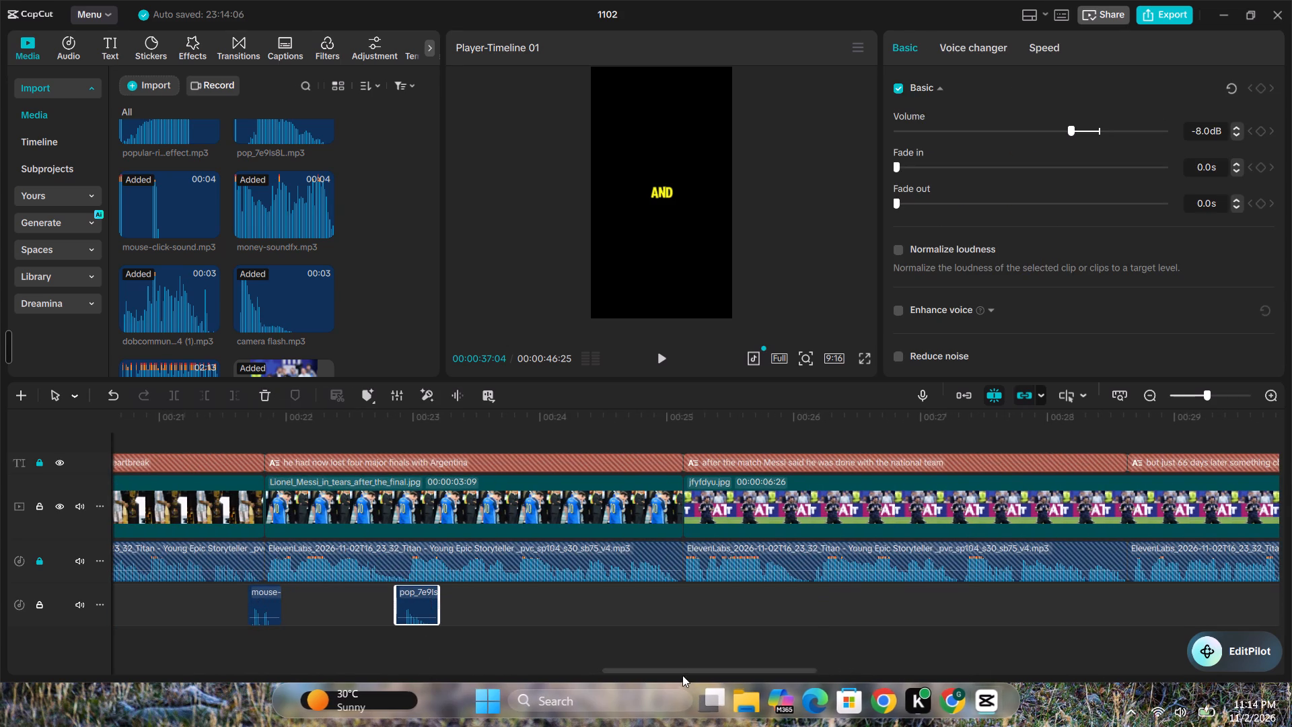
left_click_drag(678, 670, 869, 672)
left_click(435, 637)
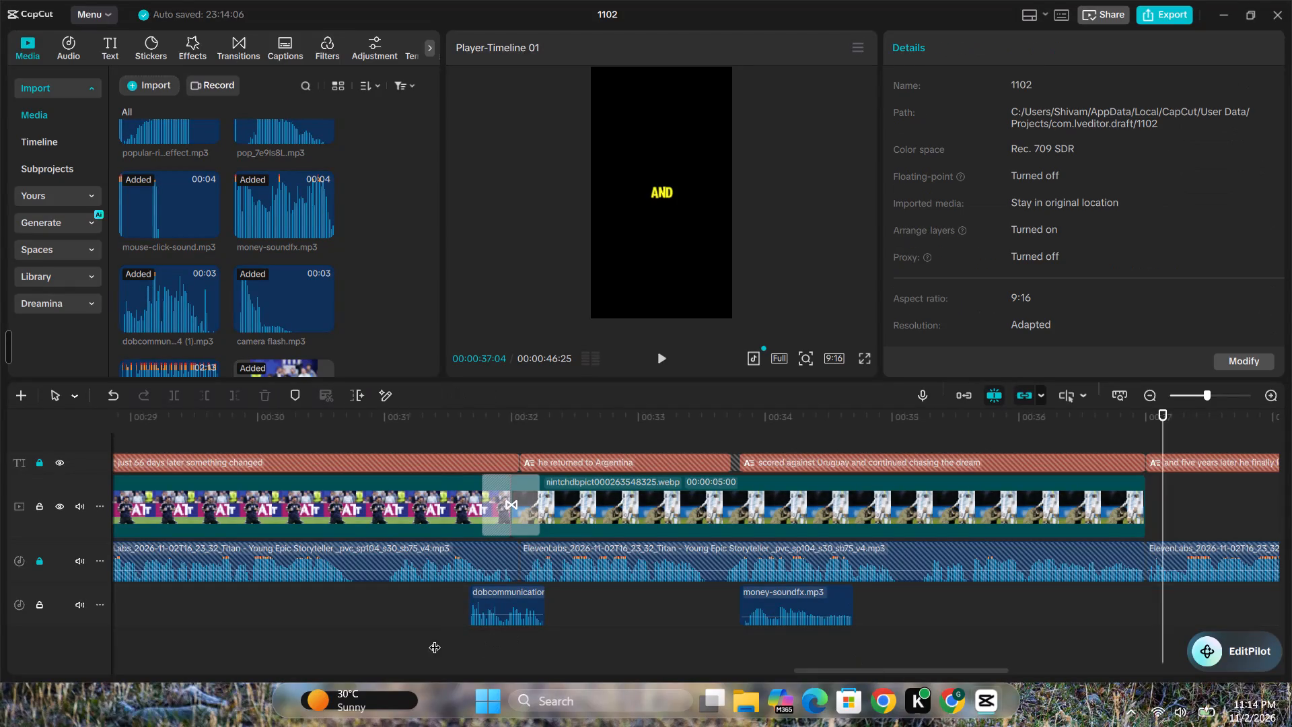
key("space")
left_click(670, 347)
key("ctrl+v")
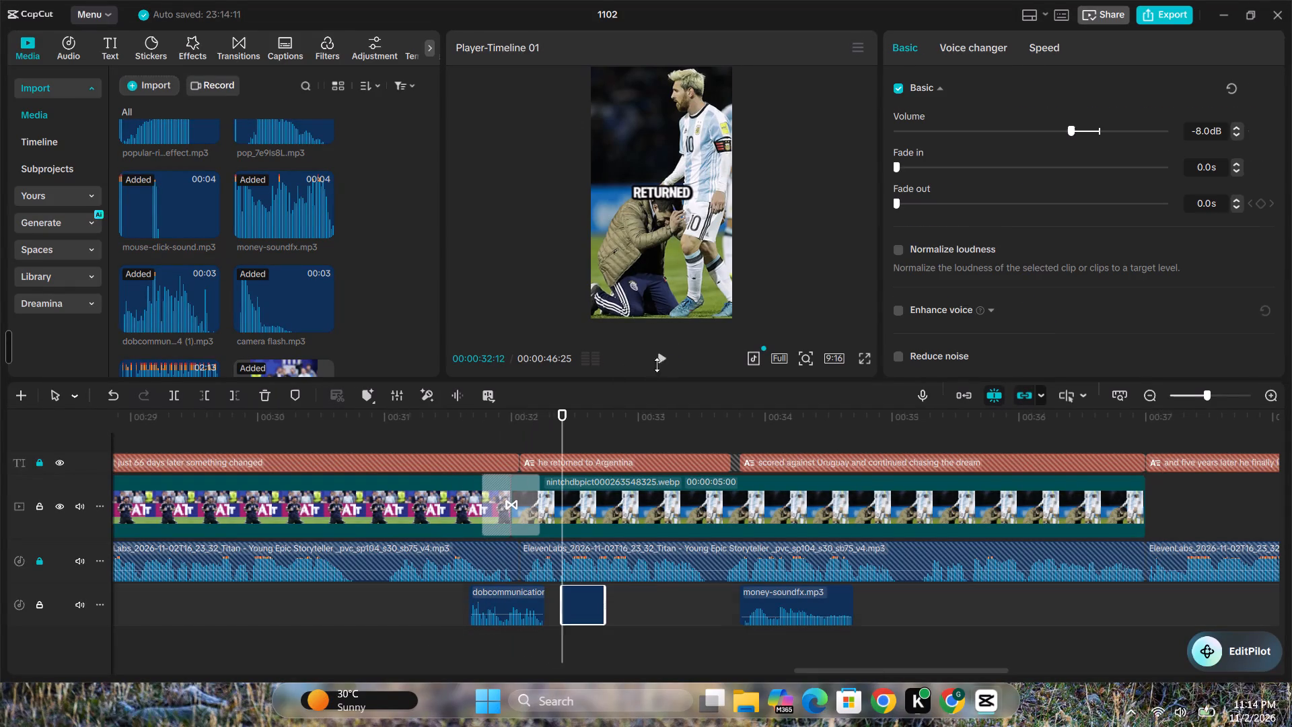
Play back the blond Messi section with its pop and money sounds through to the end of the image.
key("space")
left_click(539, 648)
key("space")
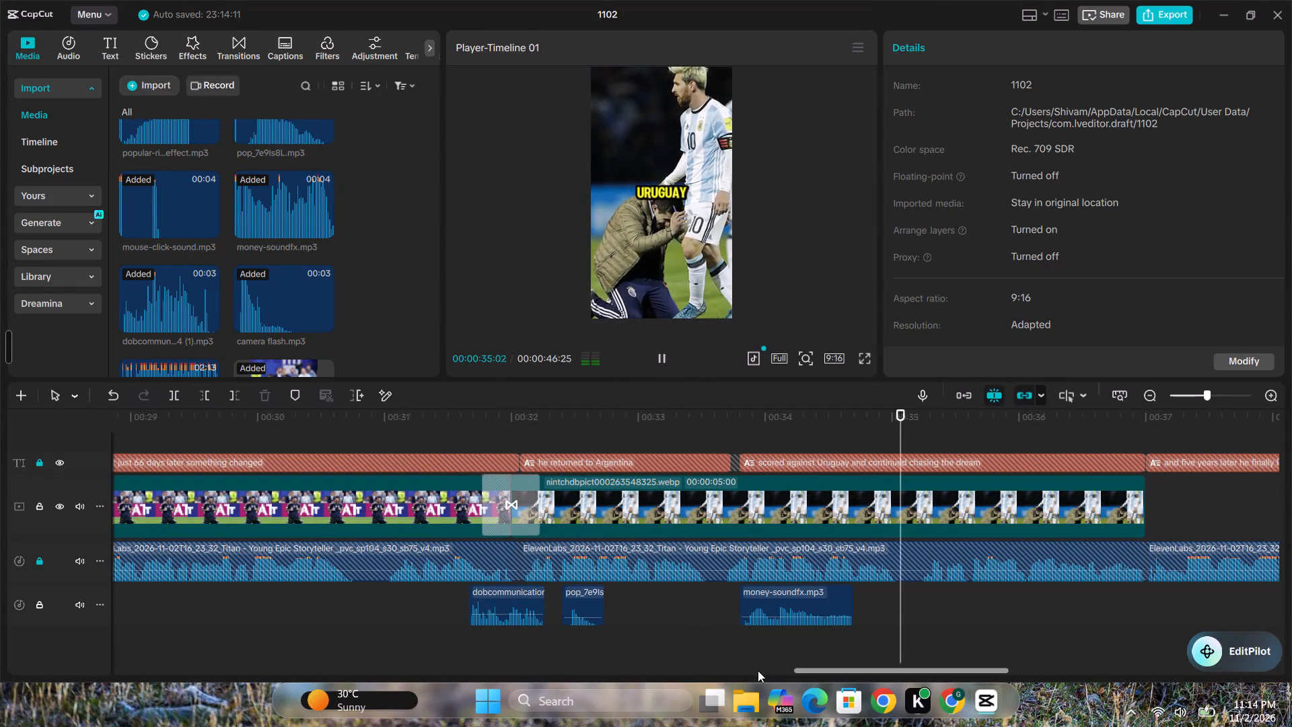
left_click_drag(801, 670, 912, 671)
left_click_drag(921, 671, 929, 671)
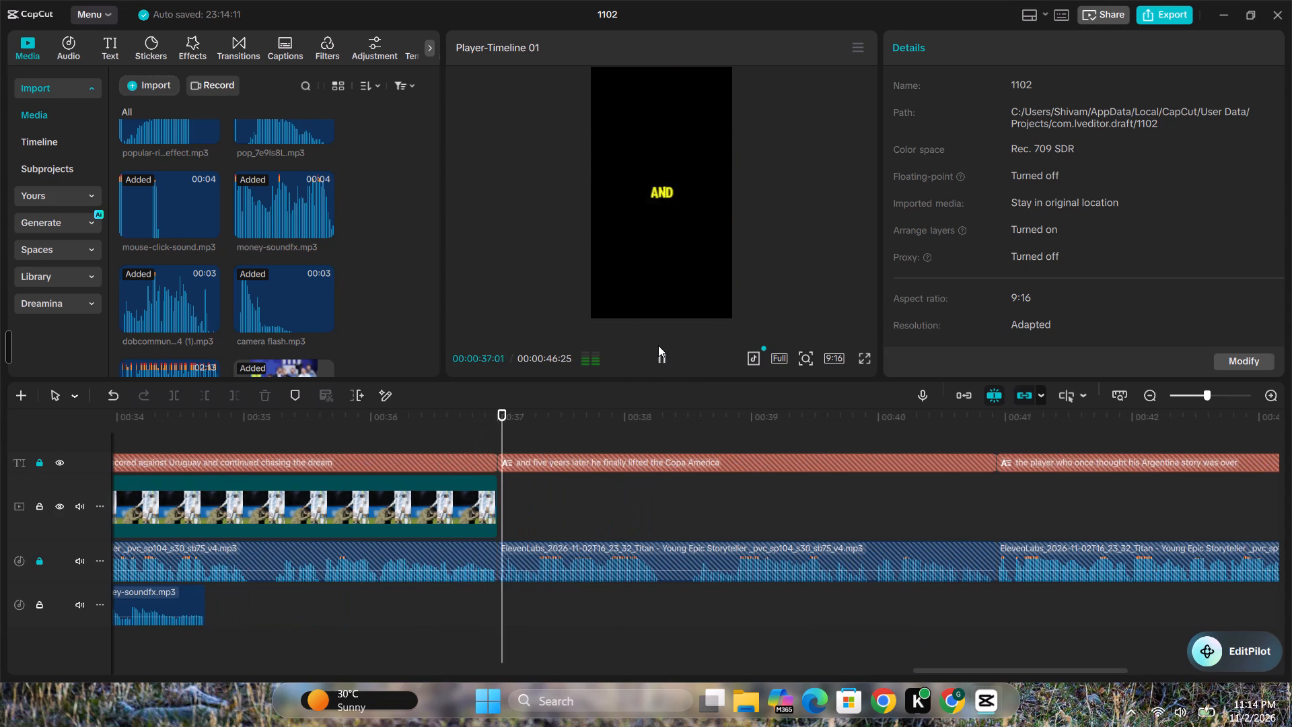
left_click(657, 345)
left_click(661, 361)
left_click(458, 438)
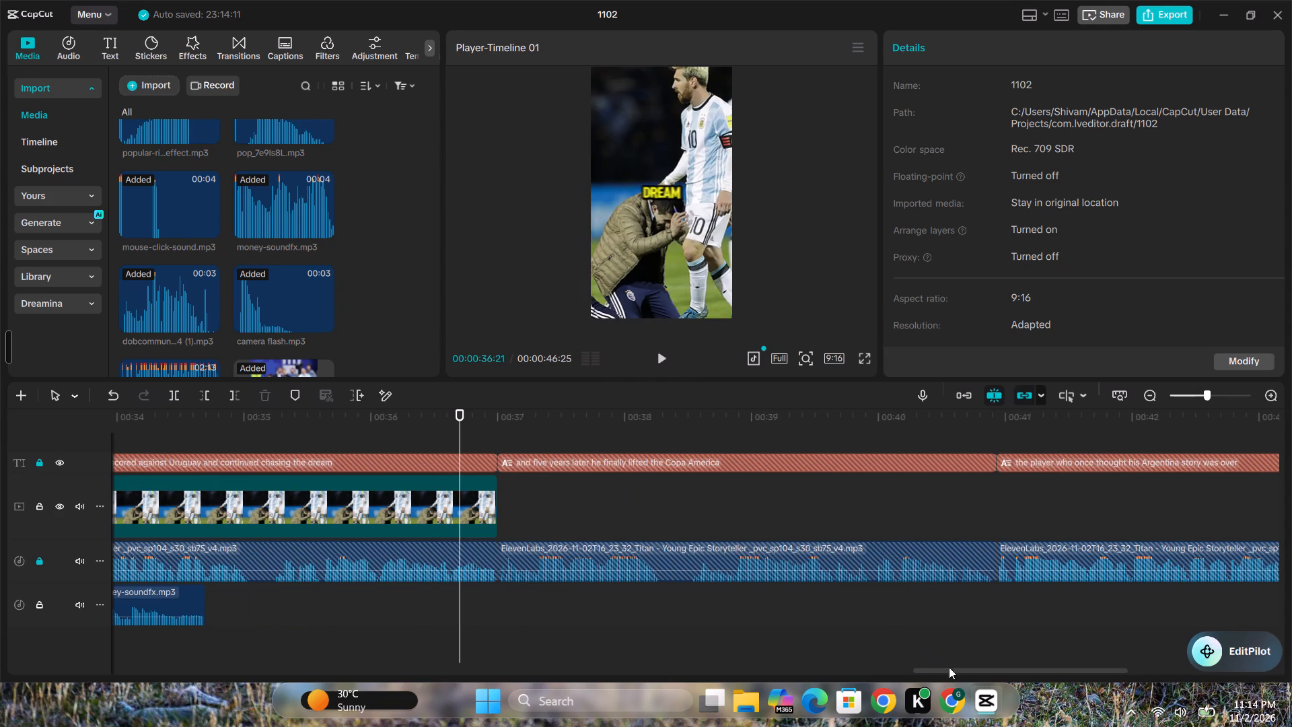
Add the trophy-kissing Messi image after the blond Messi image and trim its end to match the "finally lifted the Copa America" caption.
left_click_drag(954, 668, 979, 668)
scroll(190, 246, "down", 5)
scroll(202, 260, "up", 10)
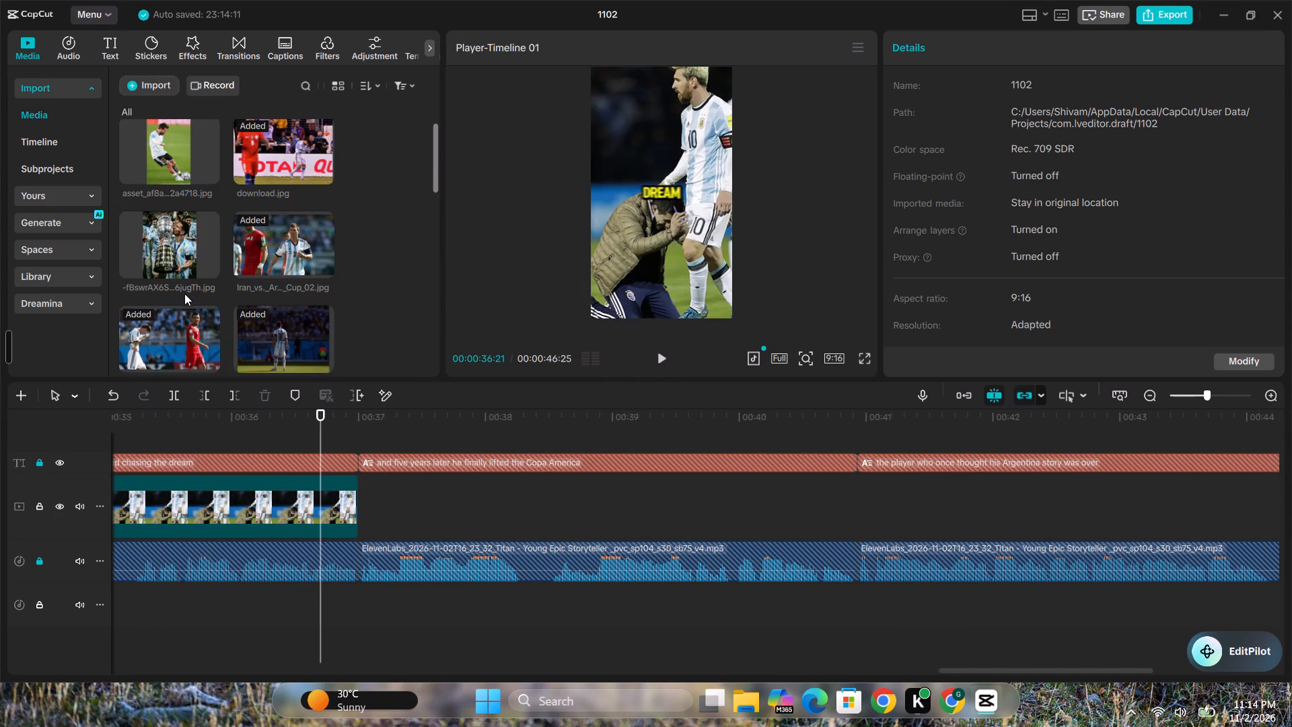
left_click_drag(174, 238, 361, 493)
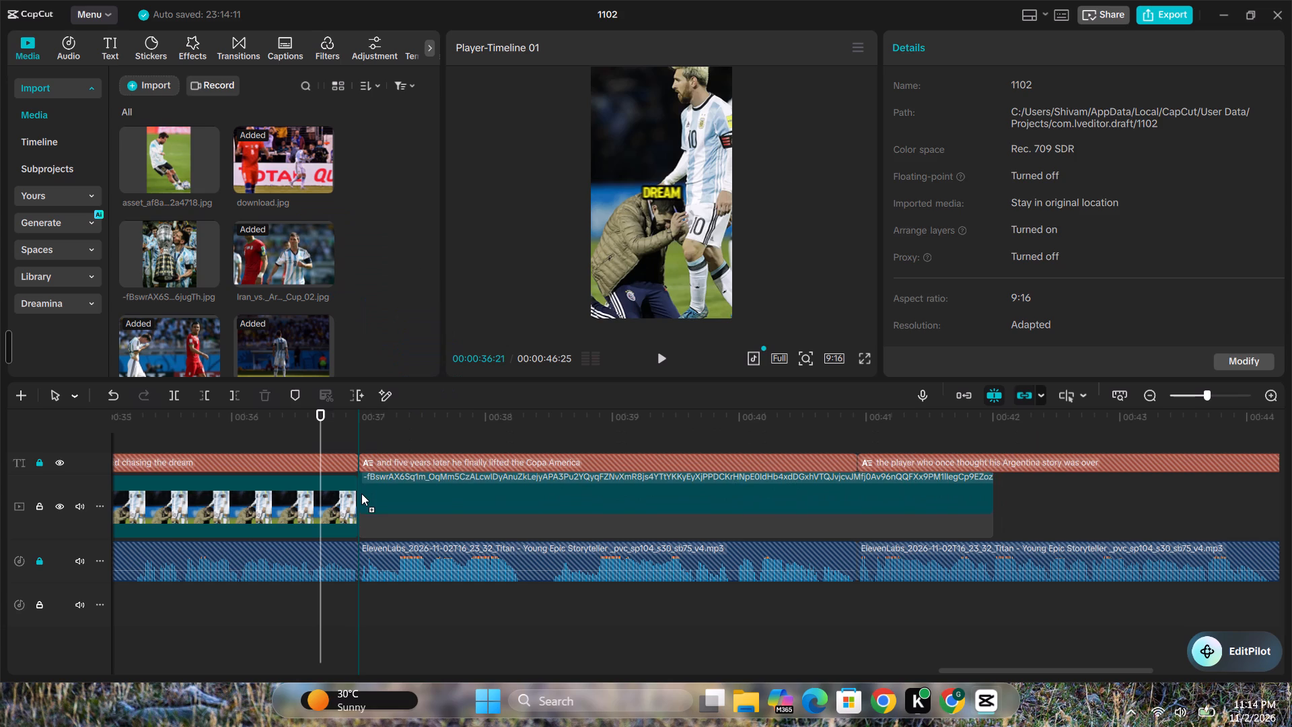
left_click_drag(361, 493, 363, 493)
left_click_drag(992, 486, 994, 485)
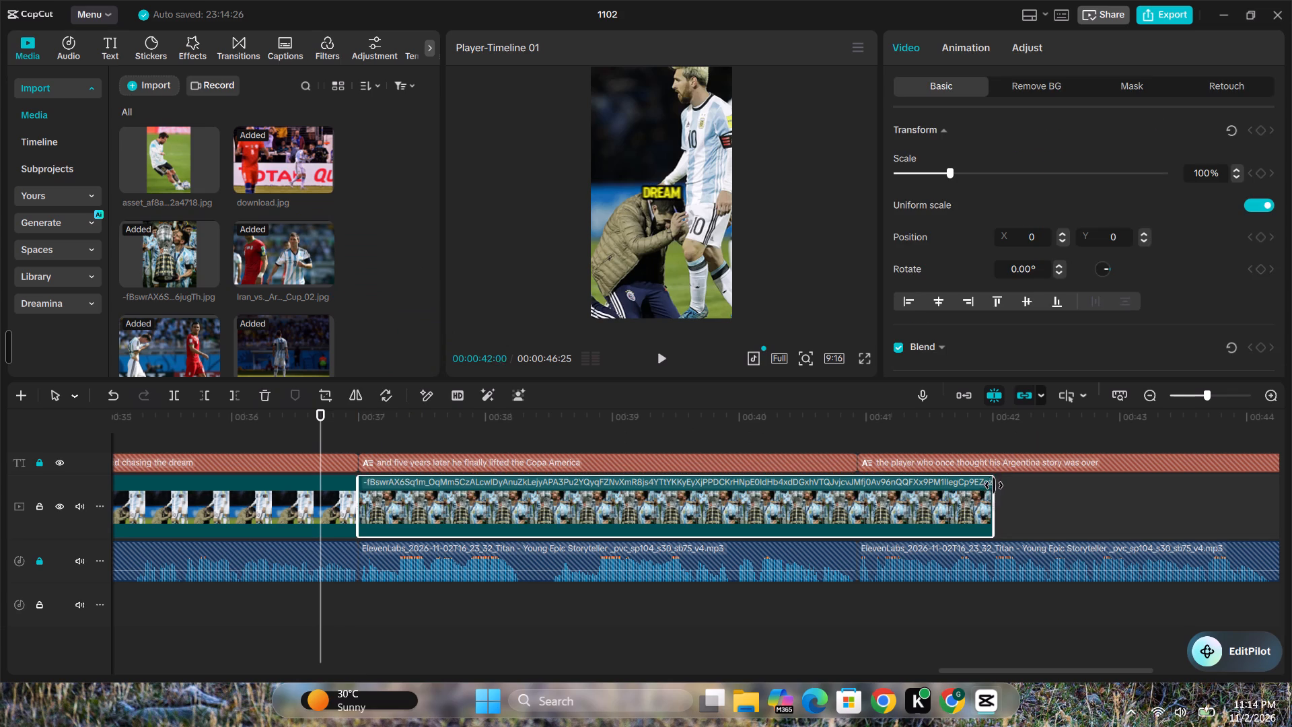
left_click_drag(994, 485, 860, 494)
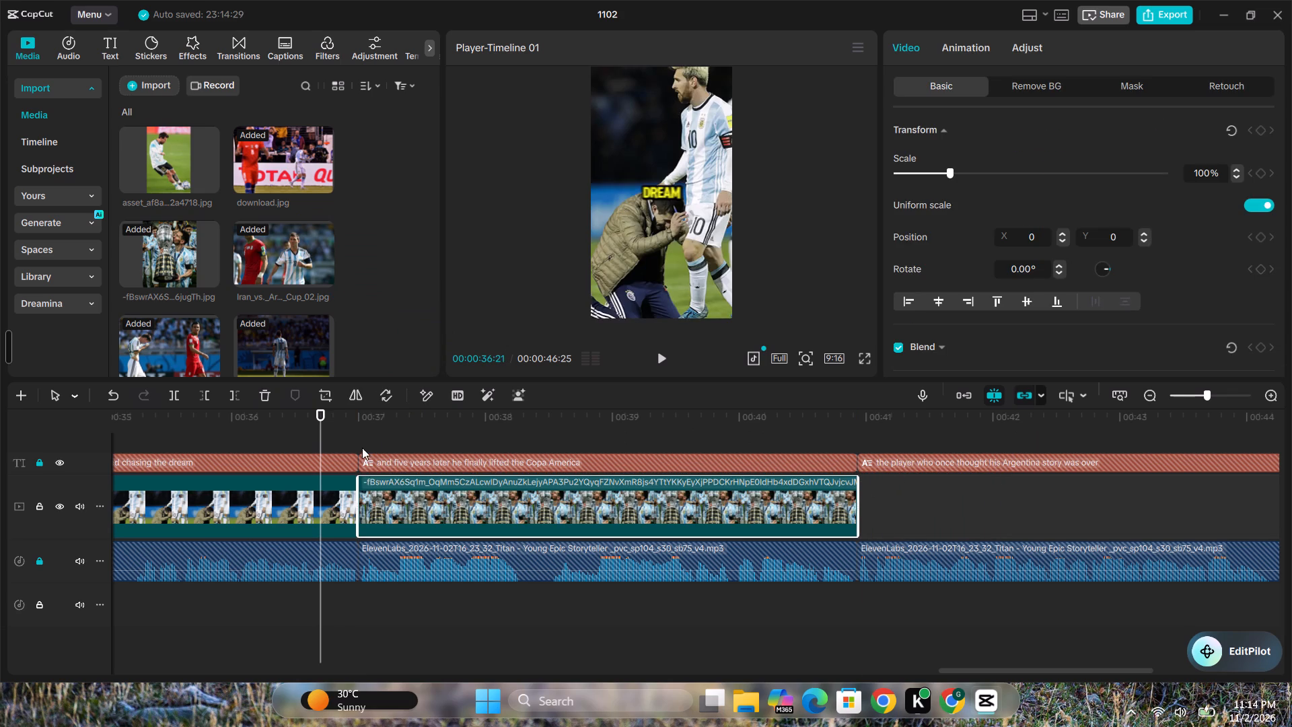
Keyframe the trophy image's scale from 119% at 00:00:37:00 to 129% at 00:00:40:26 and play back the zoom in full screen.
left_click(361, 444)
left_click(372, 481)
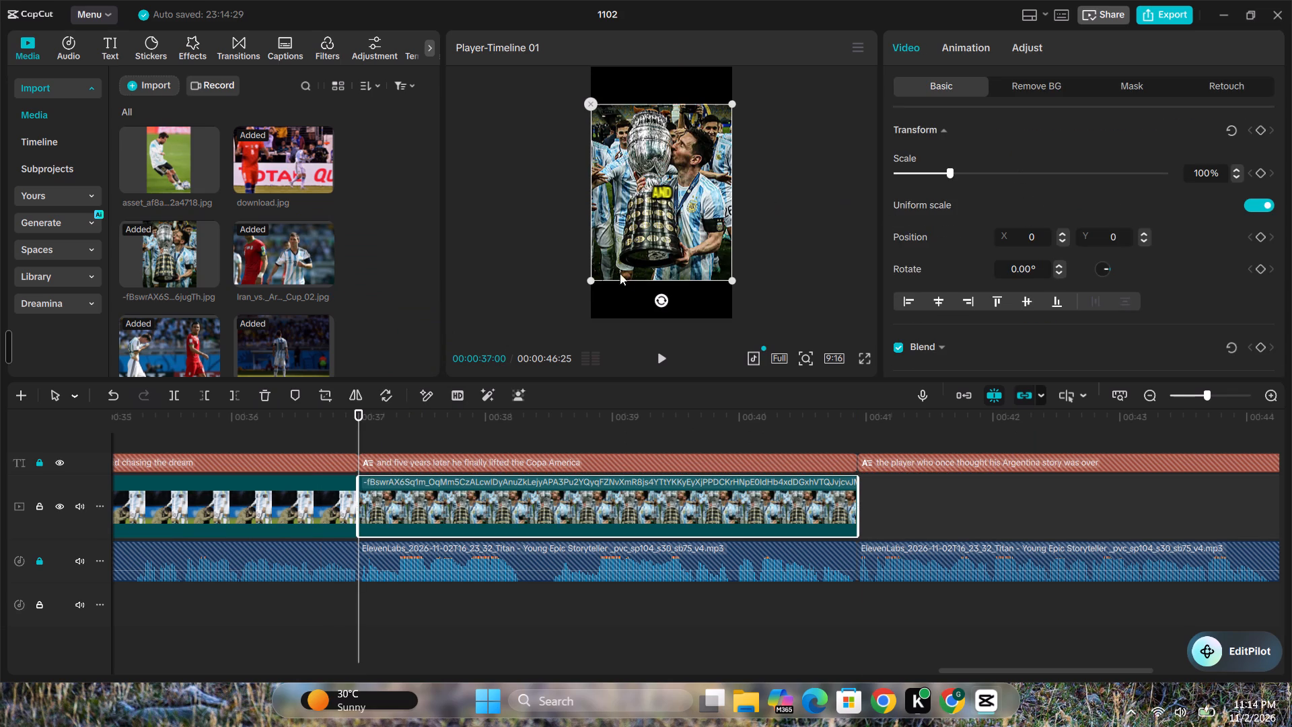
left_click_drag(587, 281, 569, 306)
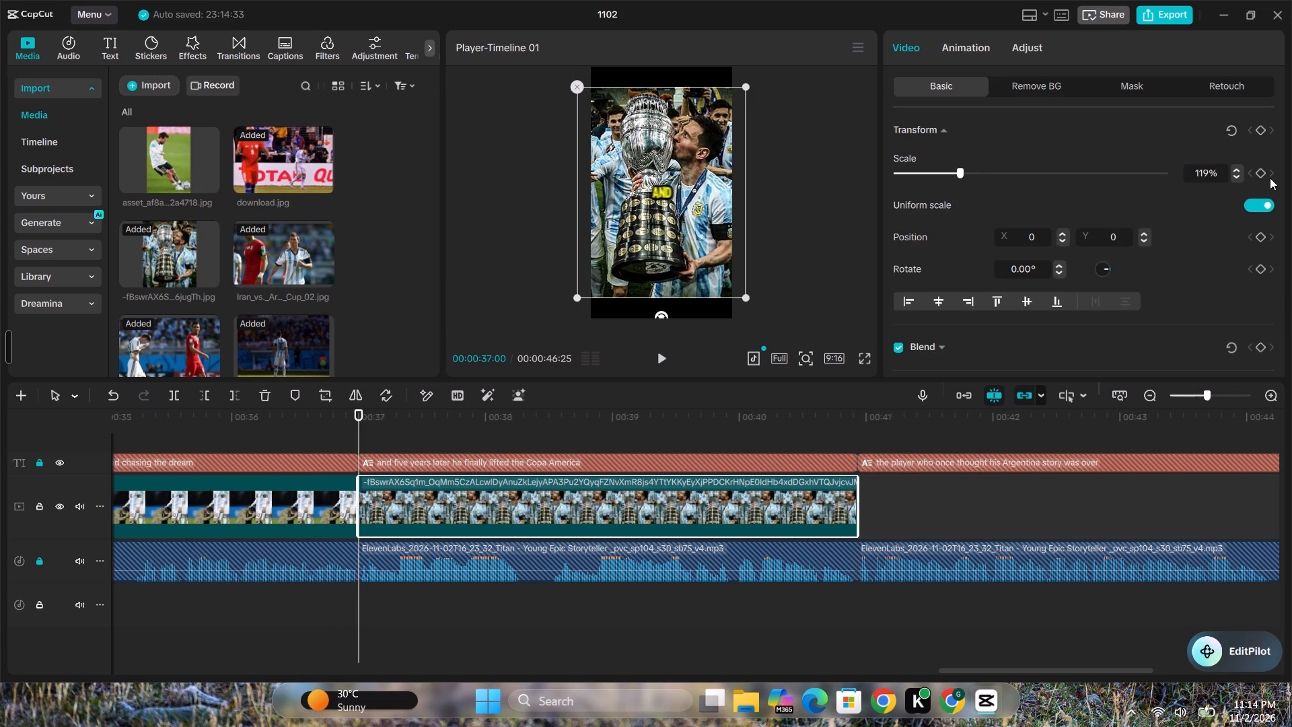
left_click(1259, 172)
left_click(850, 446)
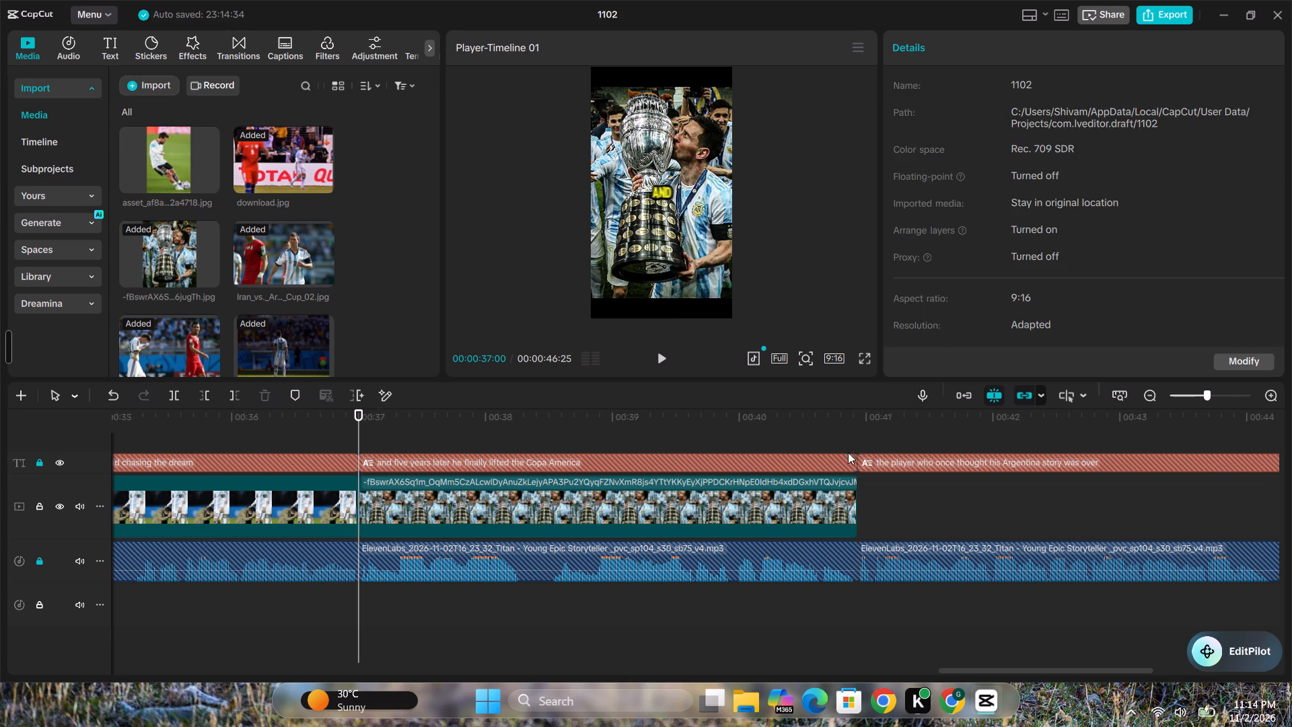
left_click(828, 497)
left_click(959, 172)
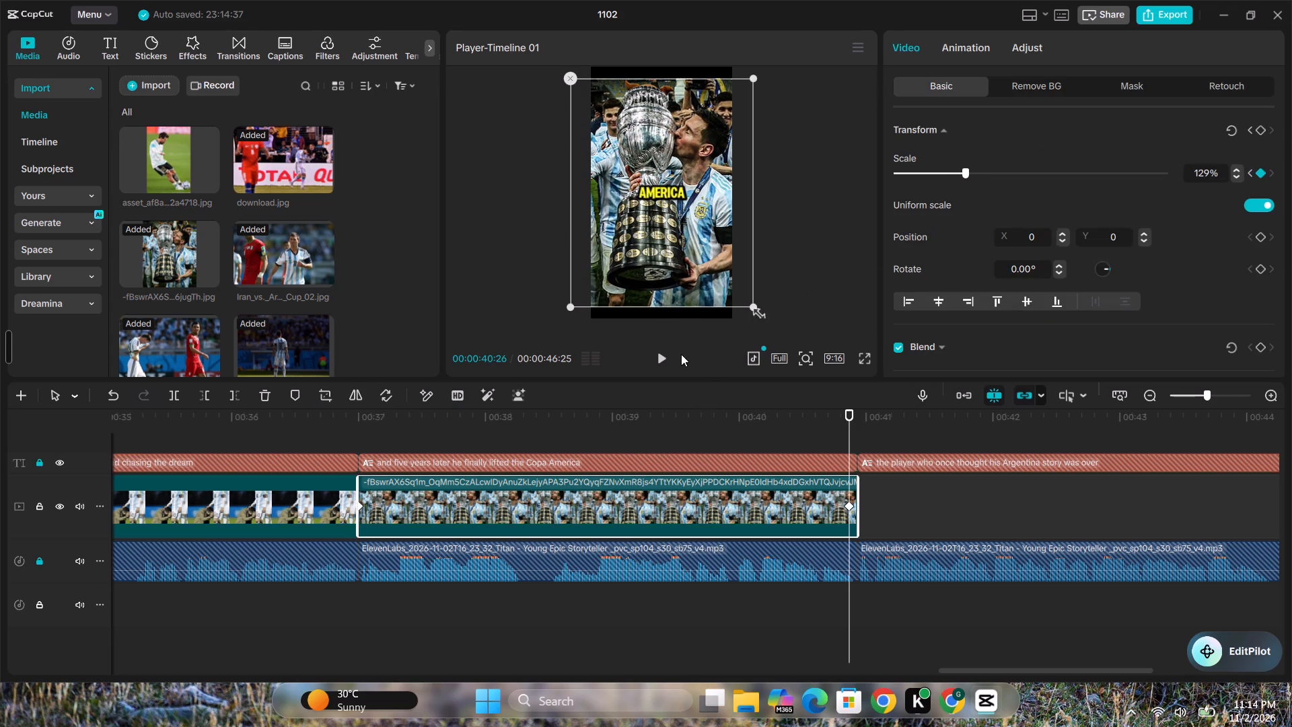
left_click(394, 431)
key("space")
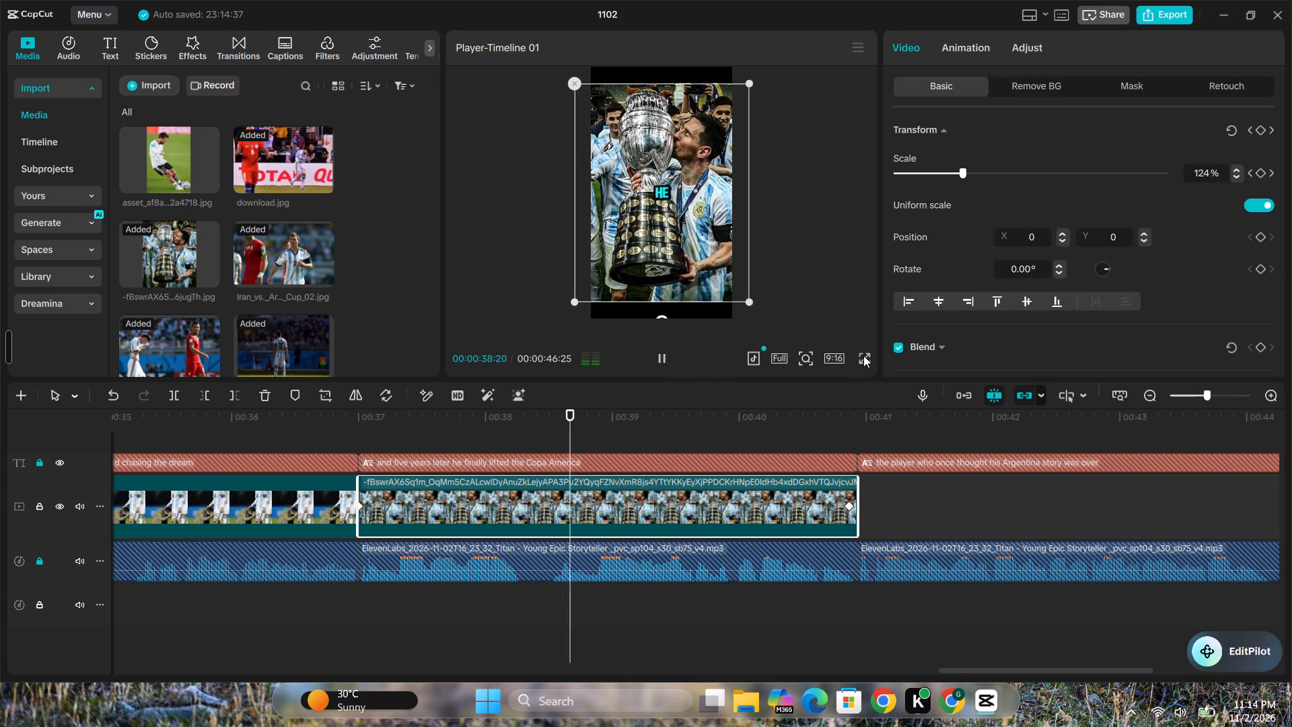
left_click(863, 355)
left_click(873, 651)
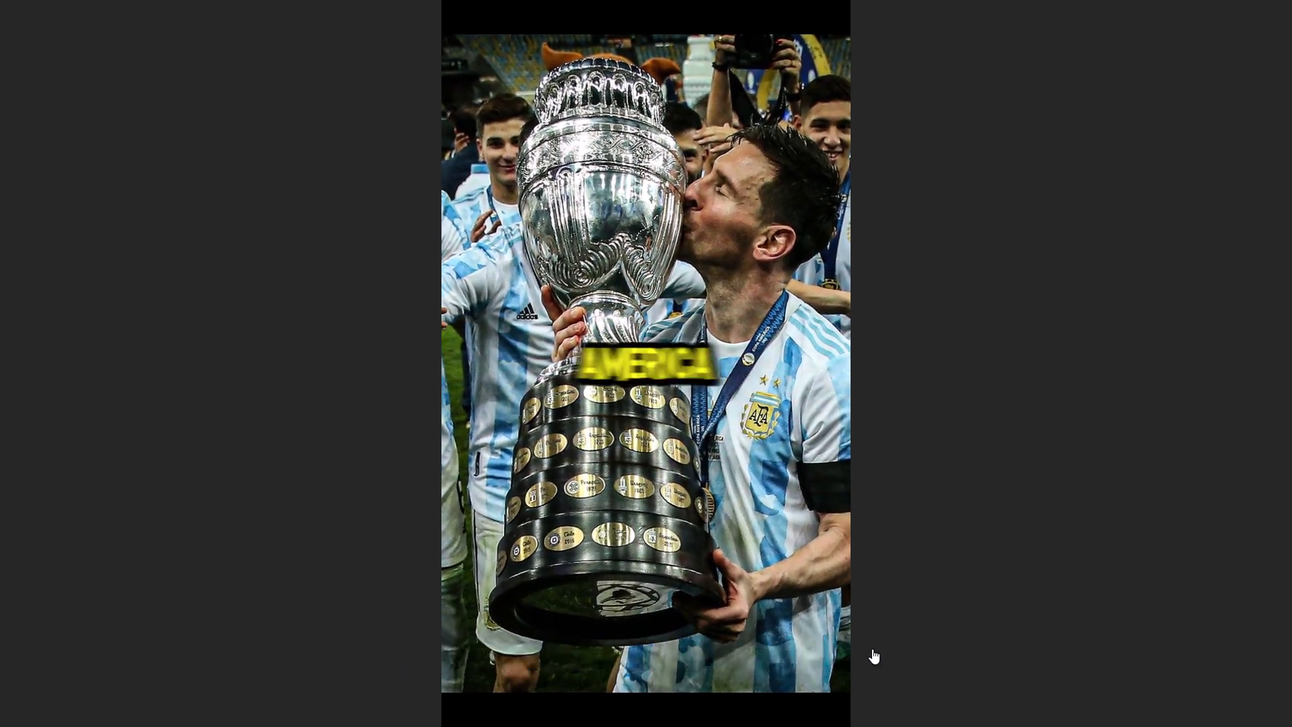
left_click(657, 354)
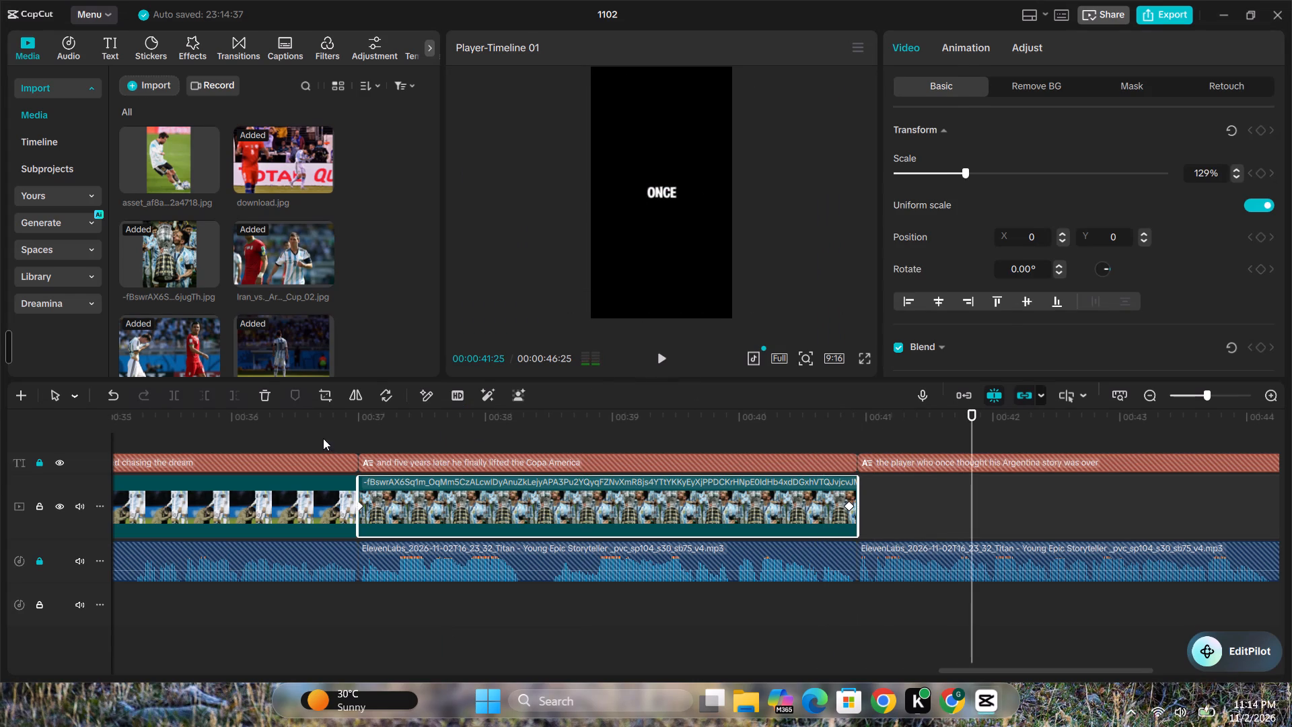
Add a Zoom-out Blend transition between the blond Messi and trophy images and shorten its duration to 0.6 s.
left_click(323, 438)
left_click(238, 52)
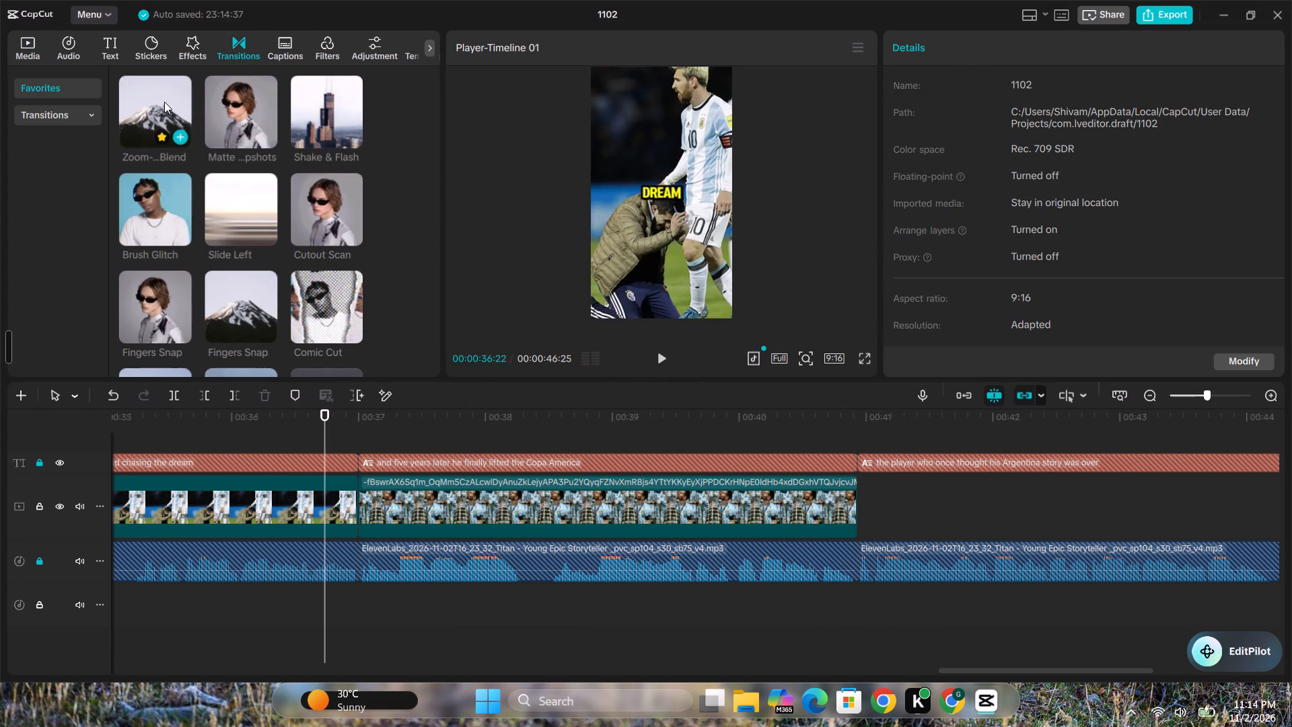
left_click_drag(146, 107, 287, 512)
left_click(349, 495)
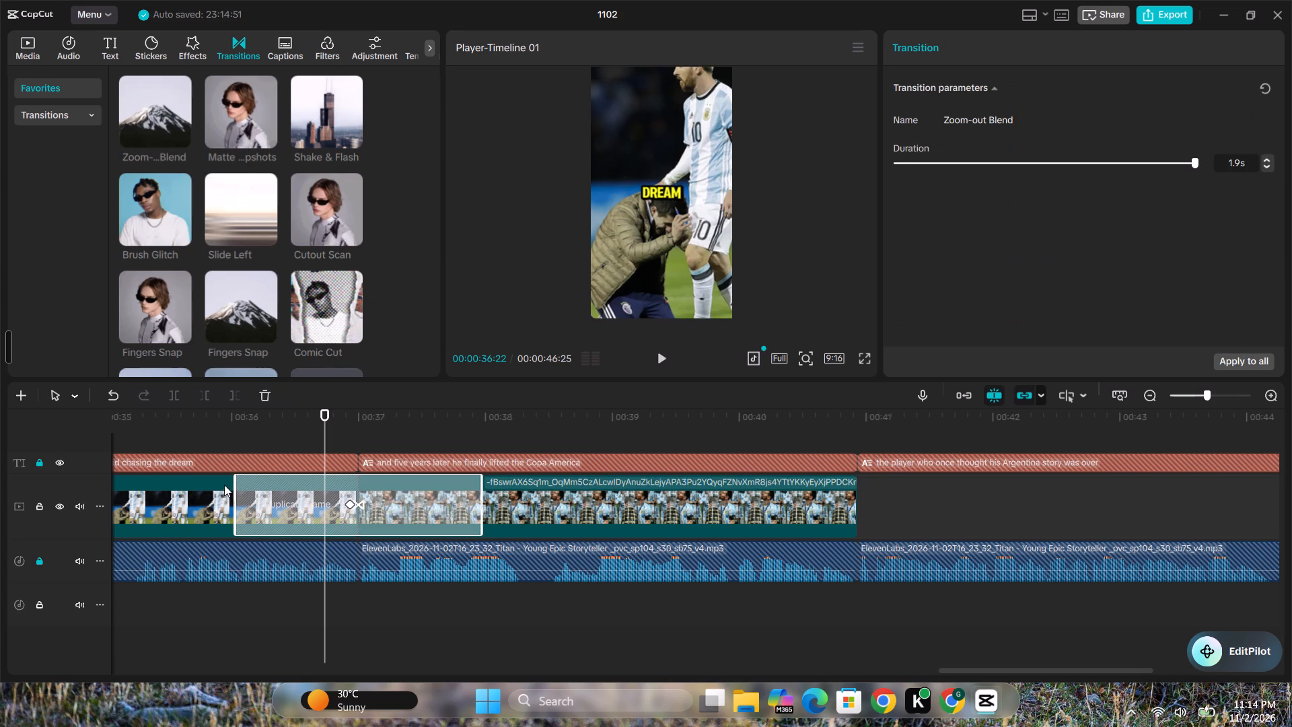
left_click_drag(234, 483, 319, 495)
left_click(265, 424)
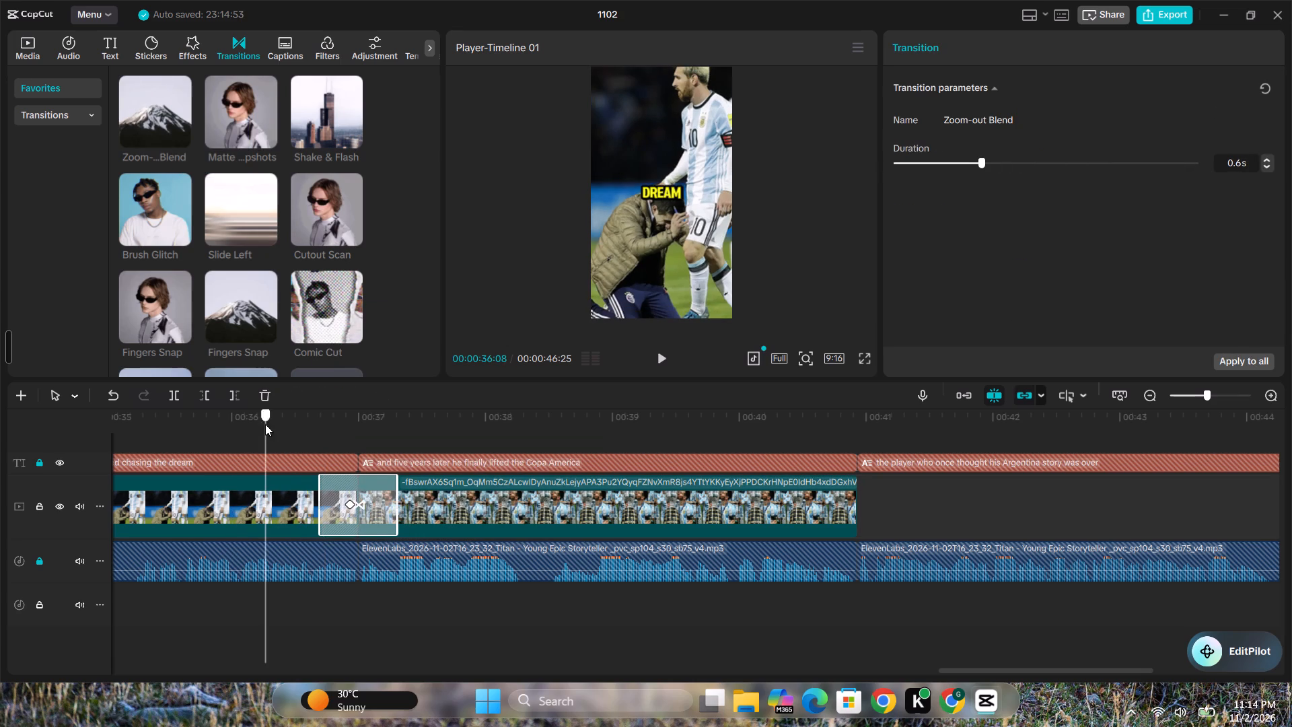
Add the whoosh.mp3 sound beneath the Zoom-out Blend transition into the trophy-kissing image and lower its volume to -6.4 dB.
key("space")
left_click(656, 364)
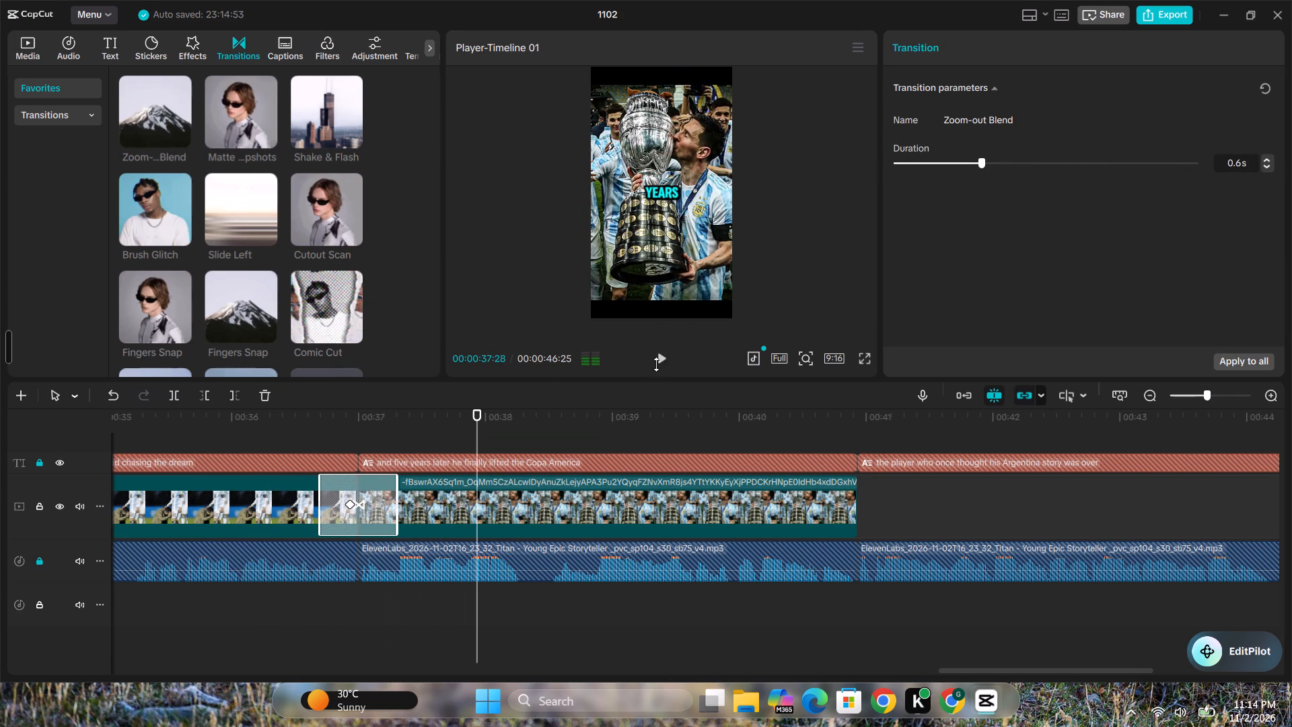
left_click(29, 50)
scroll(235, 223, "up", 4)
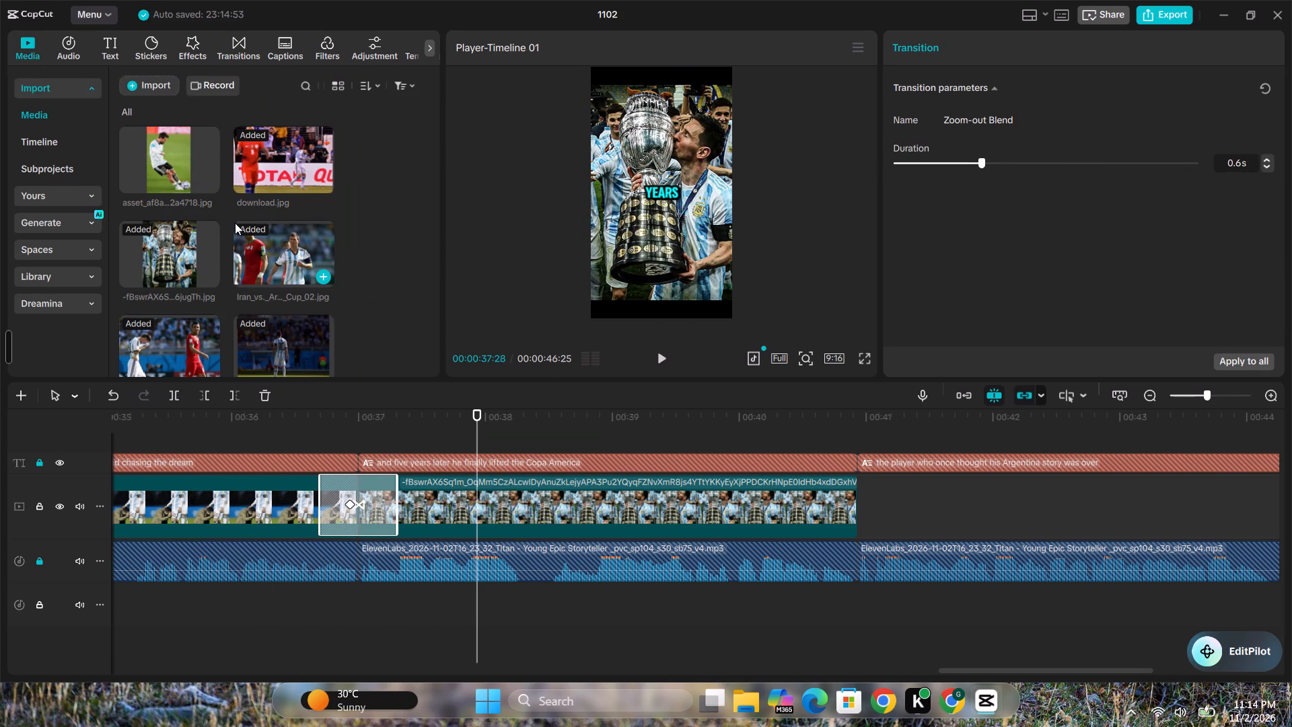
scroll(235, 223, "up", 9)
scroll(244, 224, "down", 6)
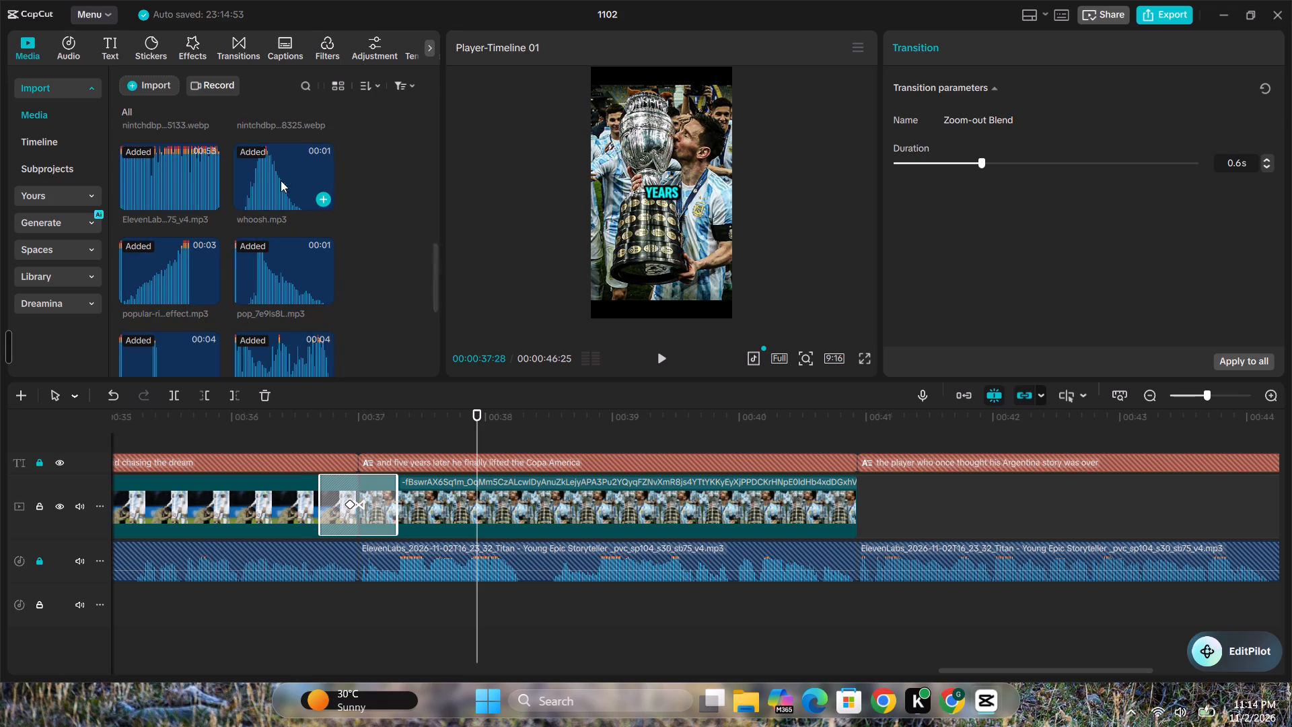
left_click_drag(281, 180, 316, 595)
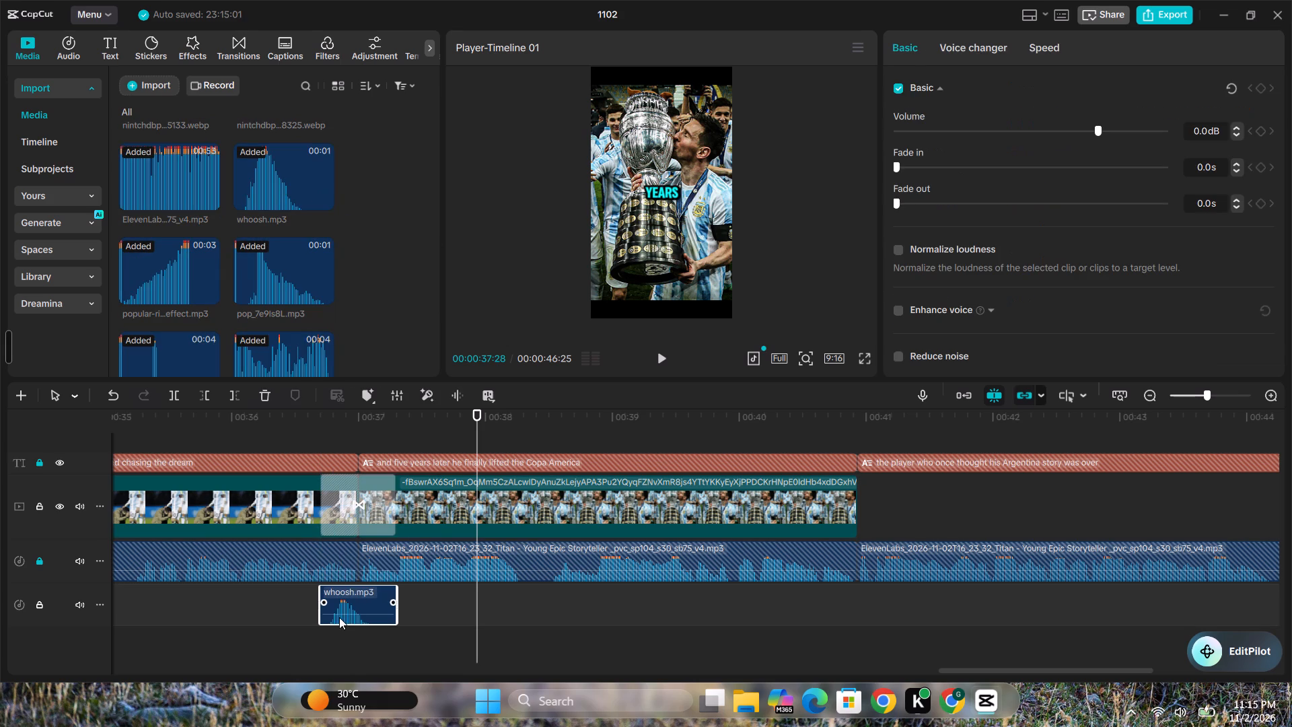
left_click_drag(347, 614, 353, 617)
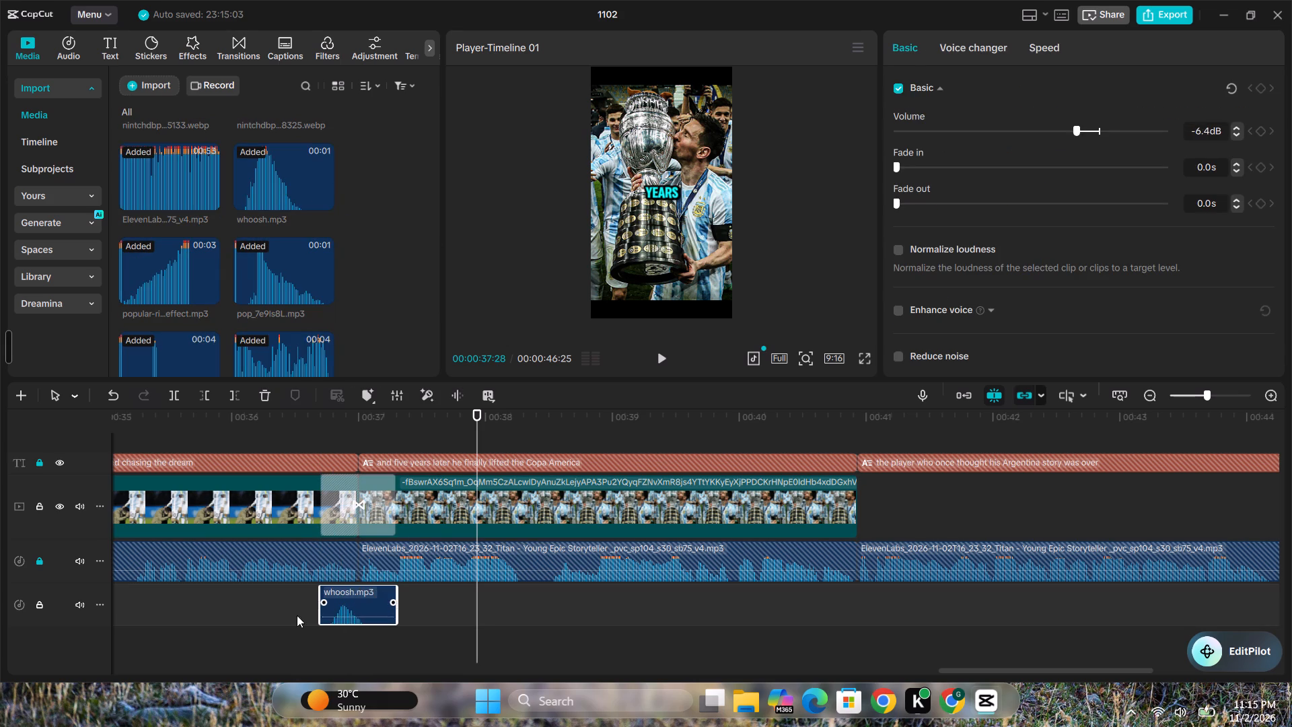
Play back the remaining voice-over through the "had finally become a champion" caption and preview candidate images from the imported media.
left_click(283, 610)
key("space")
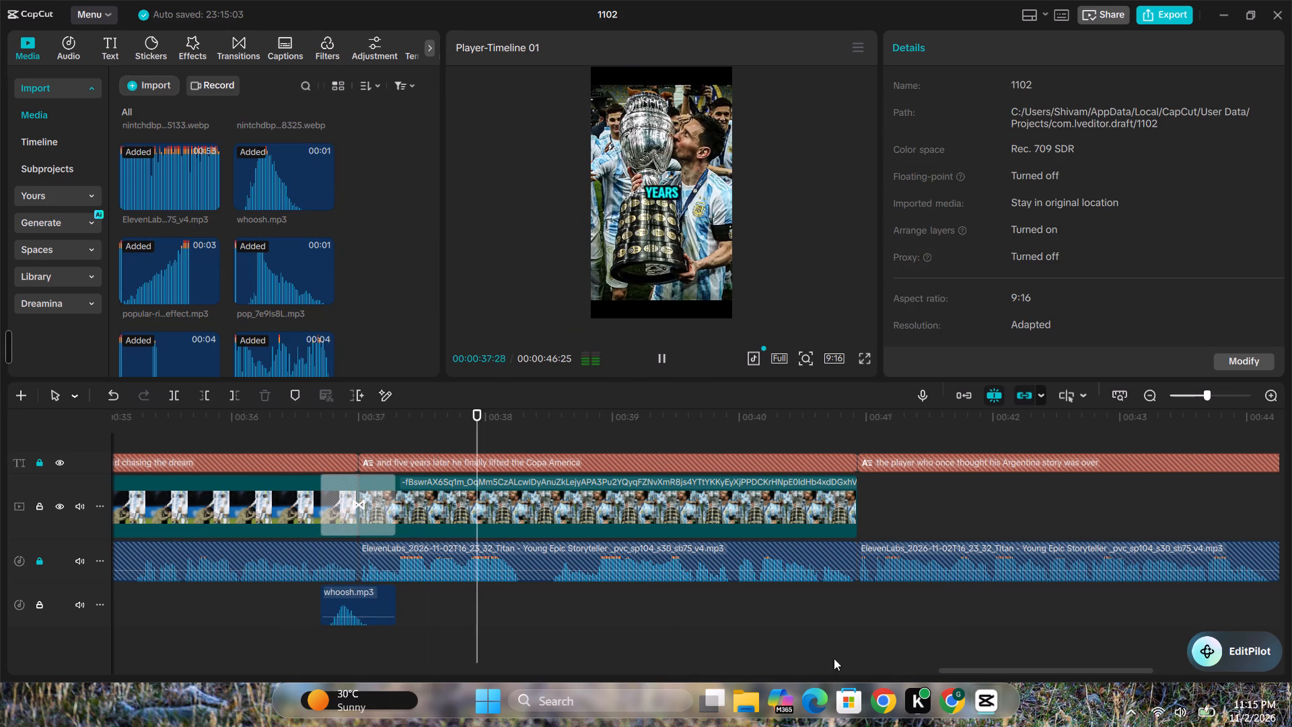
left_click_drag(955, 668, 1058, 659)
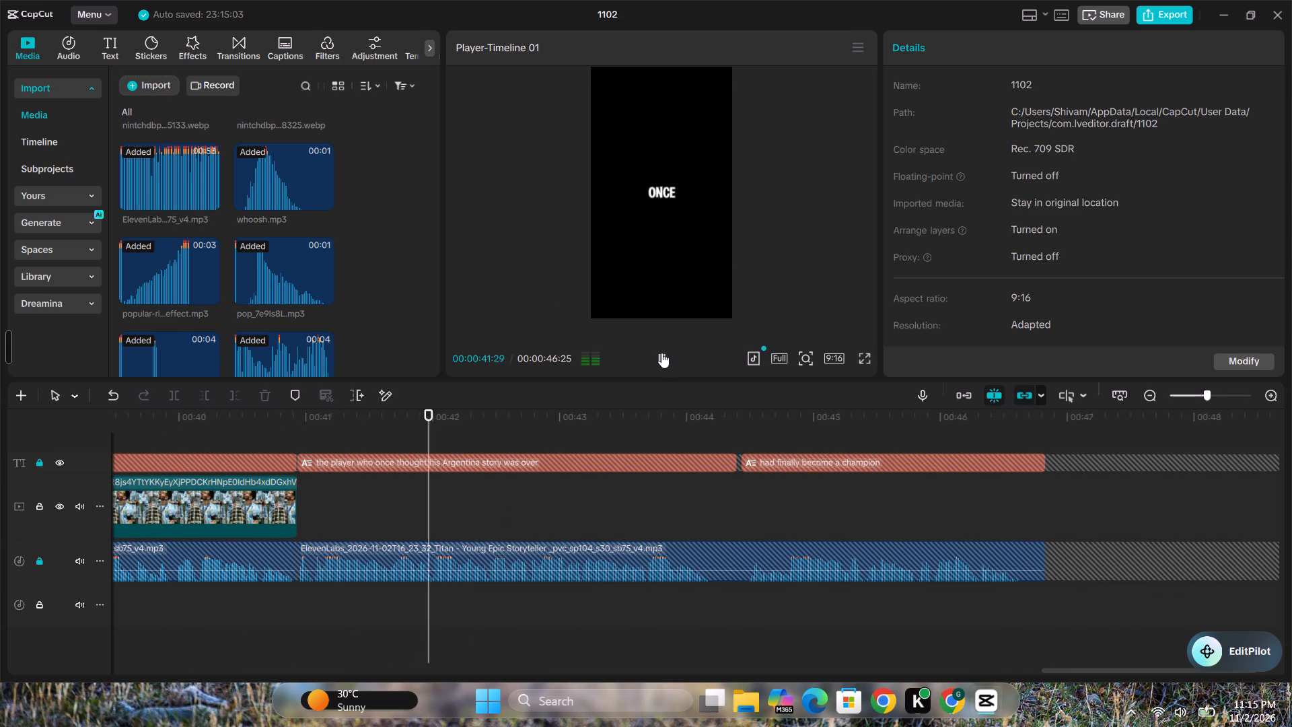
scroll(246, 237, "up", 6)
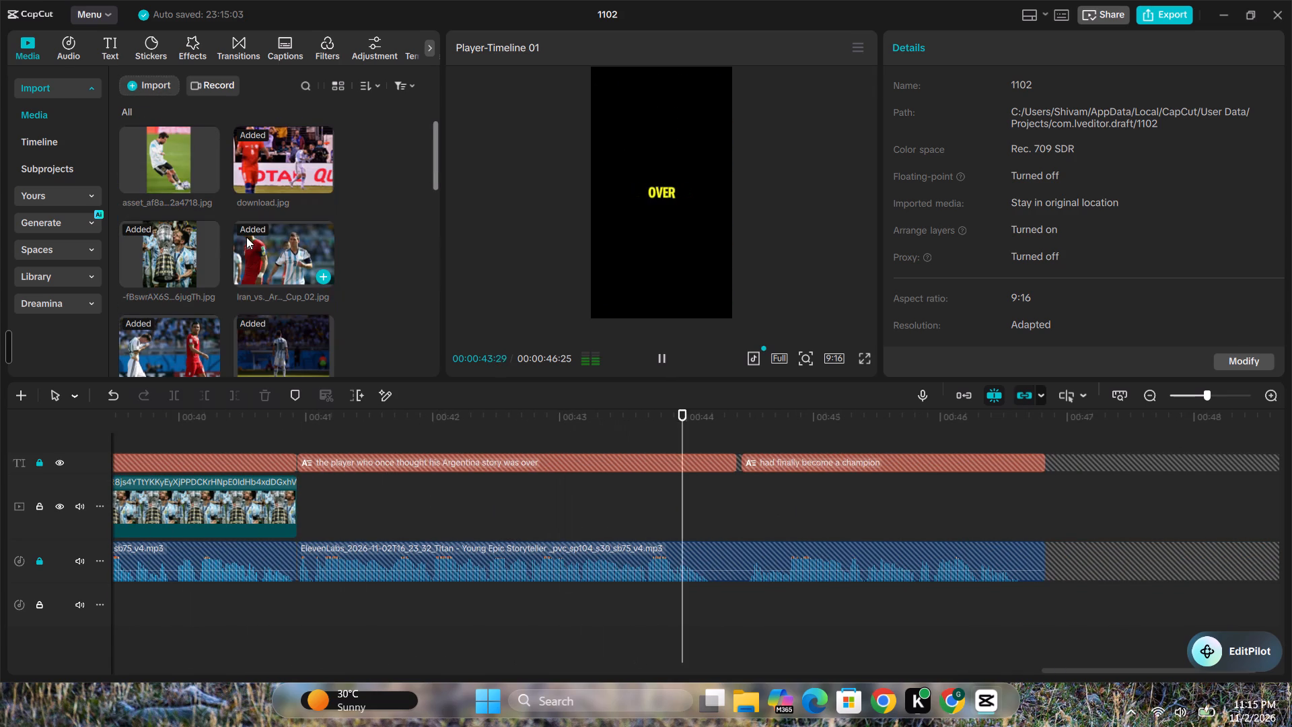
scroll(246, 237, "up", 3)
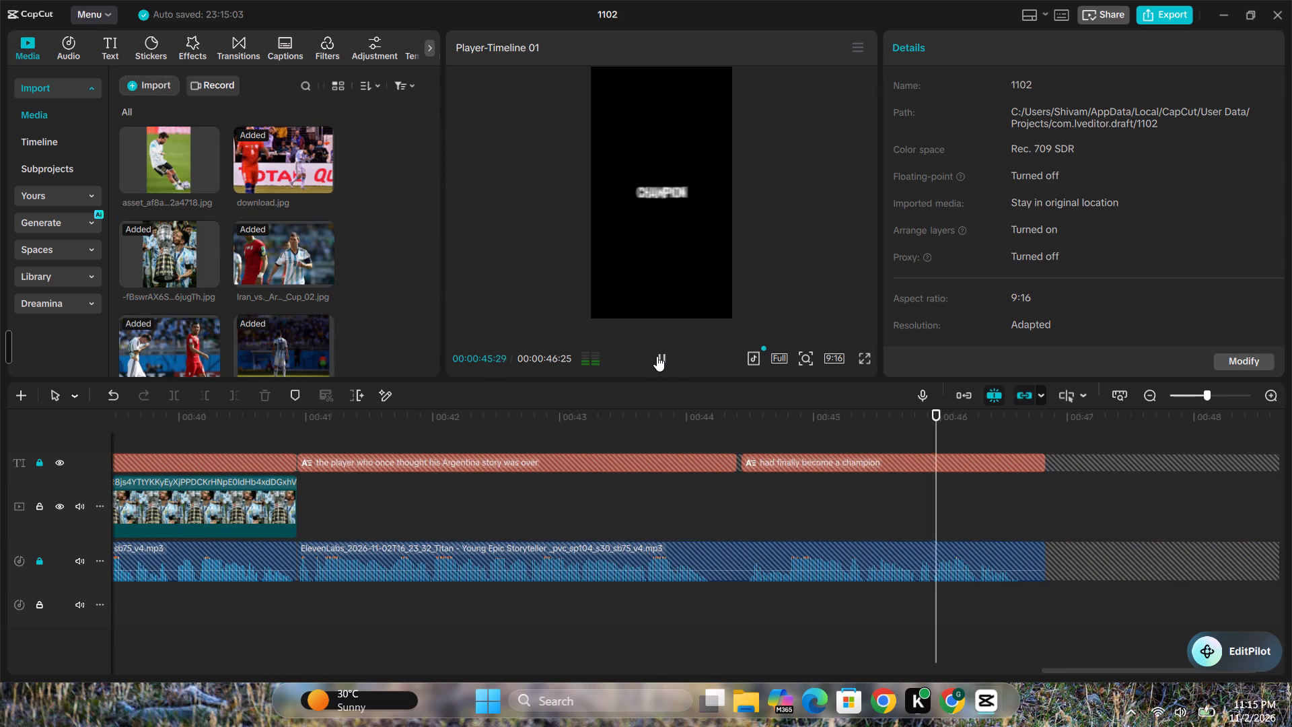
left_click(659, 356)
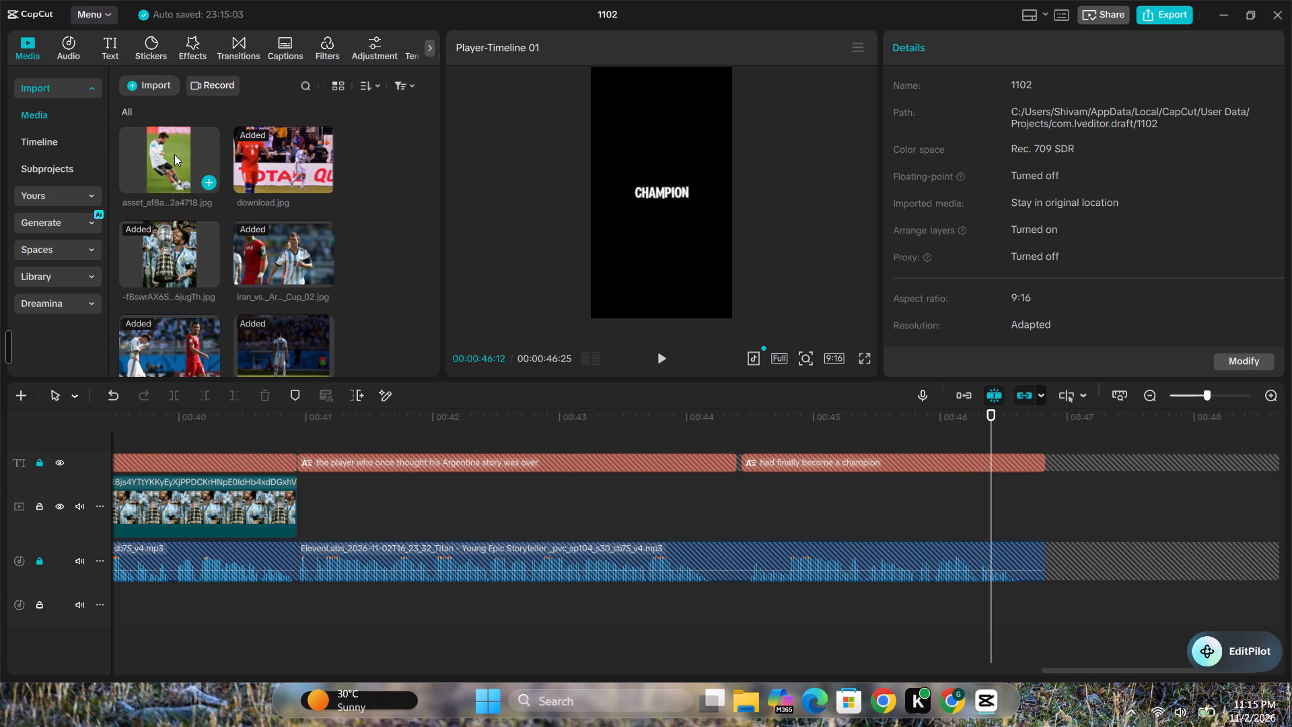
left_click(174, 154)
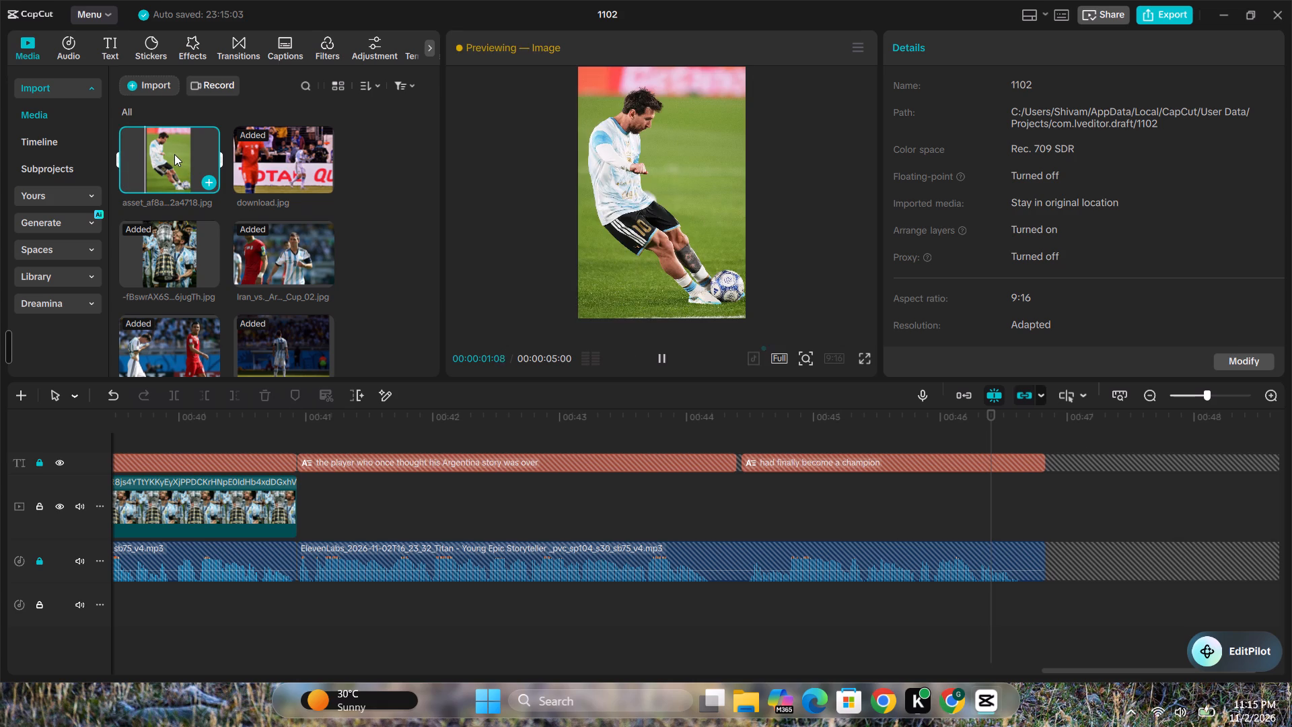
scroll(148, 257, "down", 1)
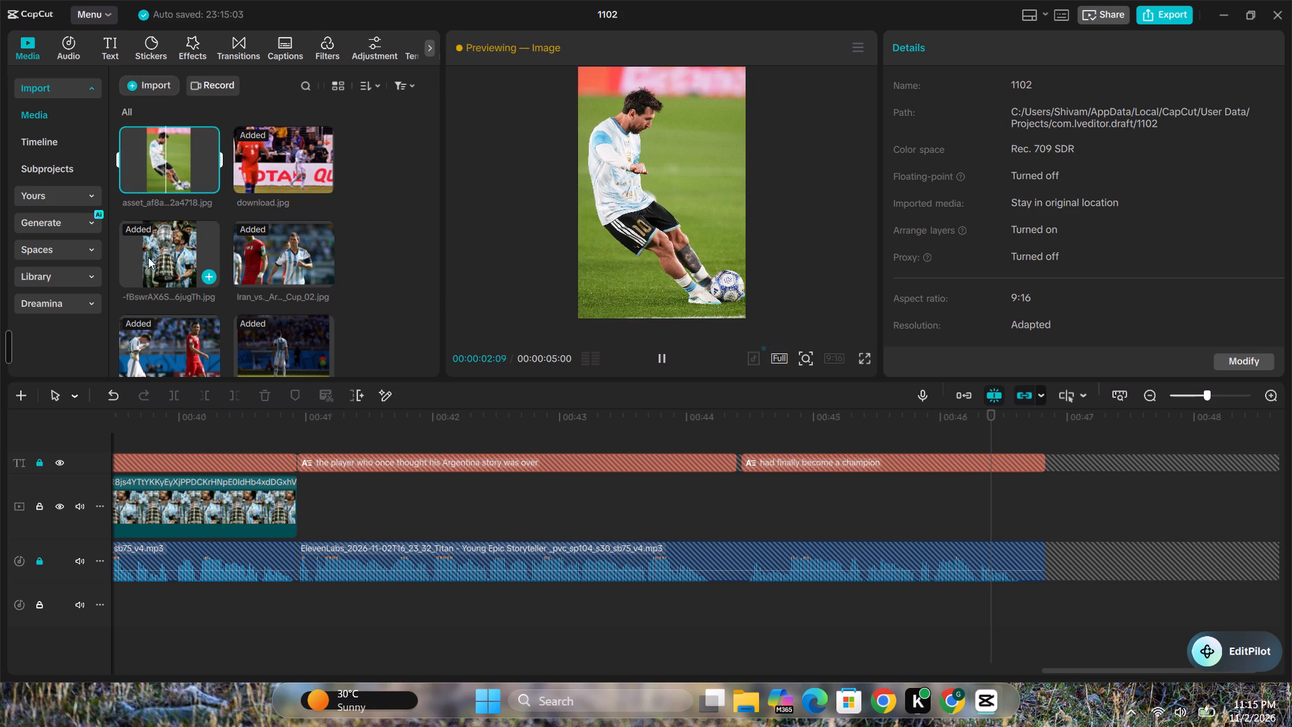
scroll(209, 284, "down", 1)
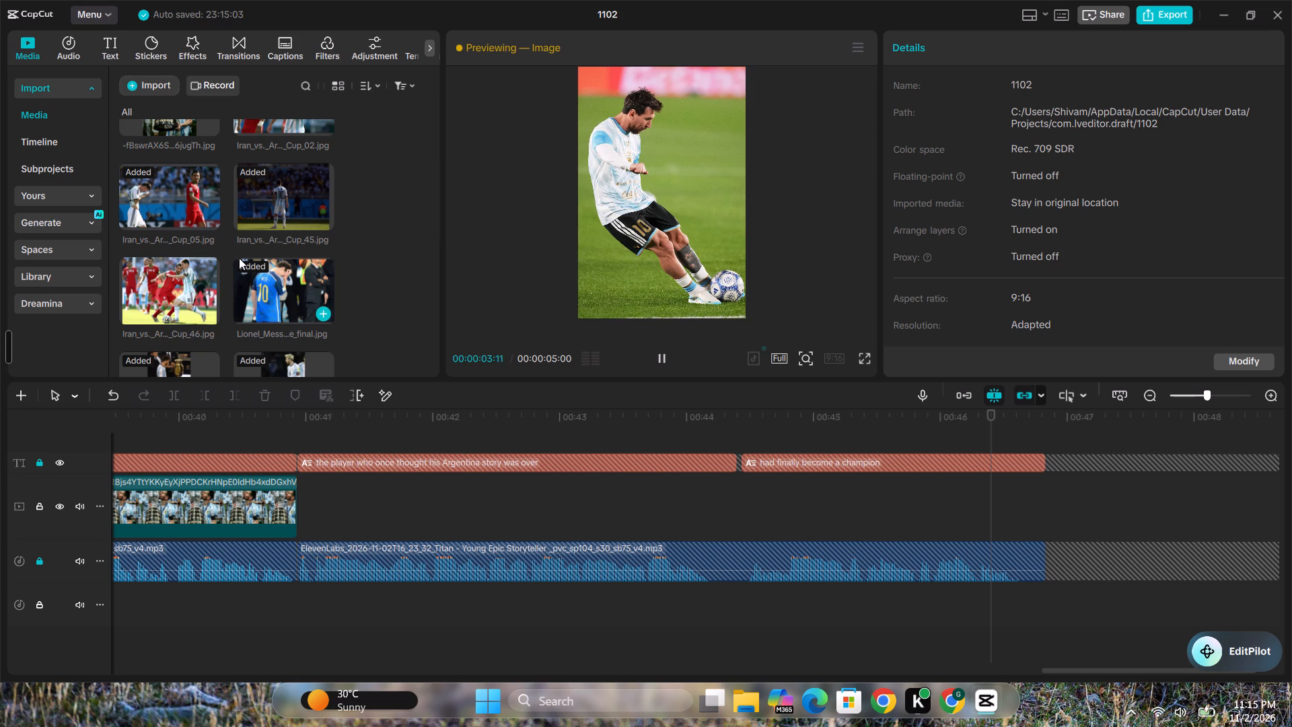
left_click(172, 324)
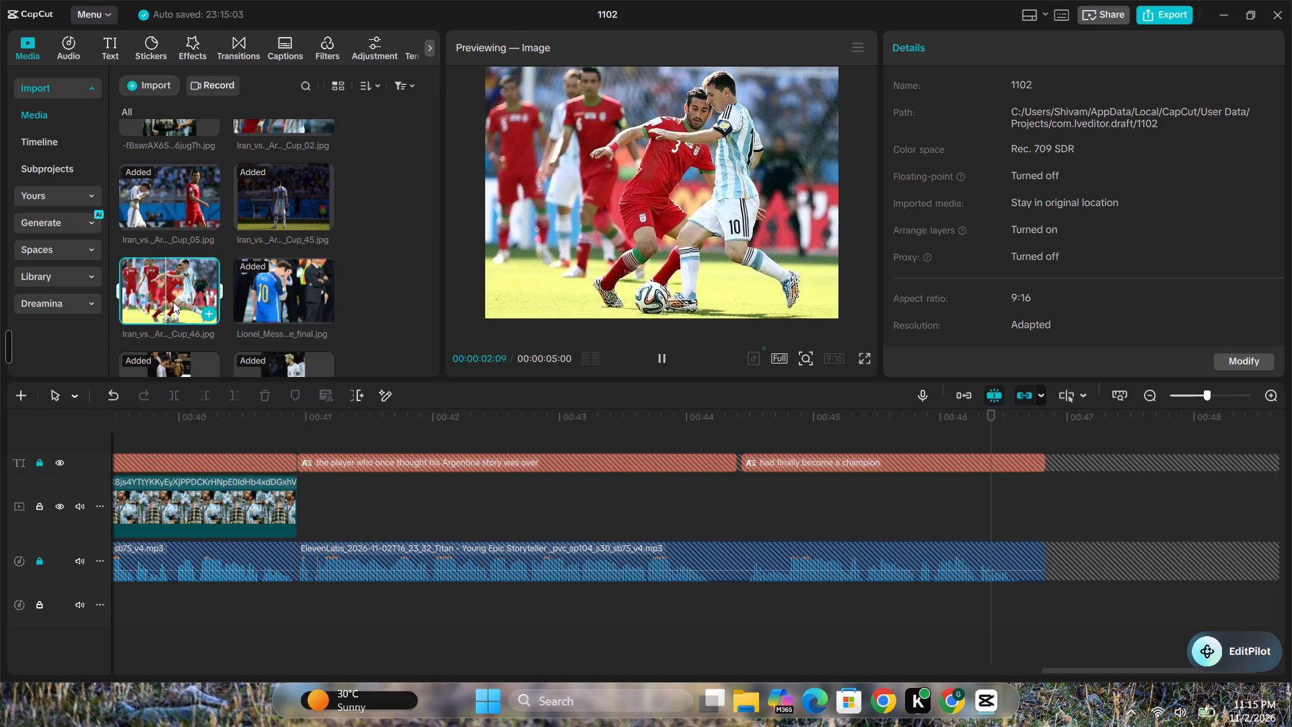
scroll(178, 269, "up", 2)
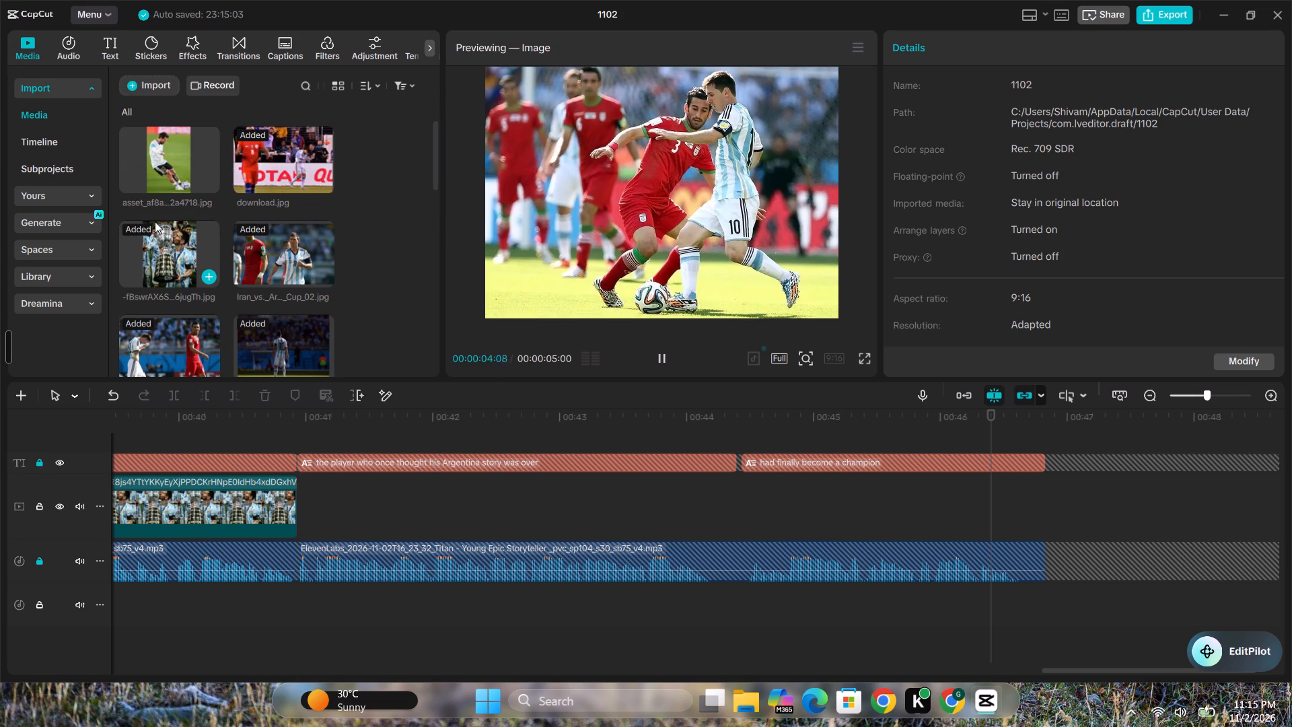
left_click(155, 221)
scroll(211, 265, "down", 2)
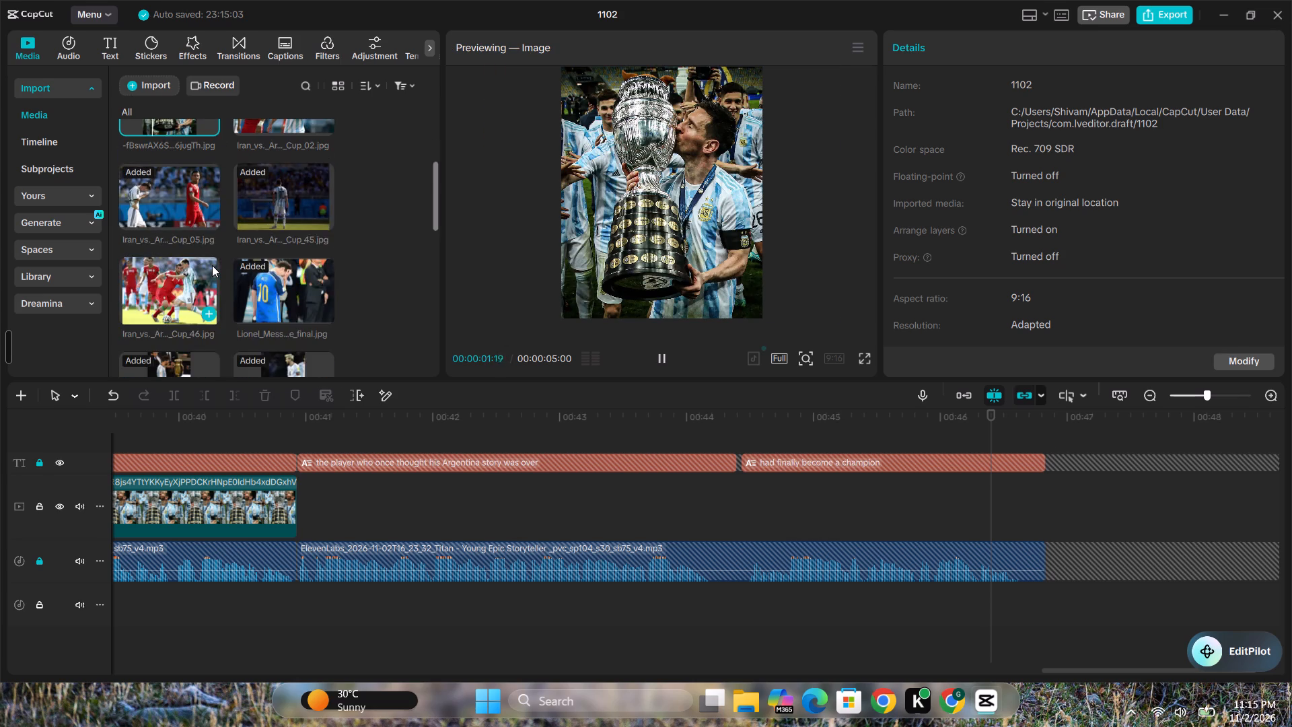
scroll(212, 265, "down", 2)
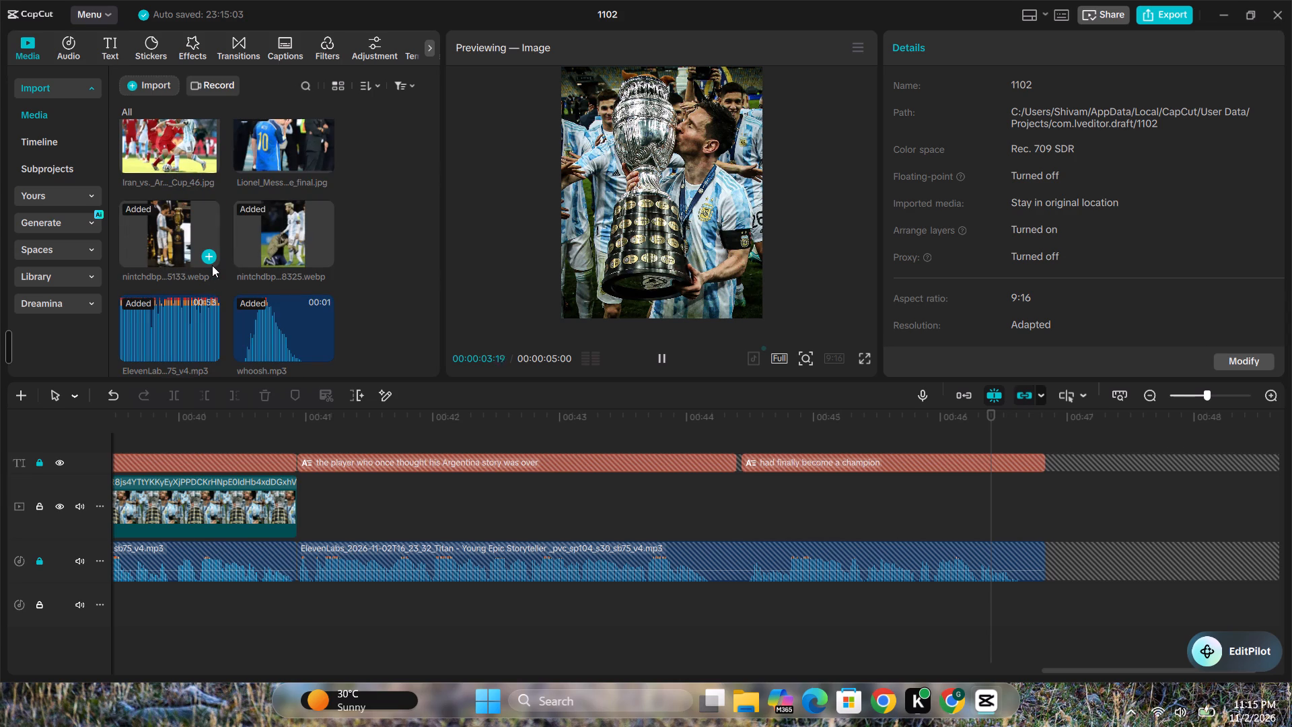
Add the image of Messi beside the trophy after the trophy-kissing image and trim it to match the "Argentina story was over" caption.
left_click(180, 219)
left_click_drag(180, 219, 347, 483)
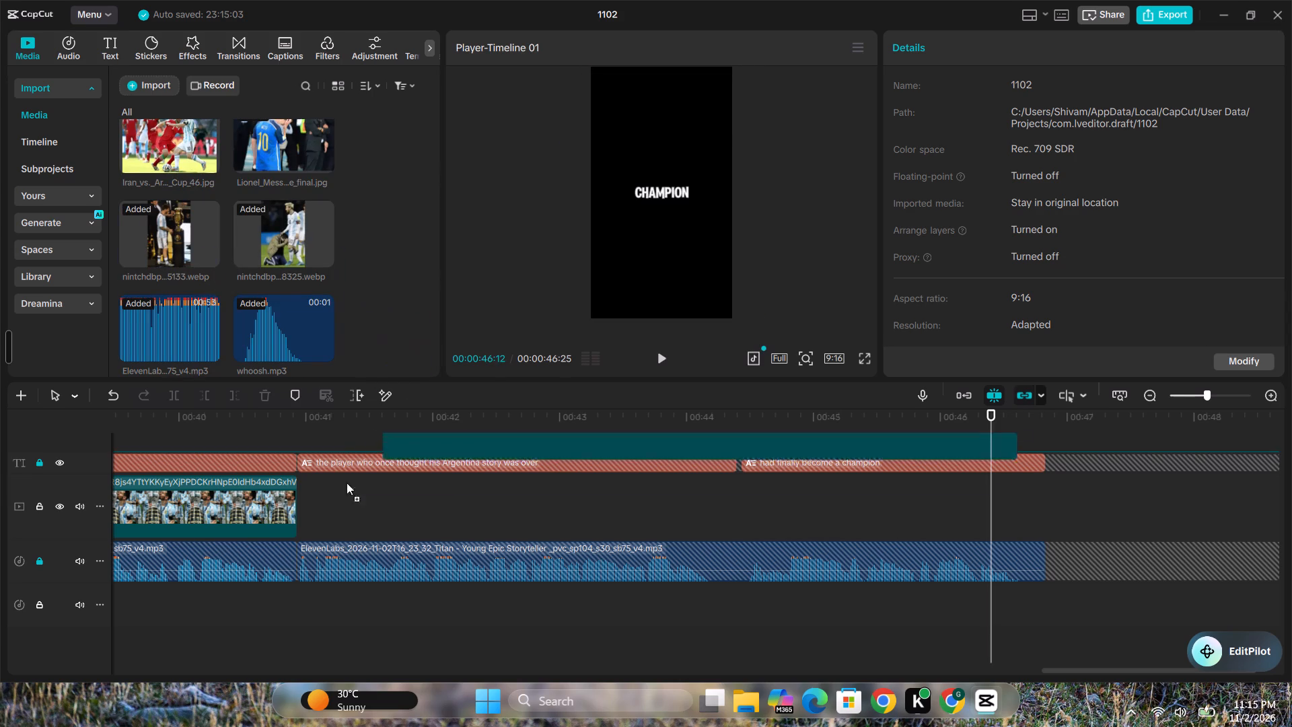
left_click_drag(347, 483, 300, 516)
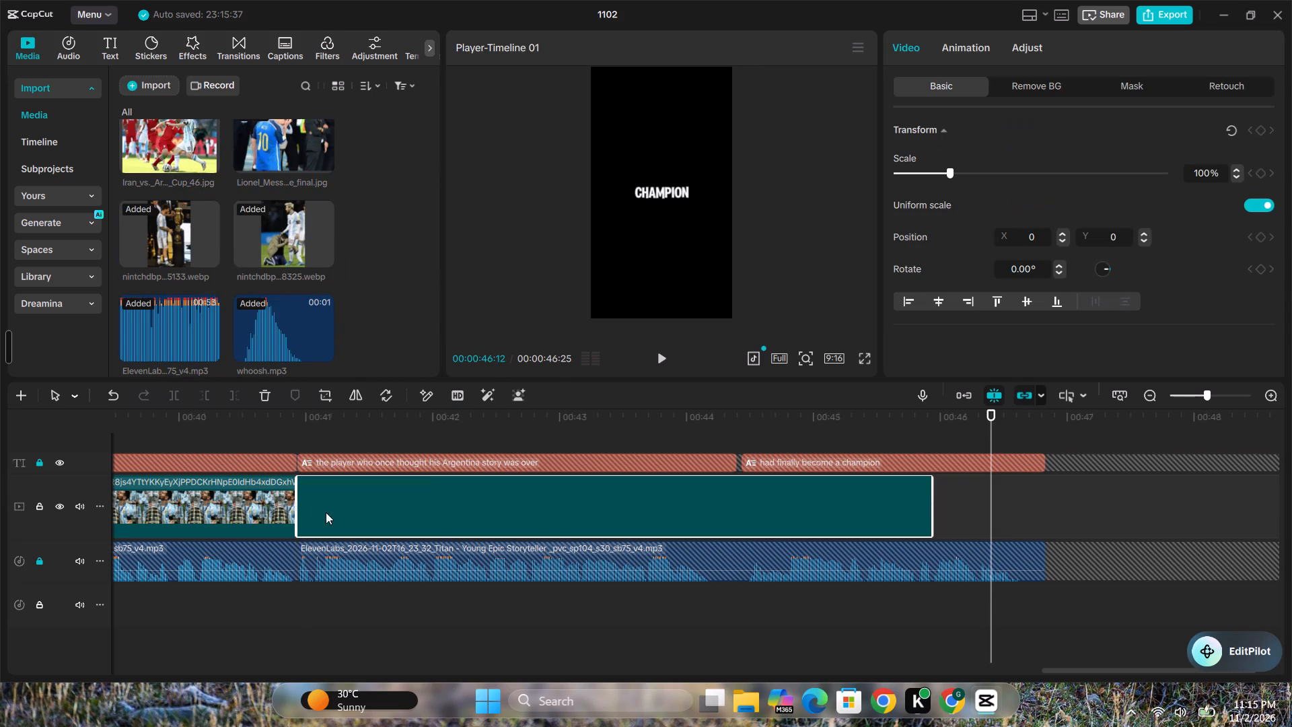
left_click_drag(933, 490, 803, 491)
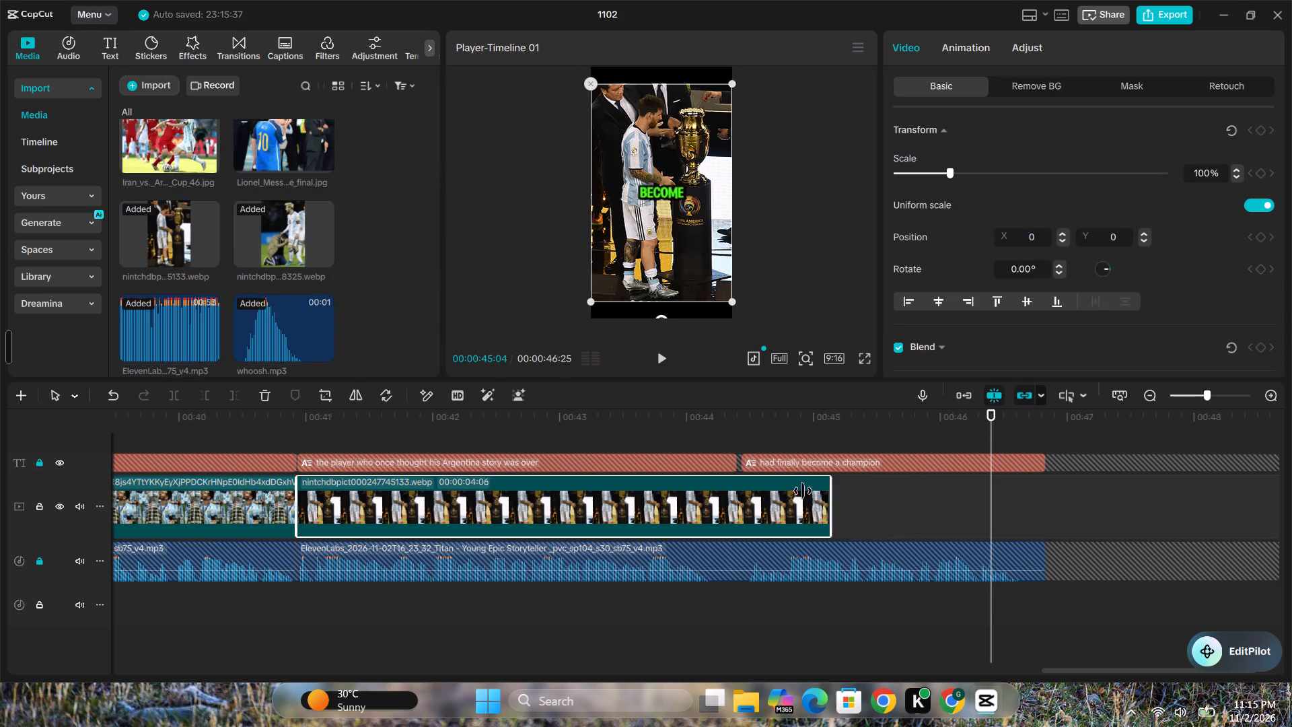
left_click_drag(803, 491, 742, 488)
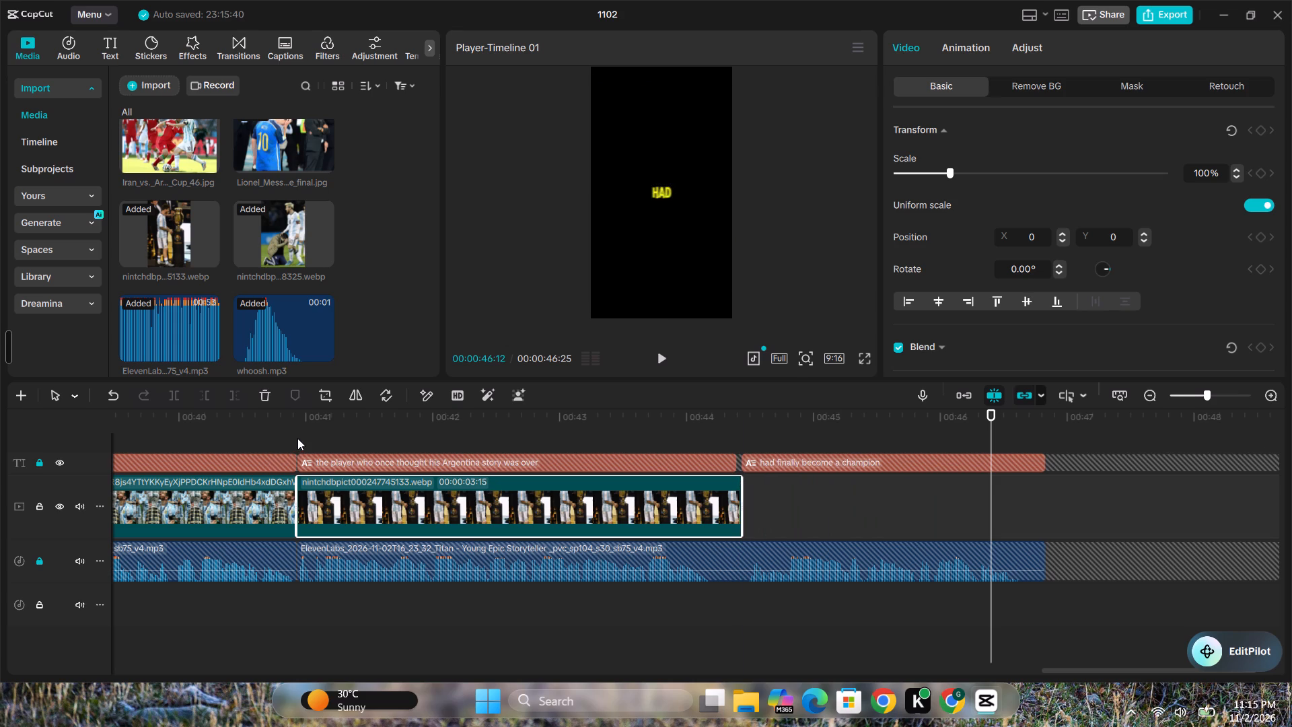
Keyframe the scale of the image of Messi beside the trophy from 100% at 00:00:40:28 to 113% at 00:00:44:11.
left_click(300, 438)
left_click(327, 484)
left_click(1260, 172)
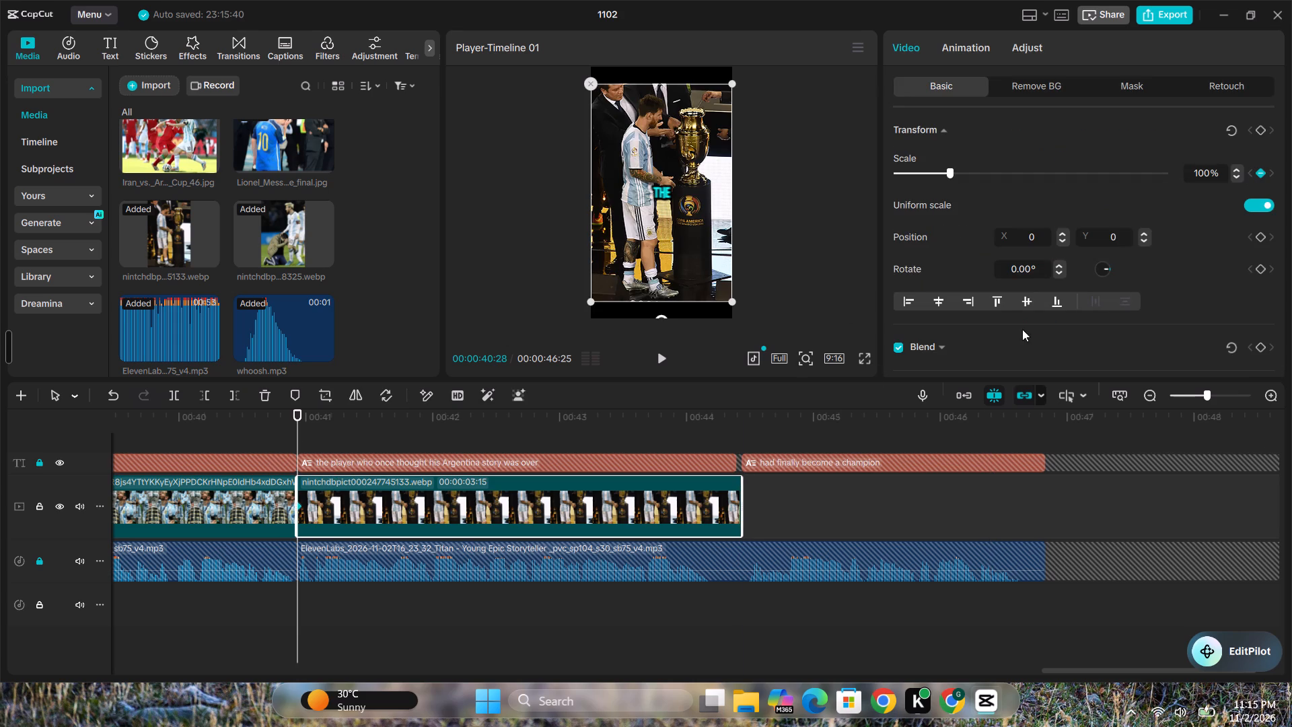
left_click(733, 444)
left_click(707, 488)
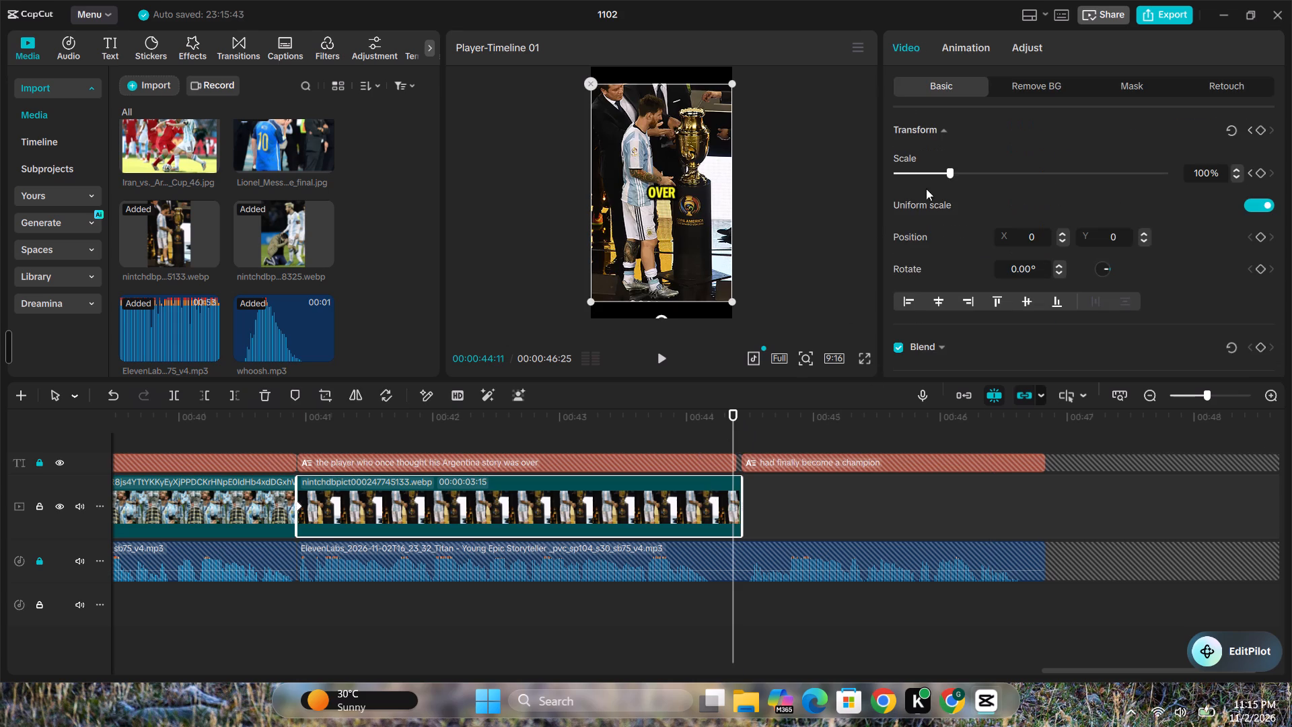
left_click_drag(952, 168, 959, 170)
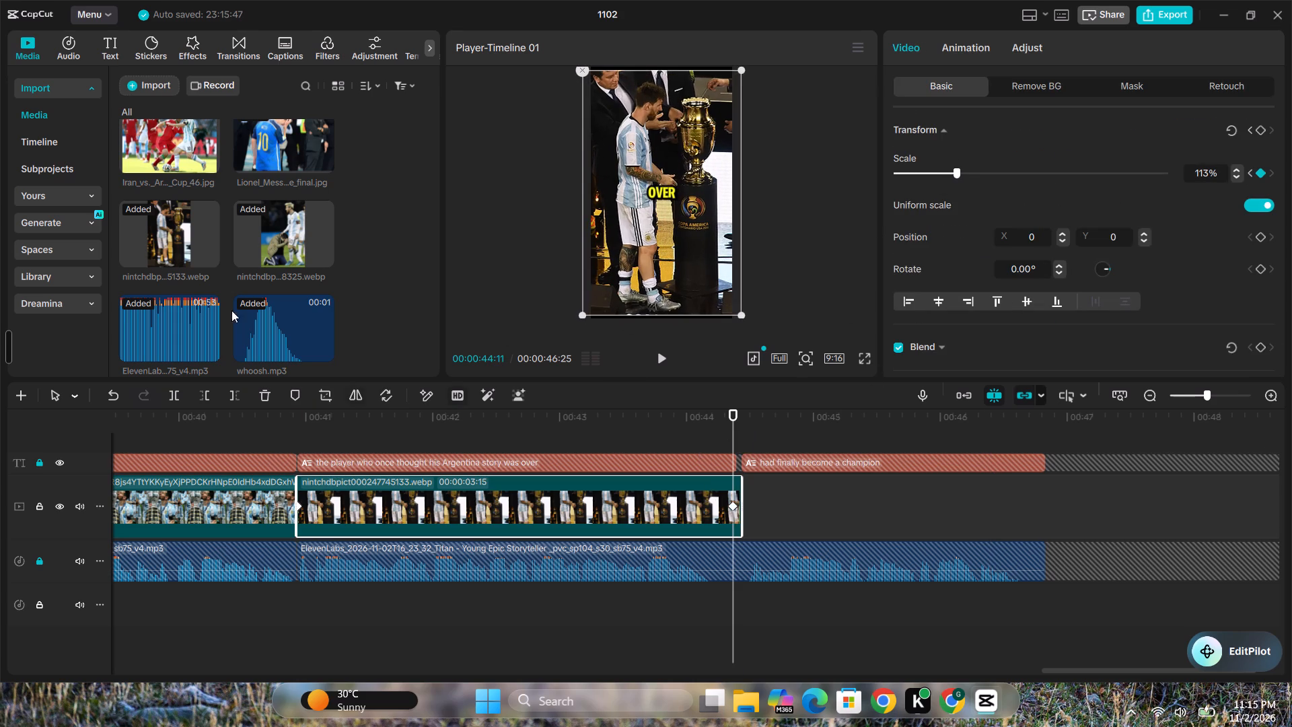
Add the trophy-kissing Messi image again as the final clip and trim its end to match the "had finally become a champion" caption.
scroll(259, 215, "up", 5)
left_click_drag(173, 250, 234, 247)
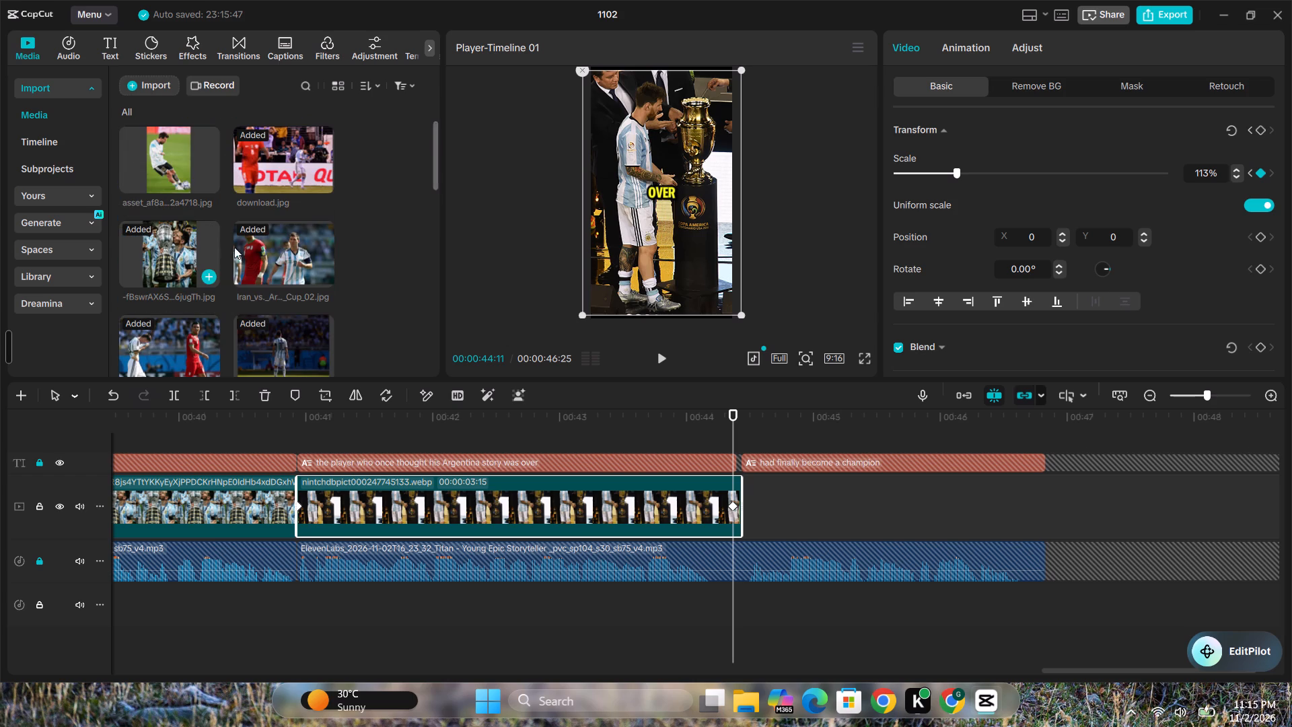
left_click_drag(234, 247, 742, 501)
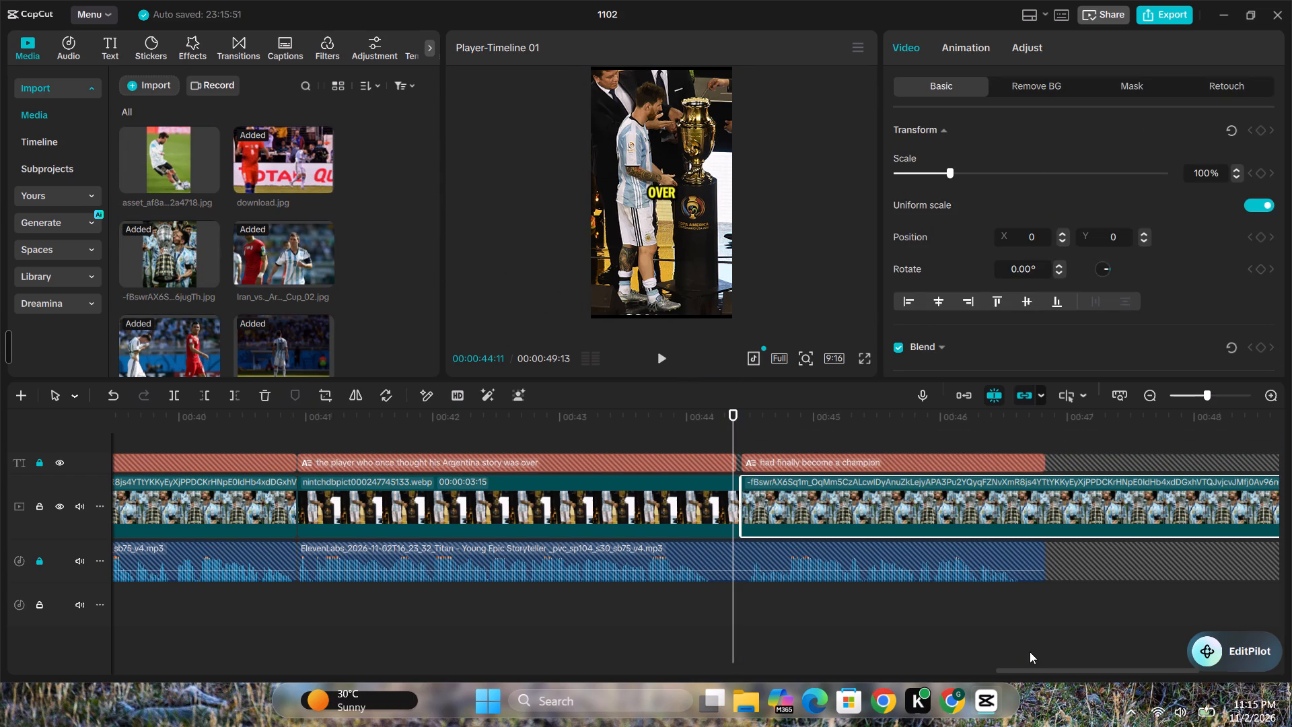
left_click_drag(1057, 670, 1129, 672)
left_click_drag(966, 479, 933, 479)
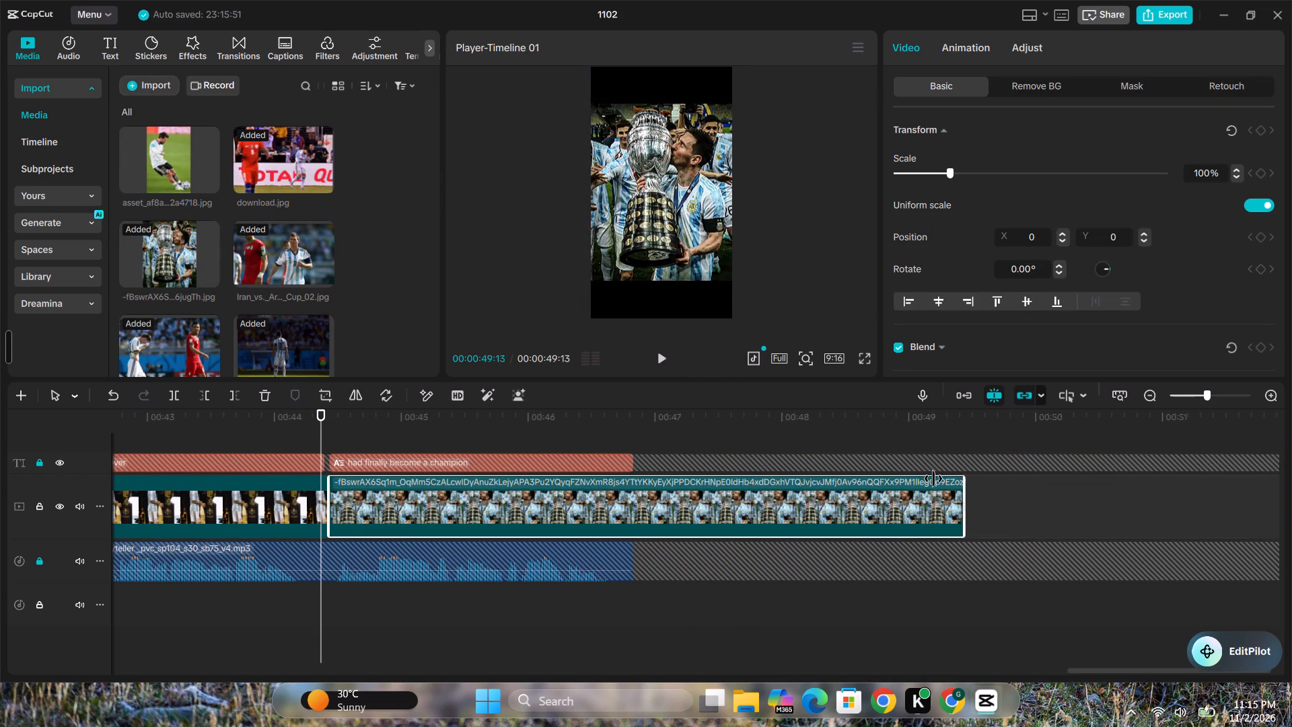
left_click_drag(933, 479, 633, 493)
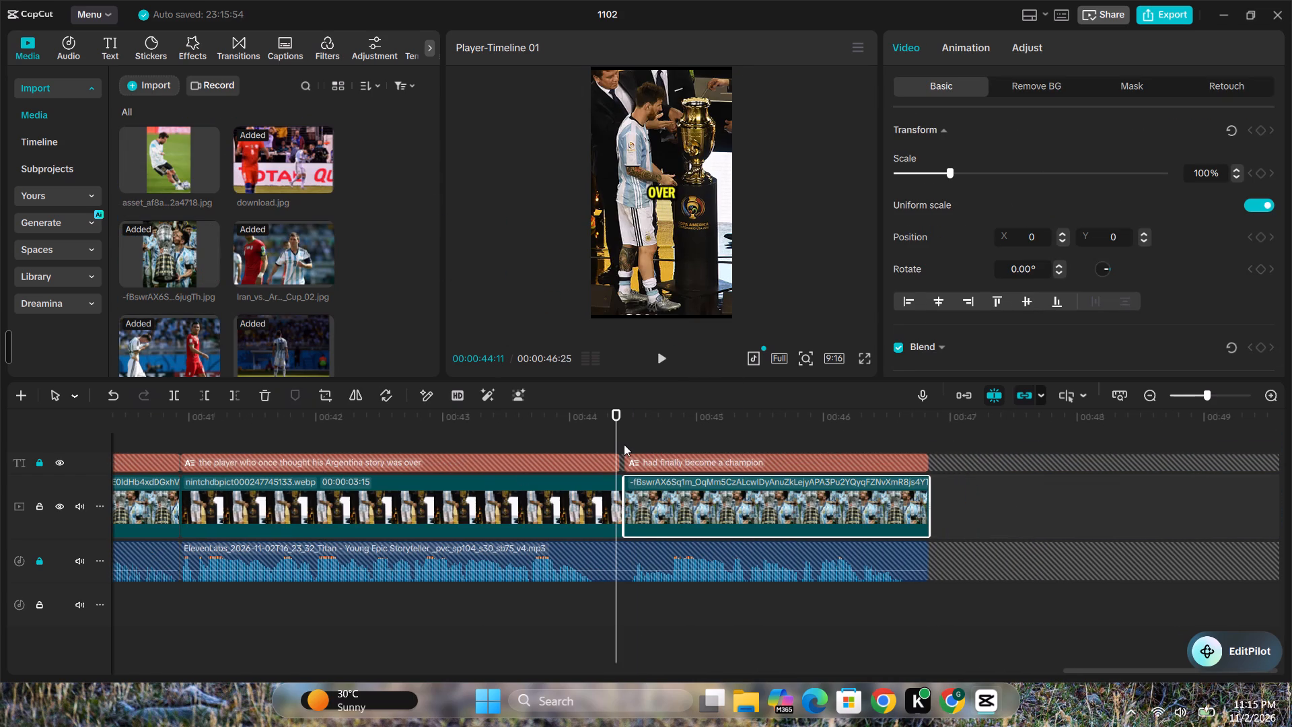
Keyframe the final trophy-kissing image's scale from 135% at 00:00:44:13 to 145% at 00:00:46:22.
left_click(624, 444)
left_click(654, 482)
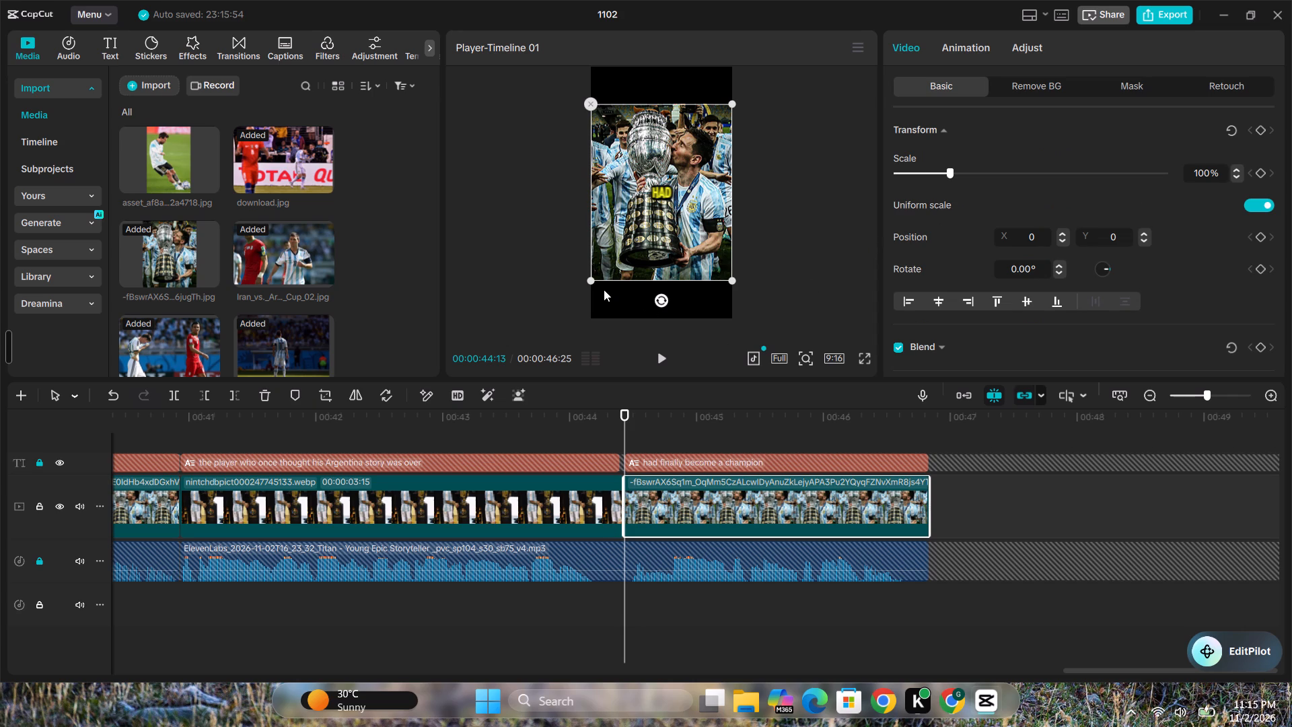
left_click_drag(592, 282, 557, 326)
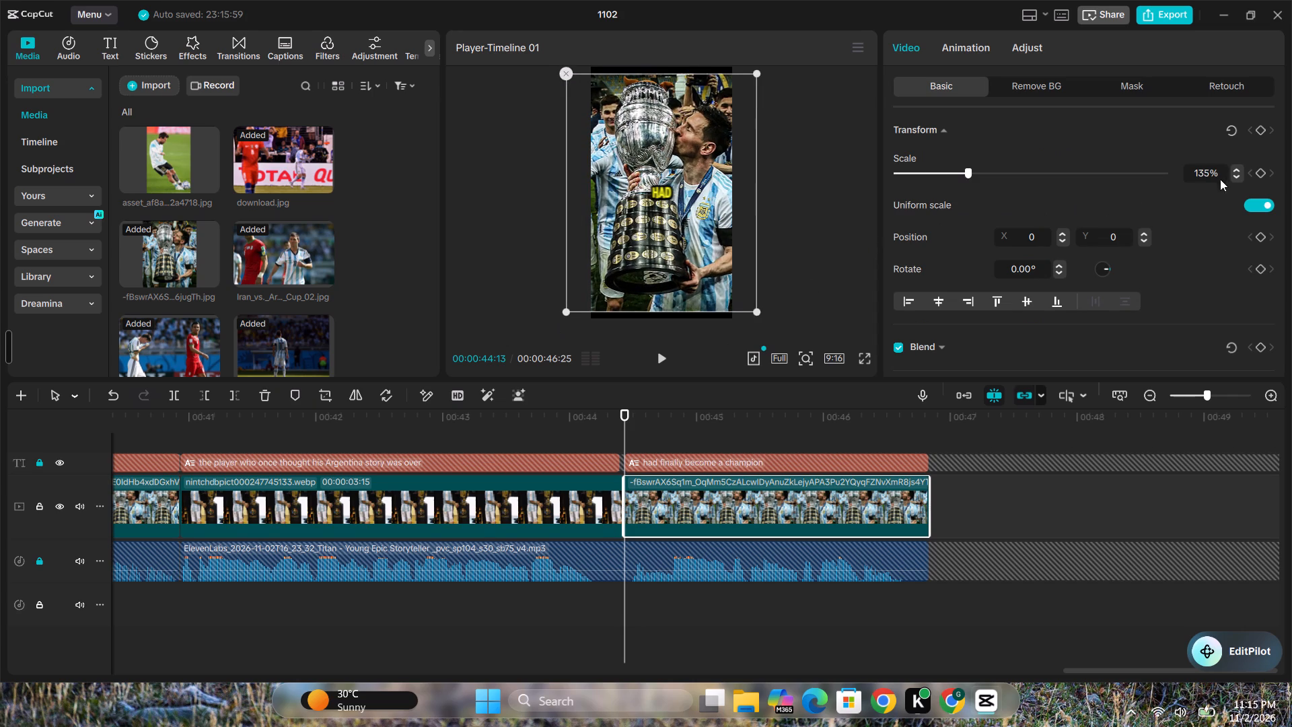
left_click(1261, 170)
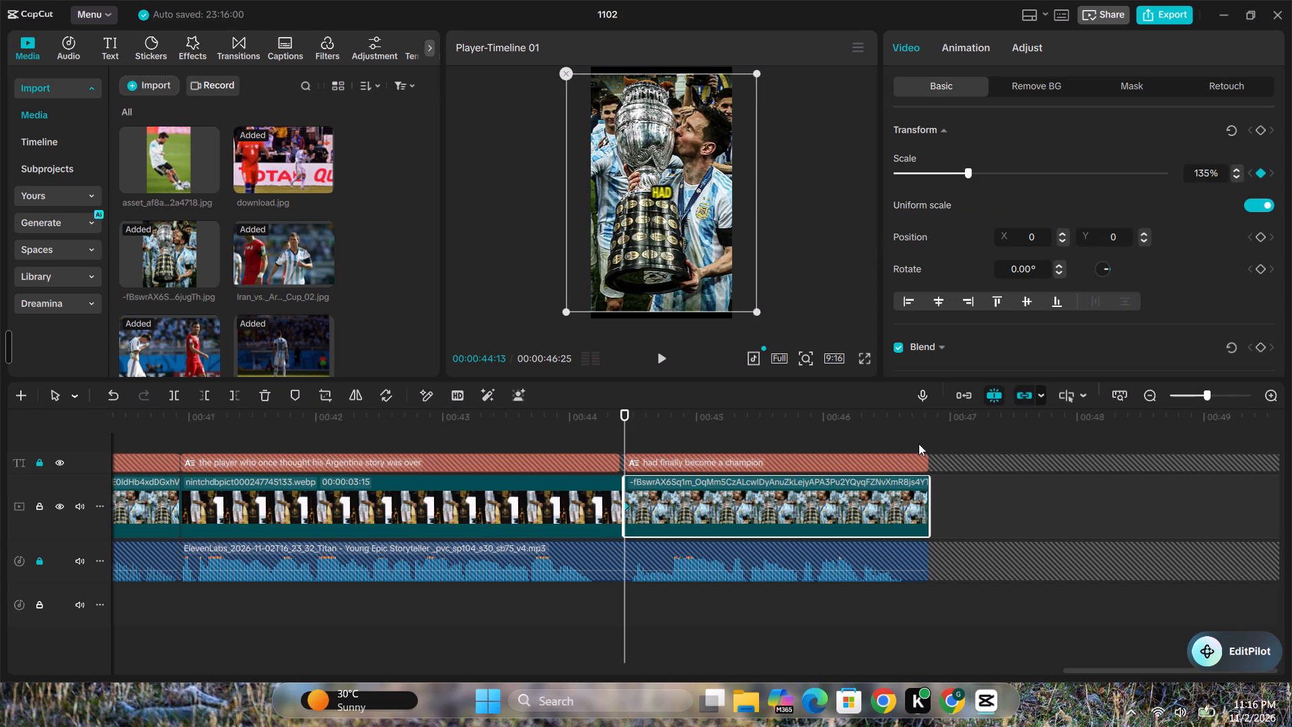
left_click(919, 444)
left_click(899, 506)
left_click_drag(967, 171, 974, 172)
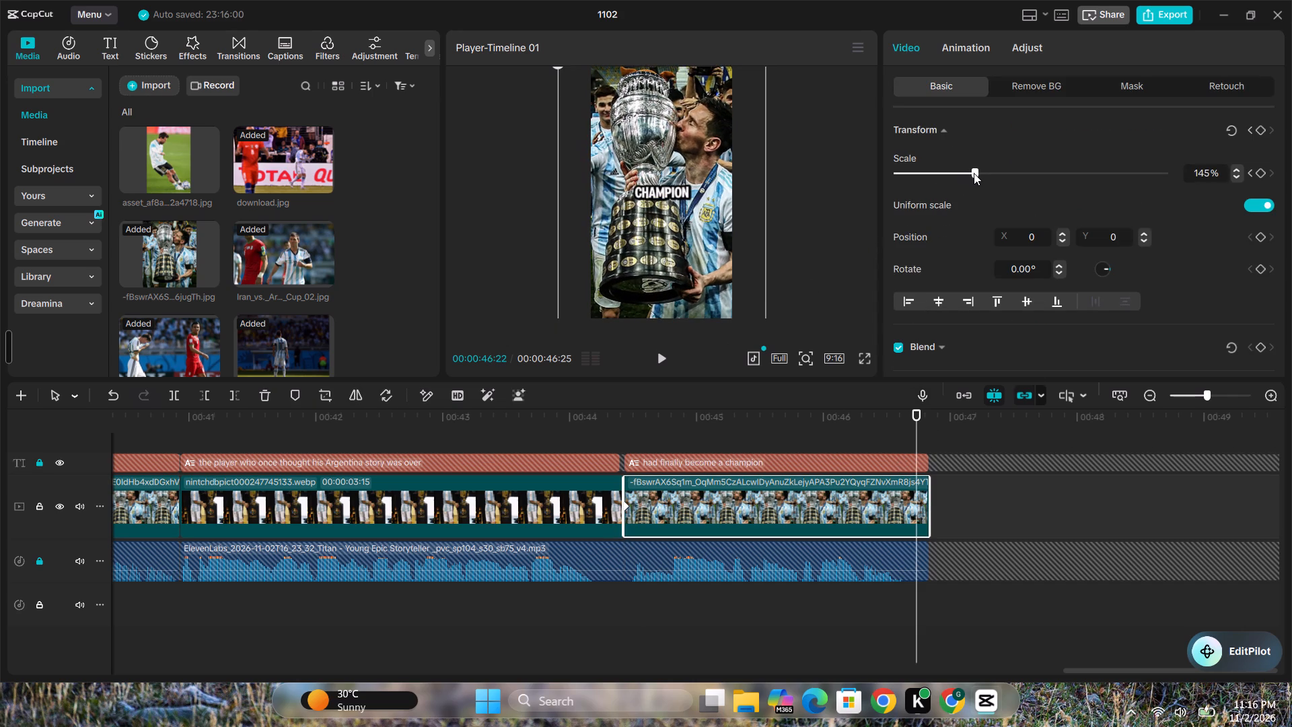
Play back the opening of the image of Messi beside the trophy from 00:00:40:28 to check its zoom.
left_click(181, 431)
key("b")
key("b")
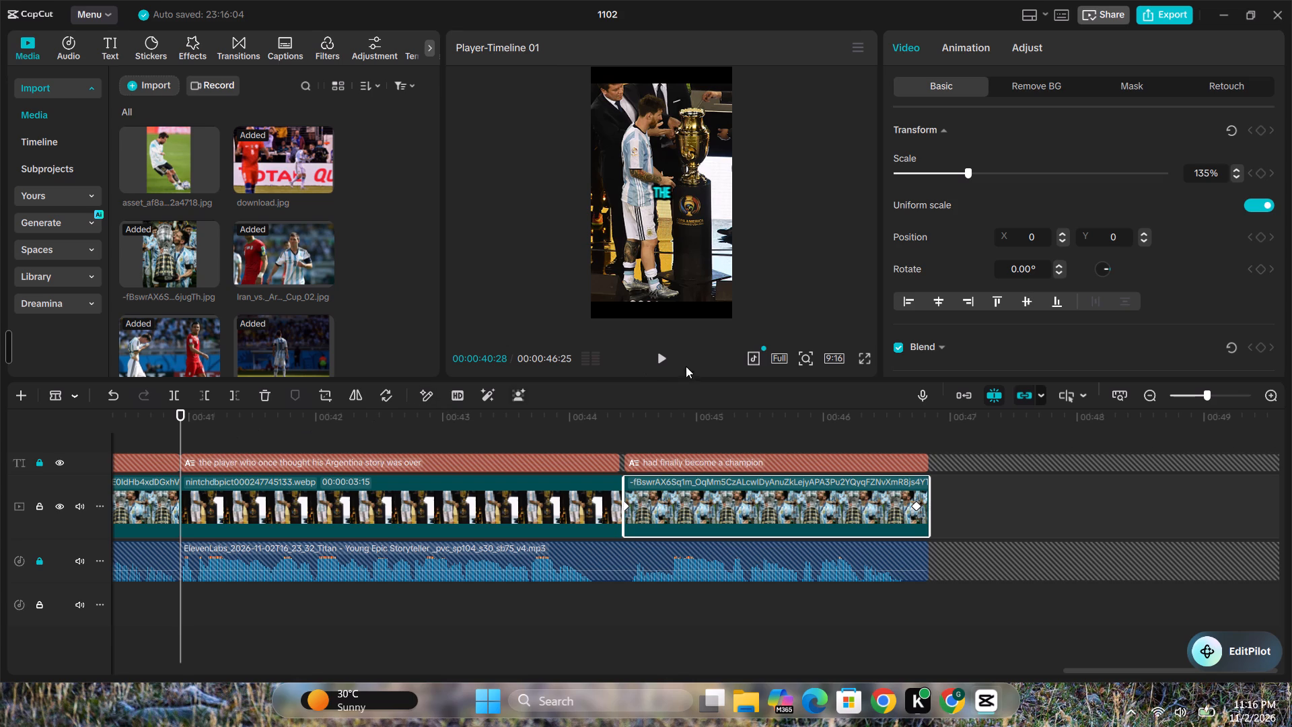
key("space")
left_click(666, 349)
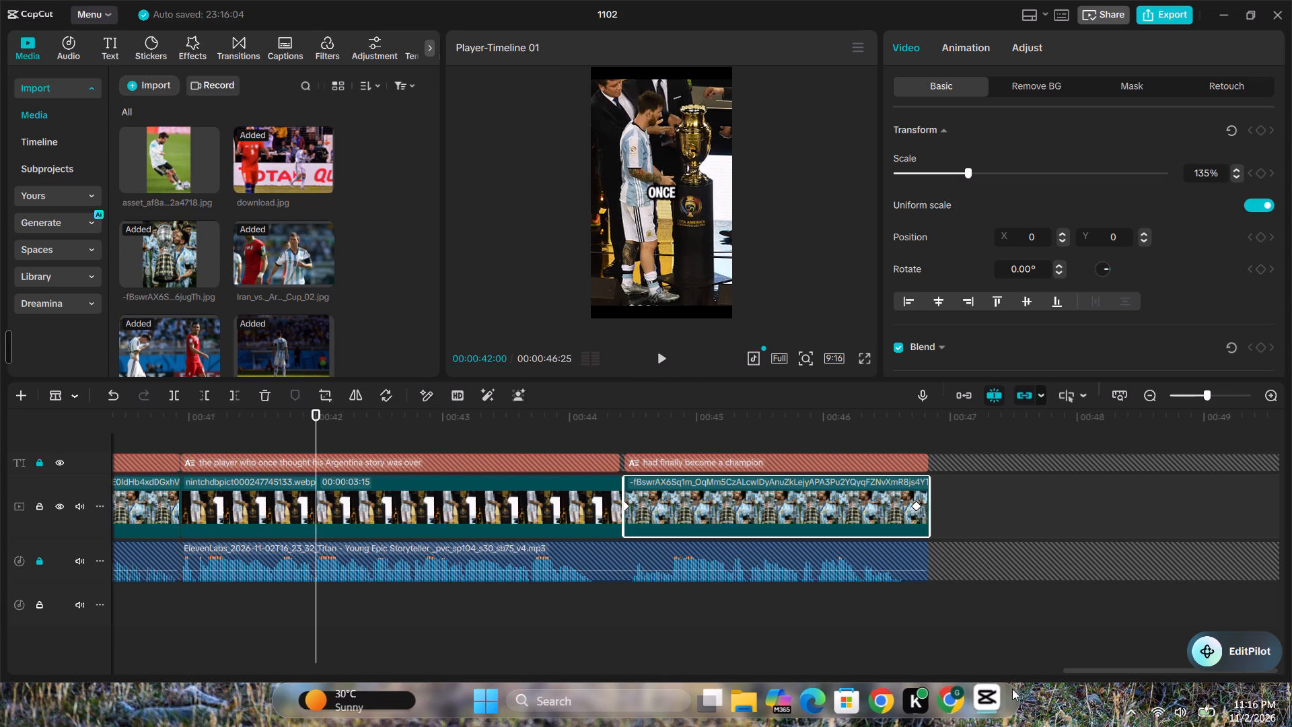
left_click_drag(1090, 670, 995, 662)
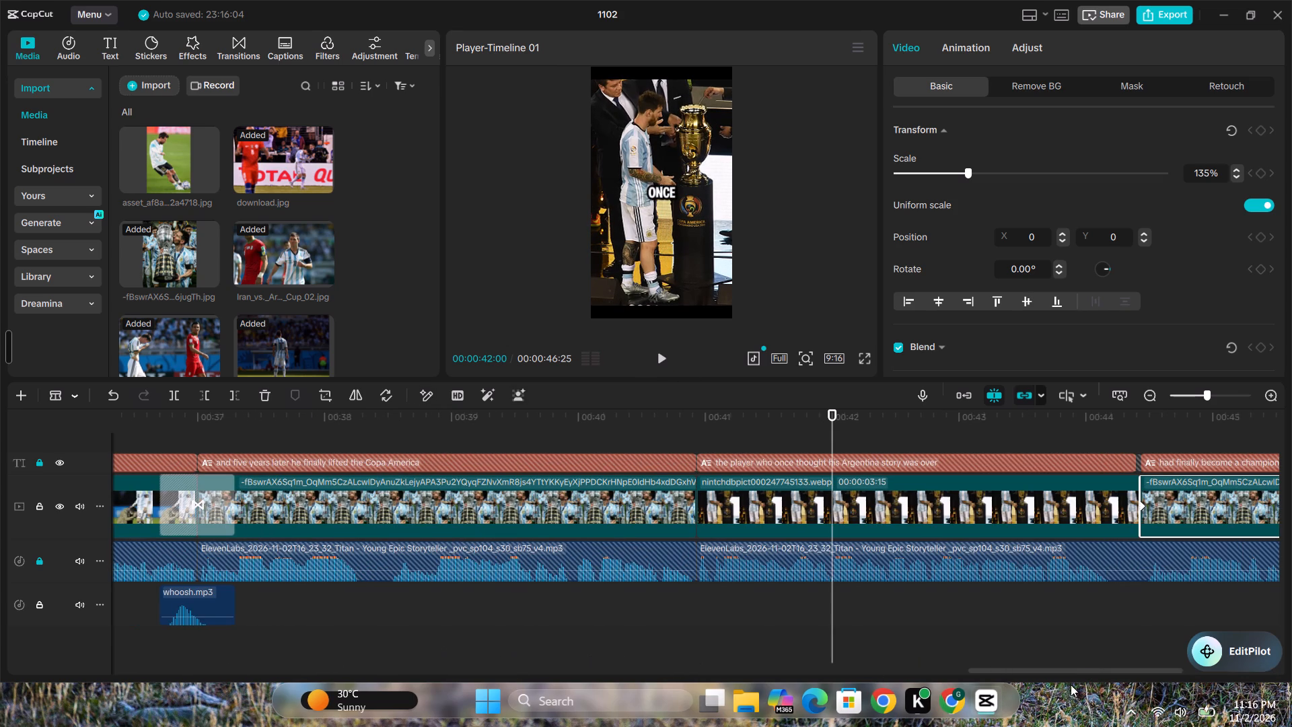
Copy the mouse-click sound at the "he had now lost four major finals" caption and place it at the cut just after 00:00:40:22.
left_click_drag(1057, 672, 823, 664)
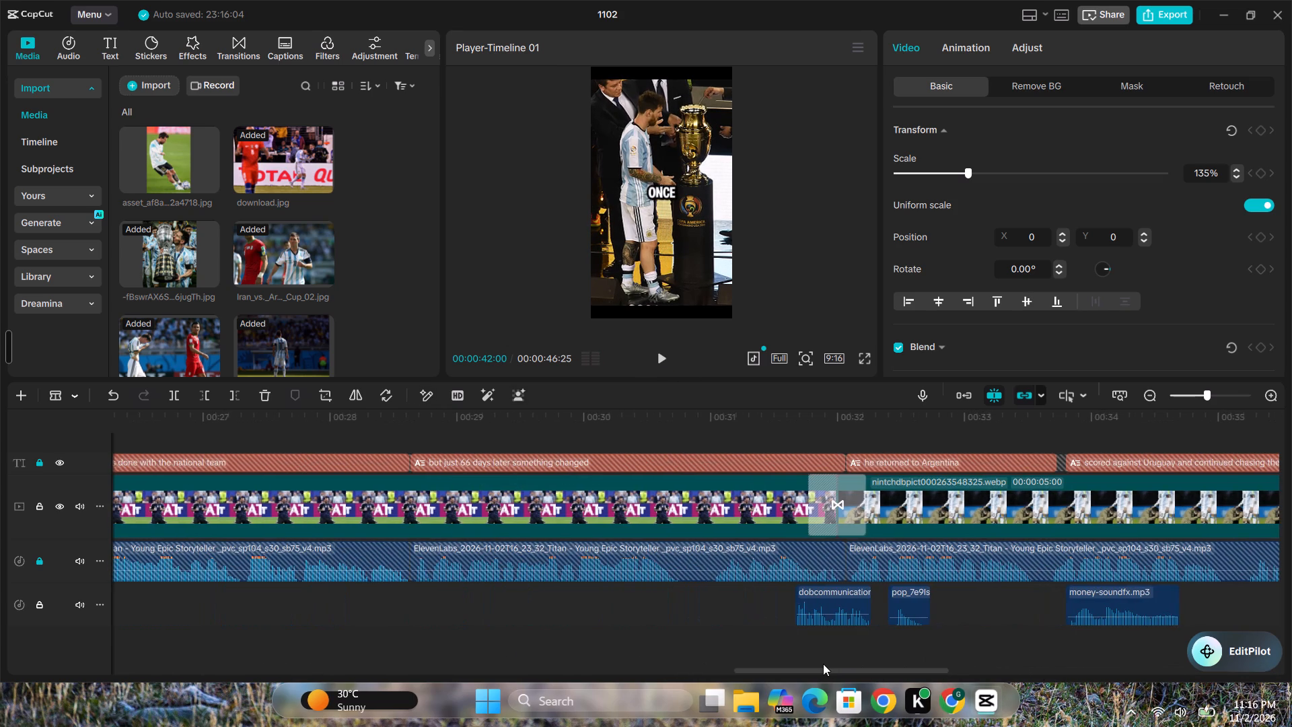
left_click_drag(823, 664, 635, 673)
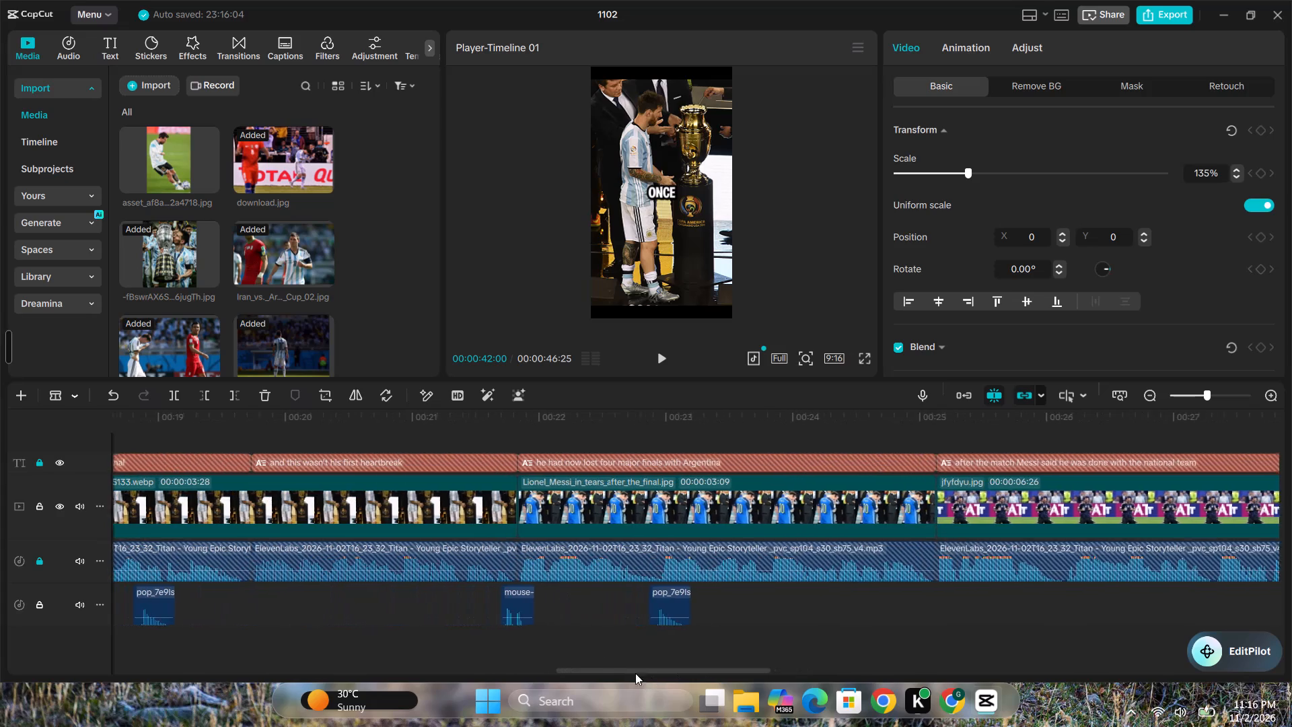
left_click_drag(635, 673, 641, 678)
left_click(540, 602)
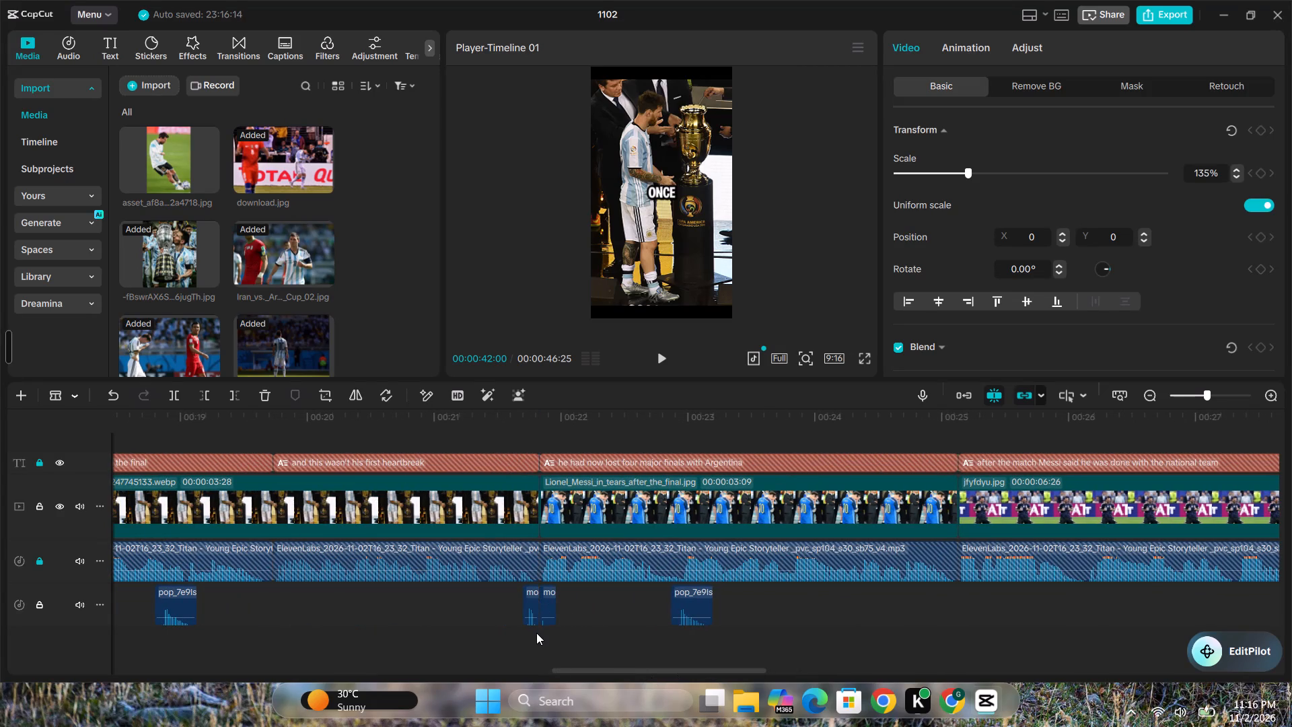
key("ctrl+z")
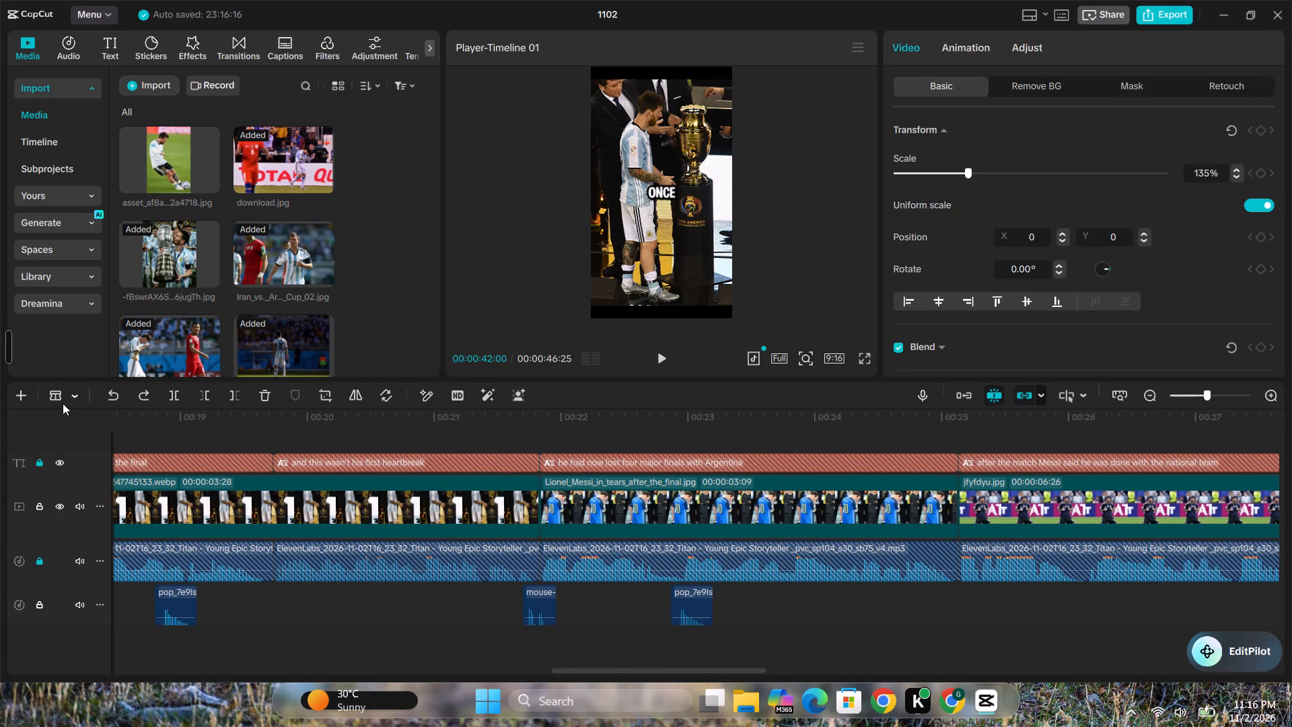
left_click(63, 403)
left_click(68, 430)
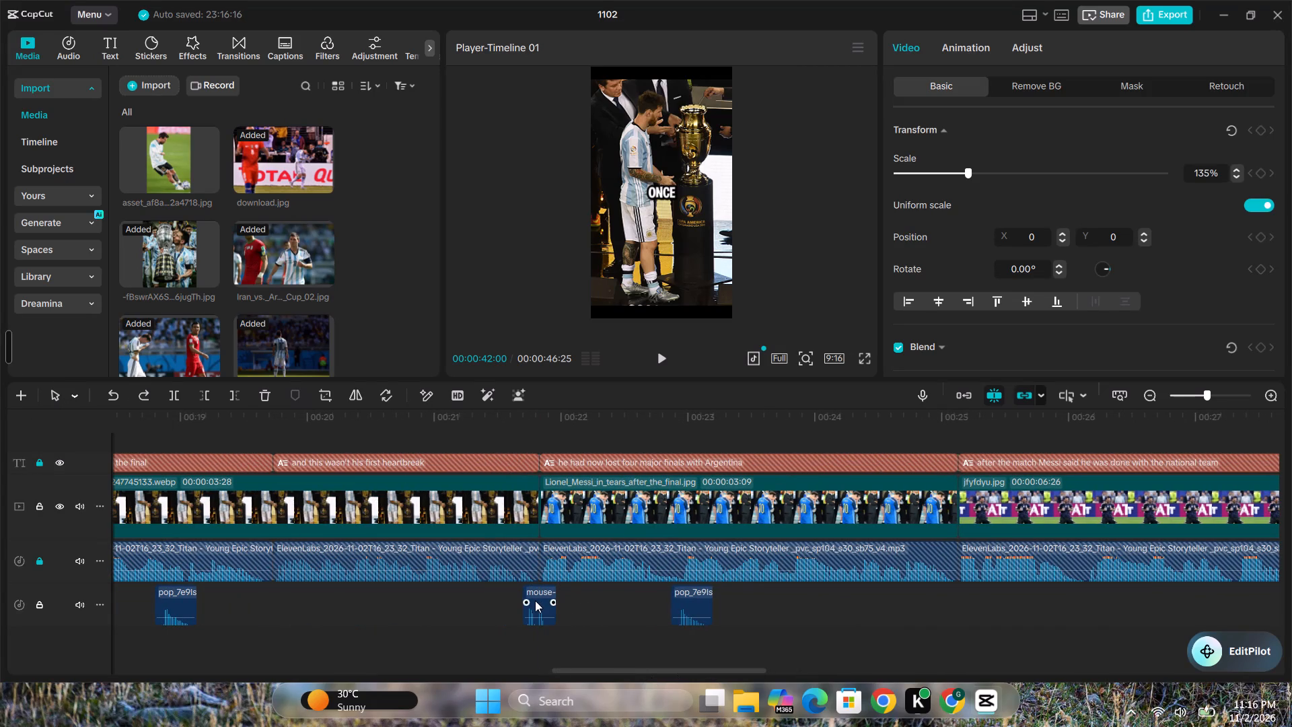
left_click(535, 600)
key("ctrl+c")
left_click_drag(591, 674, 1017, 672)
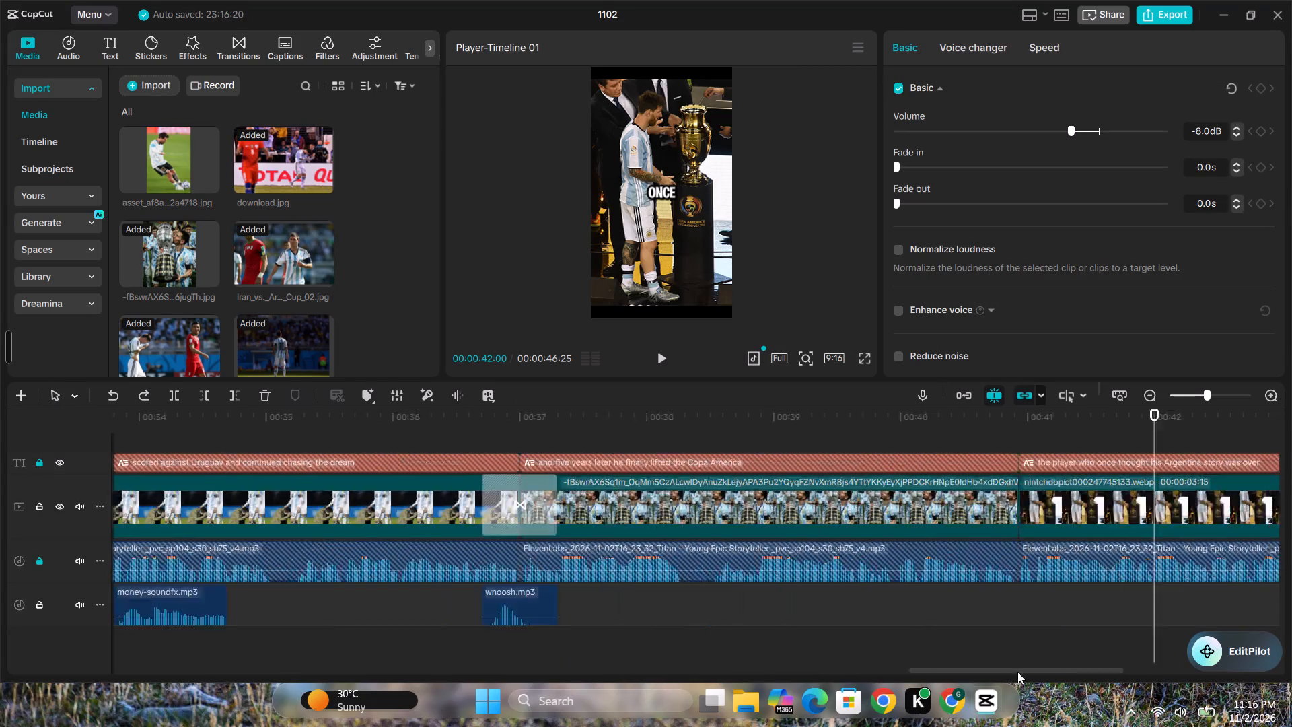
left_click_drag(1017, 672, 1051, 675)
left_click(423, 602)
left_click(439, 607)
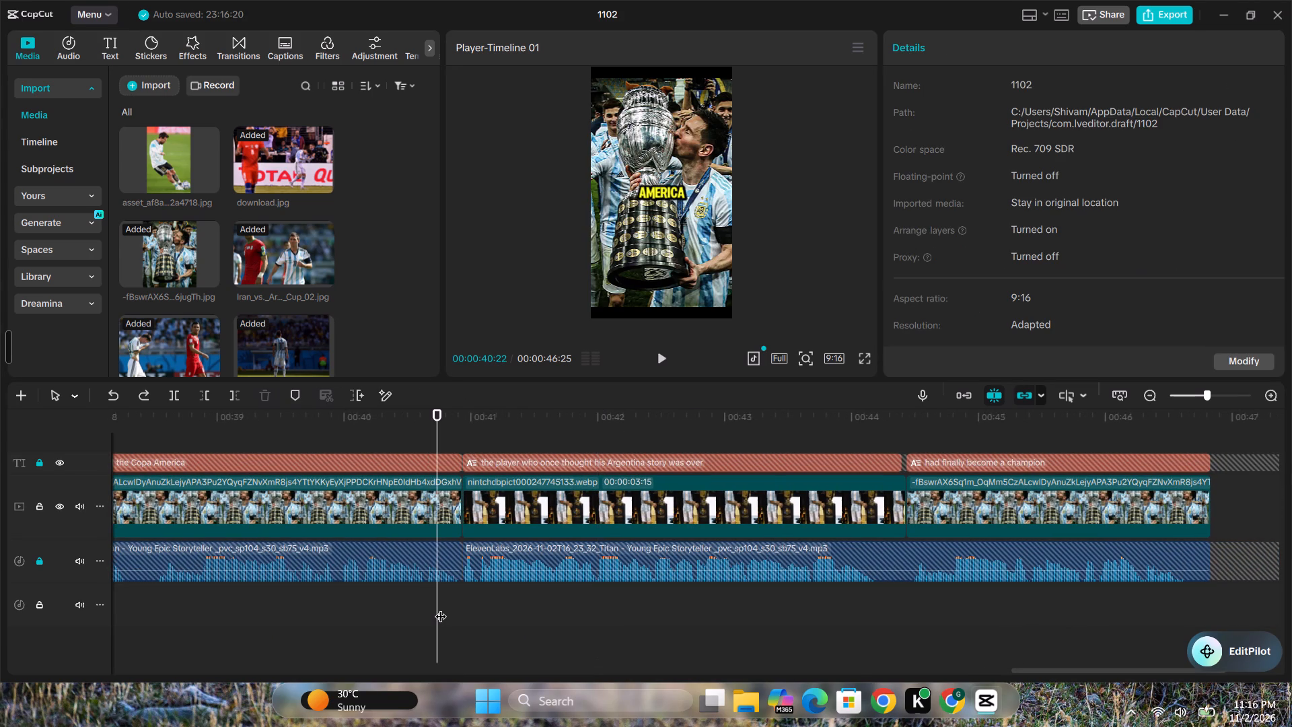
key("ctrl+v")
left_click_drag(451, 598, 457, 599)
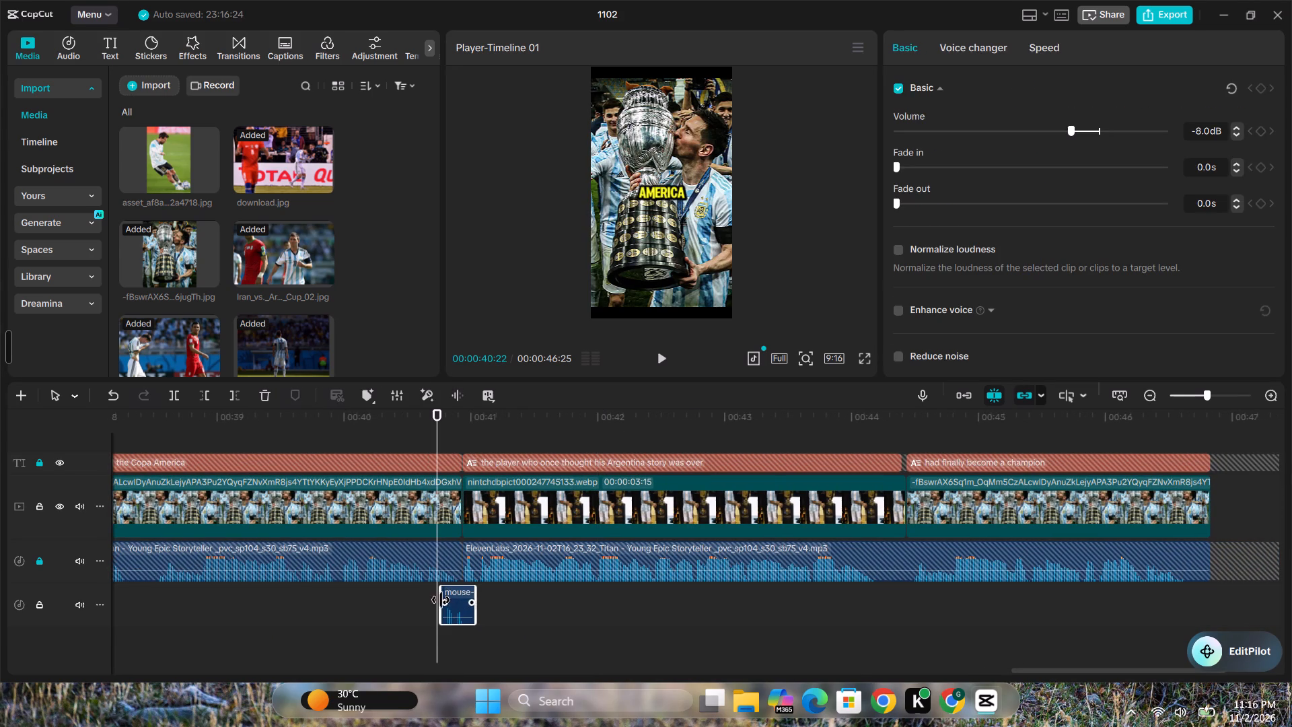
Play back from just before the new mouse-click sound through the final clip to check the ending.
key("space")
left_click(400, 587)
key("space")
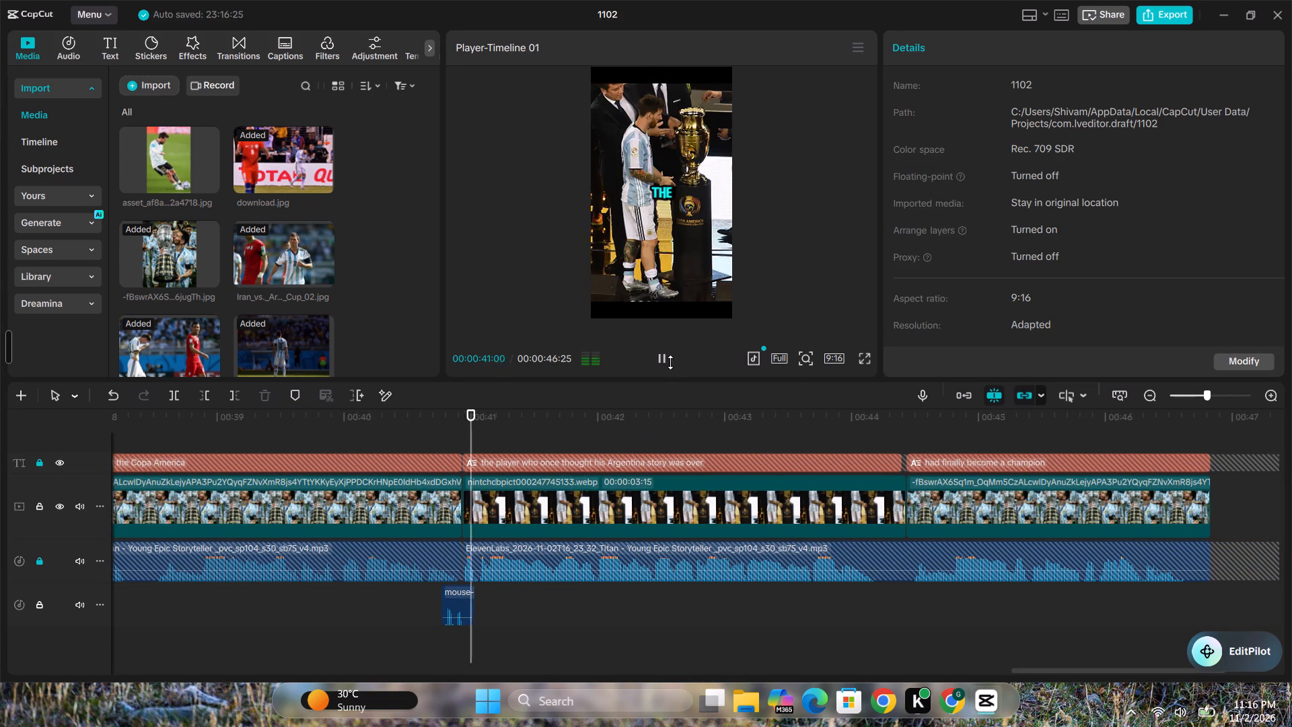
left_click_drag(1041, 670, 1122, 668)
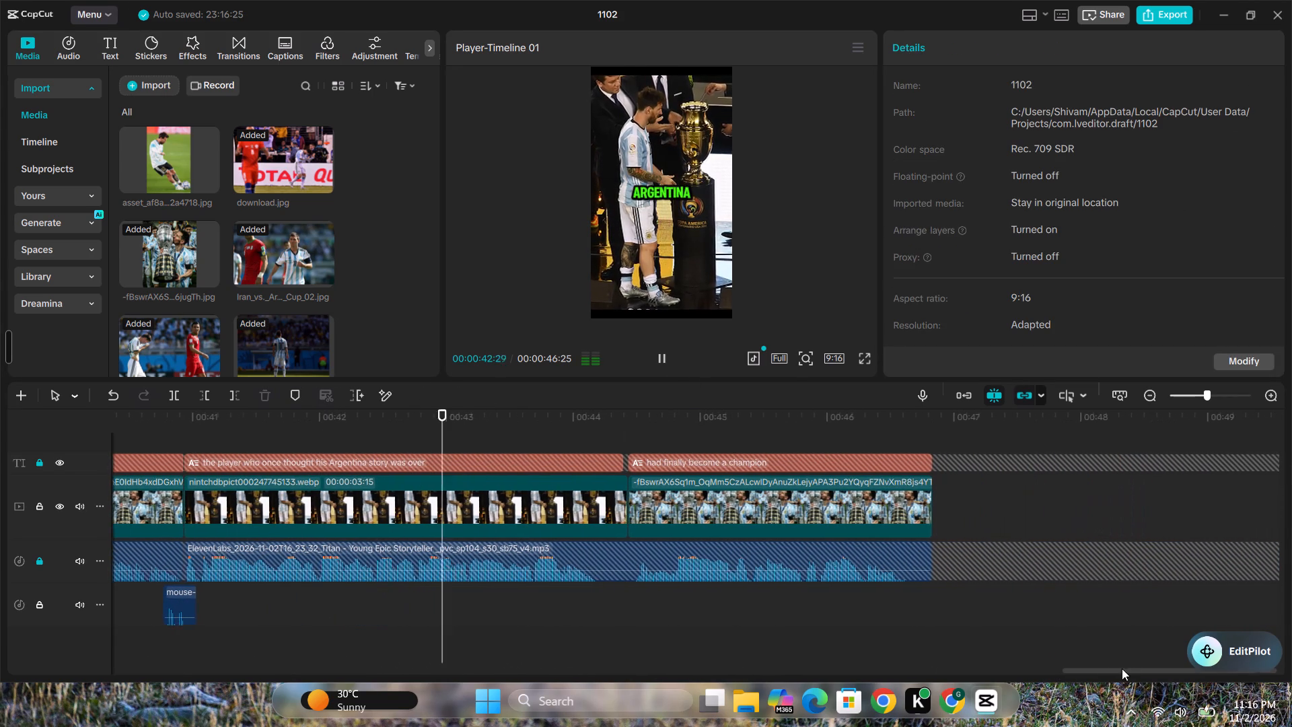
left_click_drag(1122, 668, 1126, 669)
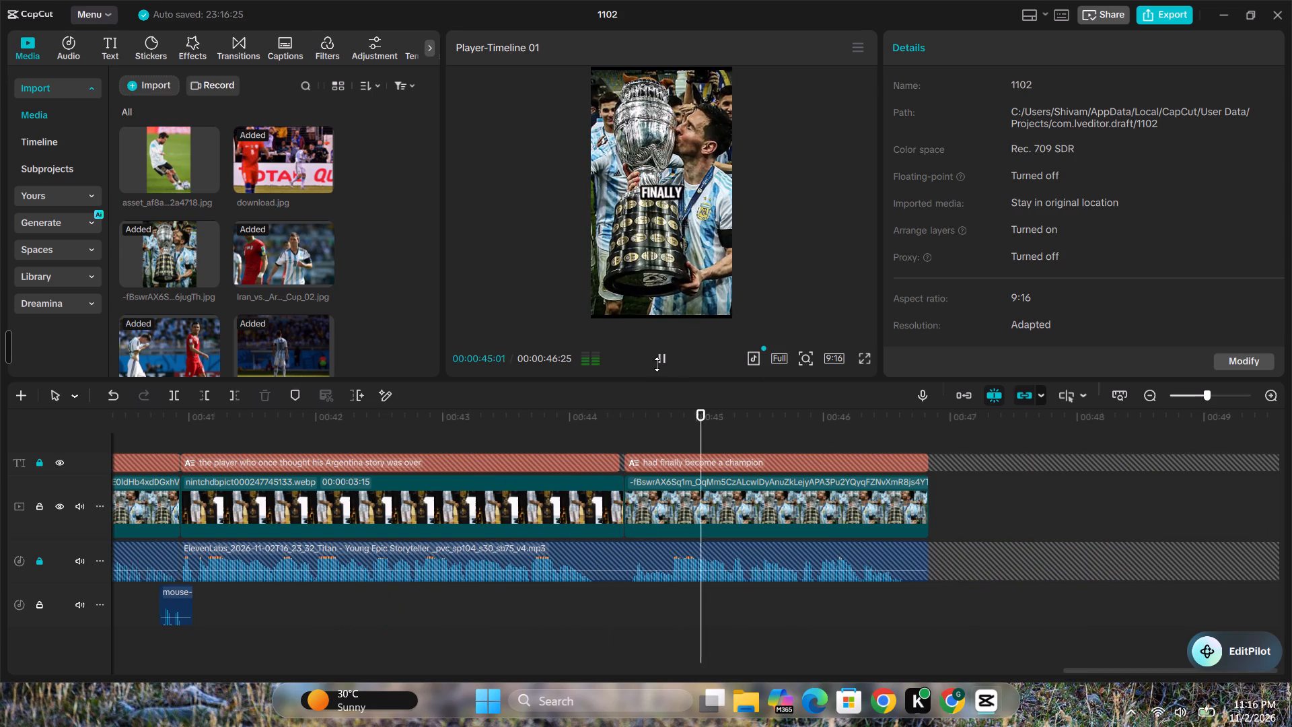
left_click(662, 355)
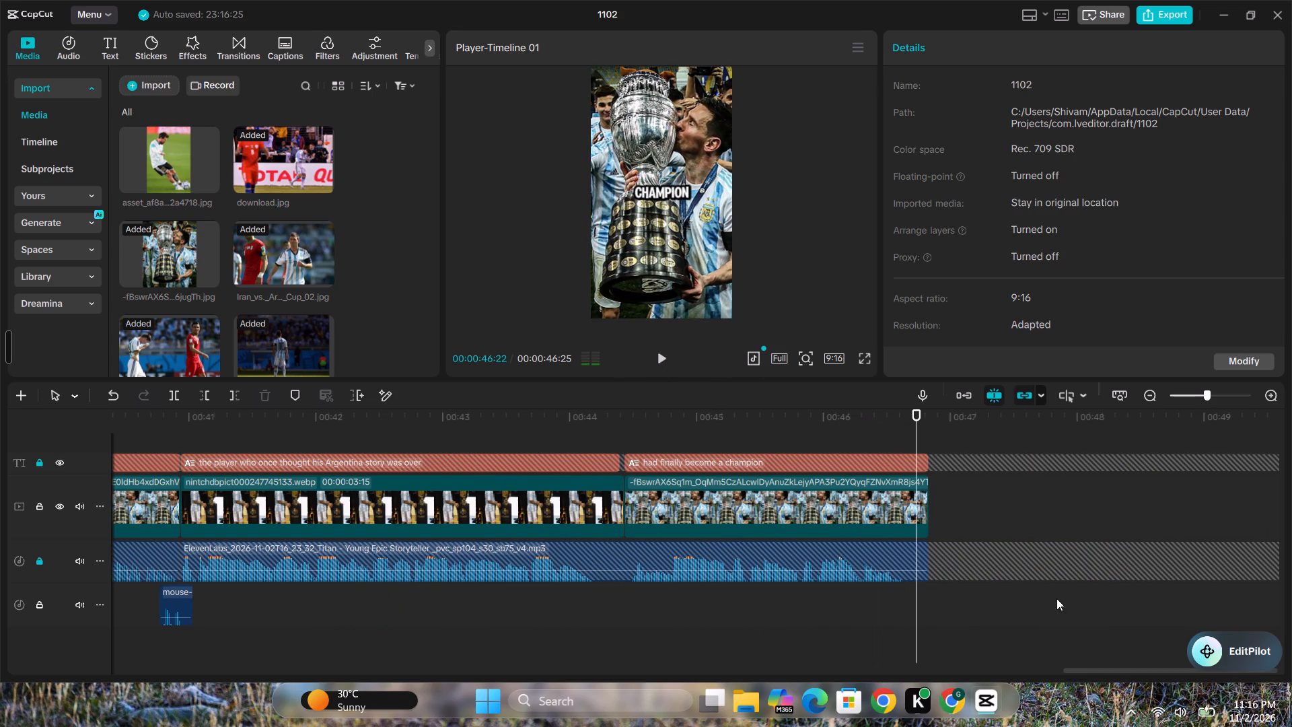
Lock the sound-effects track and the main video track.
left_click(1118, 675)
left_click_drag(1112, 669, 1082, 664)
left_click_drag(978, 654, 314, 637)
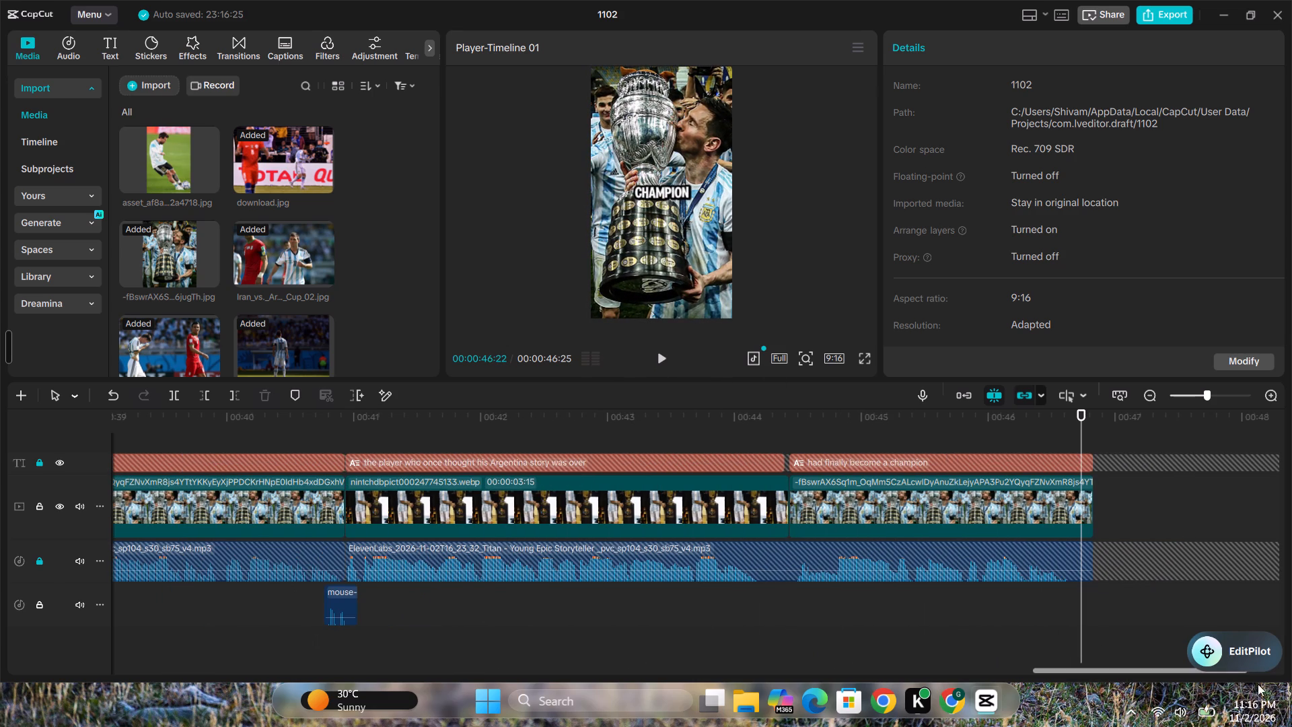
left_click(1184, 670)
left_click_drag(1159, 669, 345, 659)
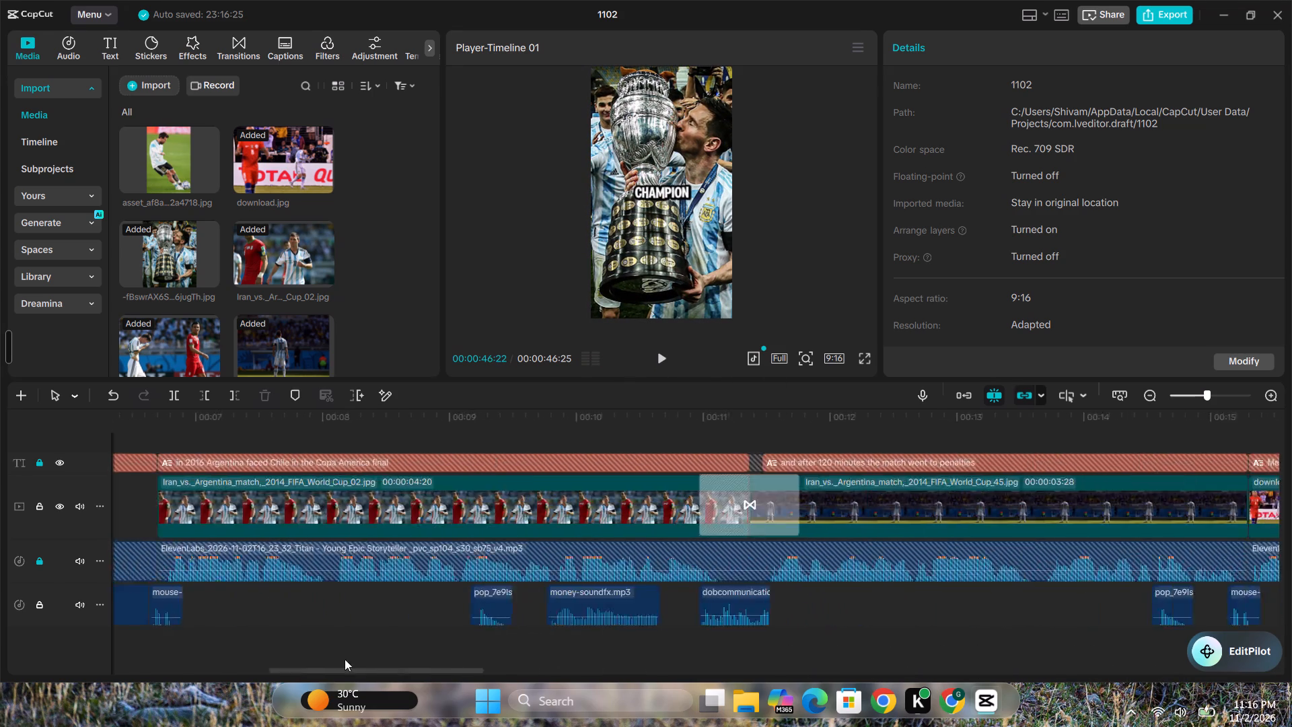
left_click_drag(345, 659, 110, 660)
left_click(32, 606)
left_click(35, 602)
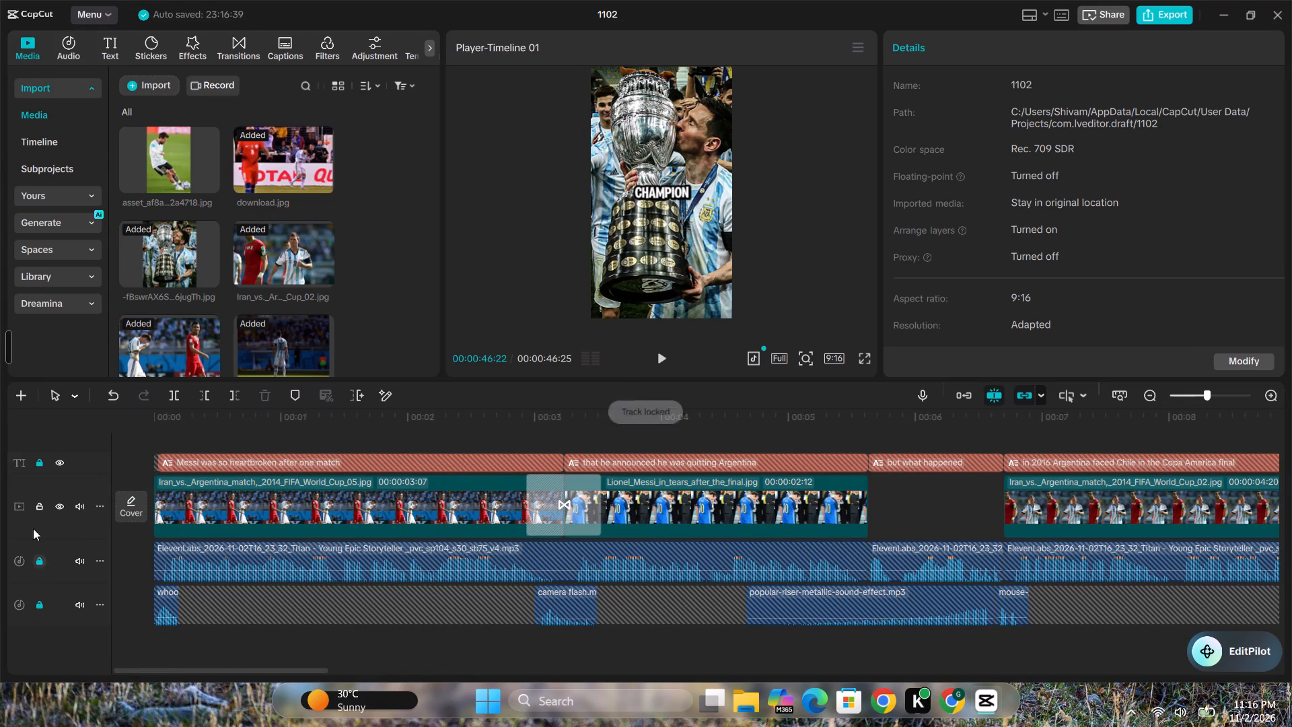
left_click(36, 505)
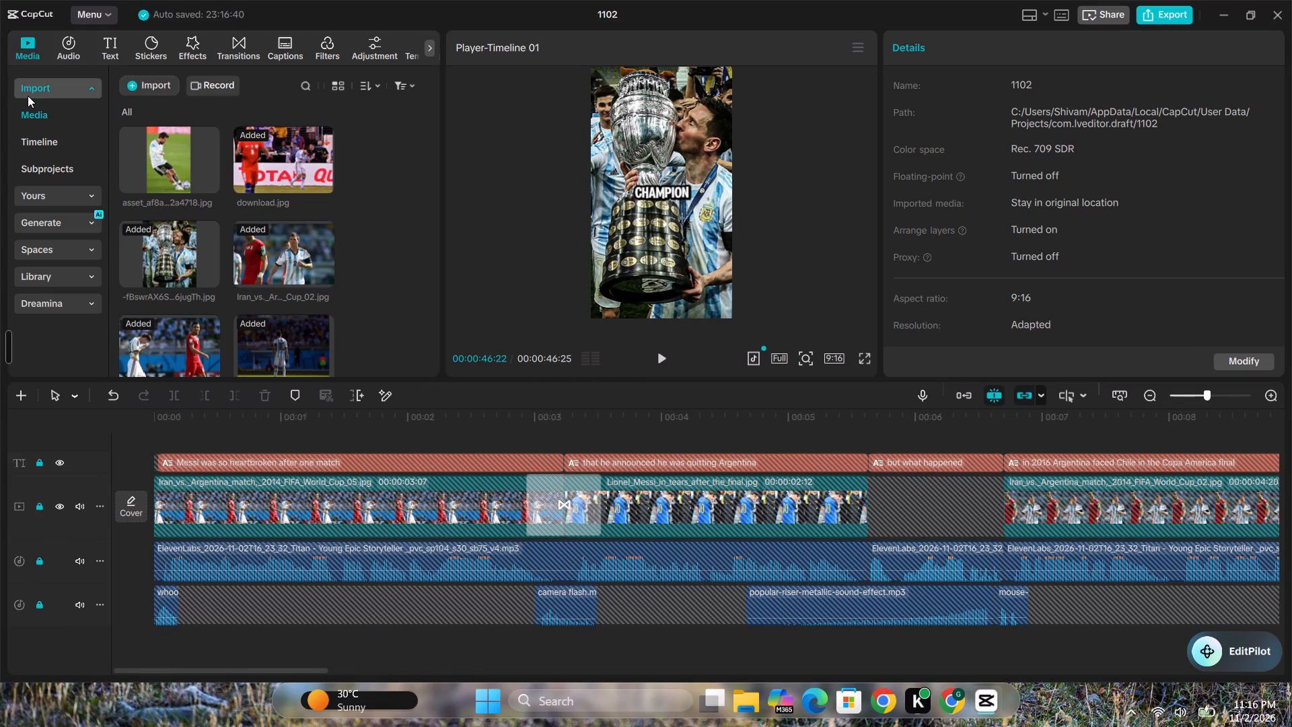
Add the imported alexgrohl-storytelling-546220.mp3 music on a new audio track below the sound effects, starting at 00:00.
scroll(207, 328, "up", 4)
scroll(214, 327, "down", 5)
scroll(215, 327, "up", 1)
scroll(215, 326, "down", 1)
scroll(215, 326, "up", 1)
scroll(215, 326, "down", 5)
scroll(217, 324, "up", 1)
scroll(217, 324, "down", 1)
scroll(217, 322, "up", 1)
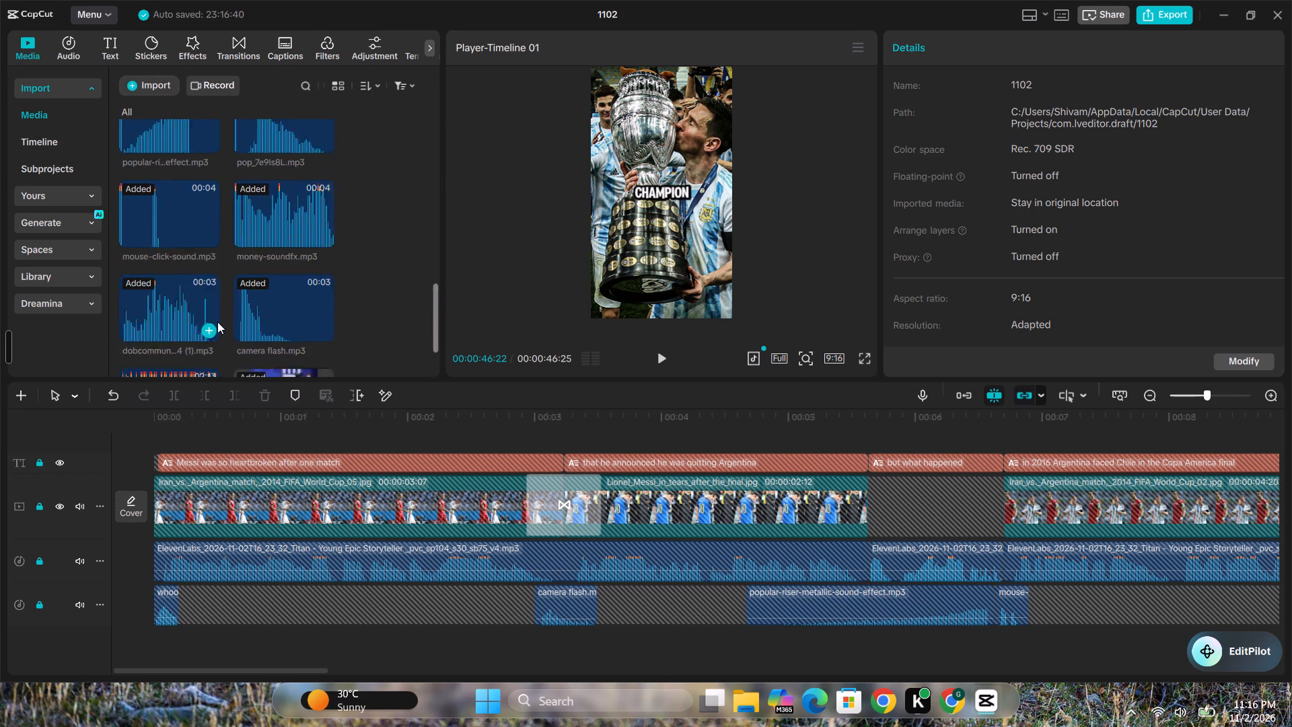
scroll(217, 322, "up", 2)
scroll(217, 322, "down", 5)
scroll(217, 322, "up", 20)
scroll(217, 322, "up", 2)
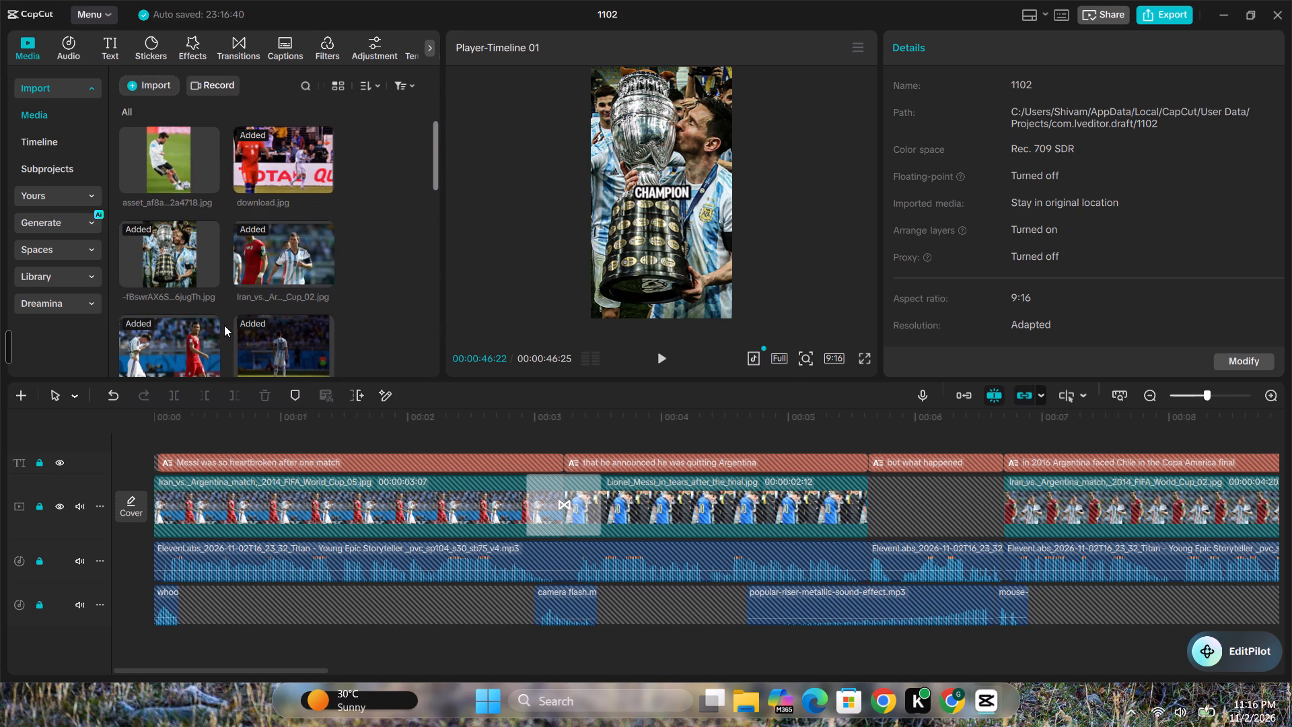
scroll(187, 221, "down", 10)
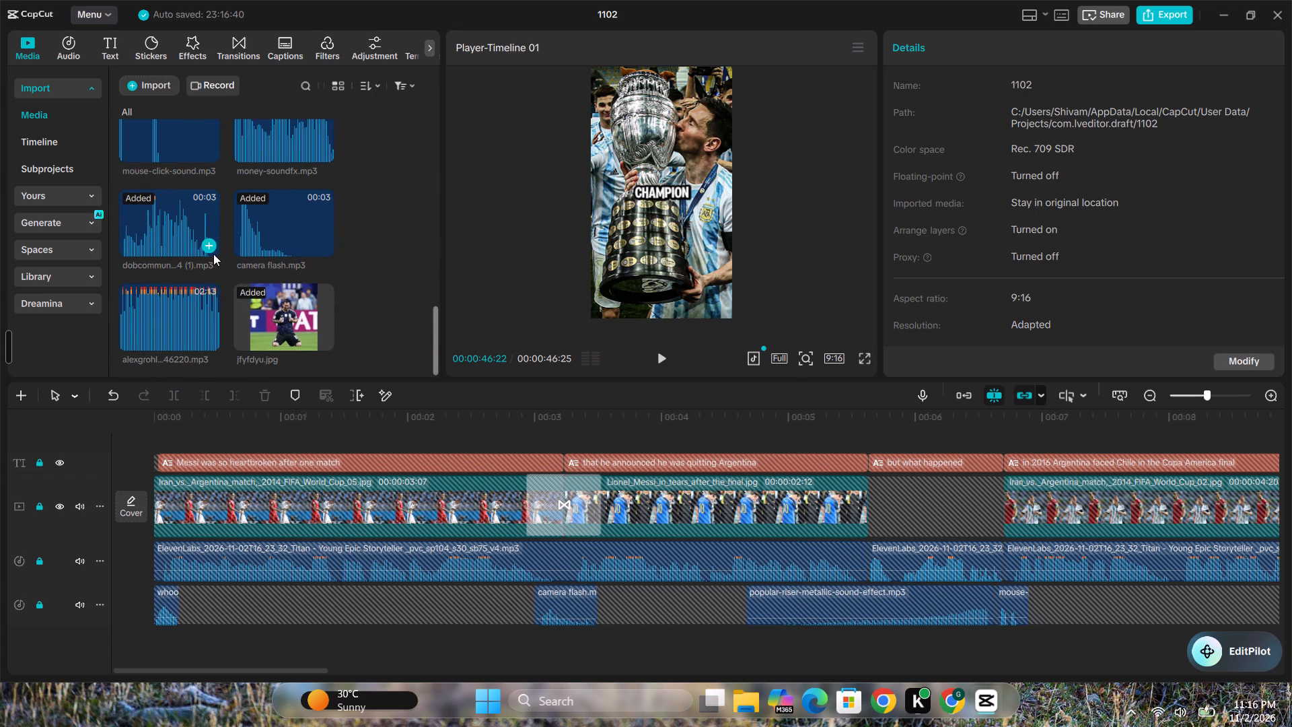
left_click_drag(172, 318, 149, 643)
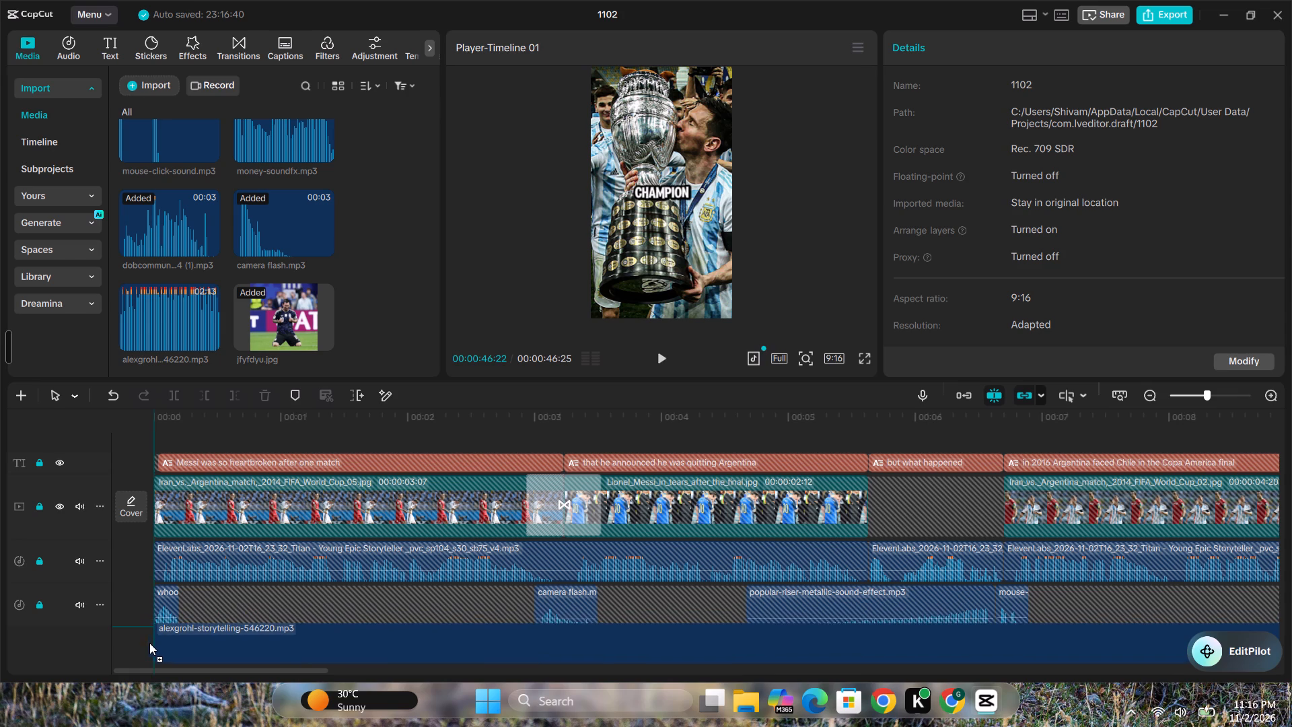
left_click_drag(149, 643, 151, 643)
Trim the end of the background music clip back to about 00:00:38:29.
left_click_drag(166, 671, 565, 688)
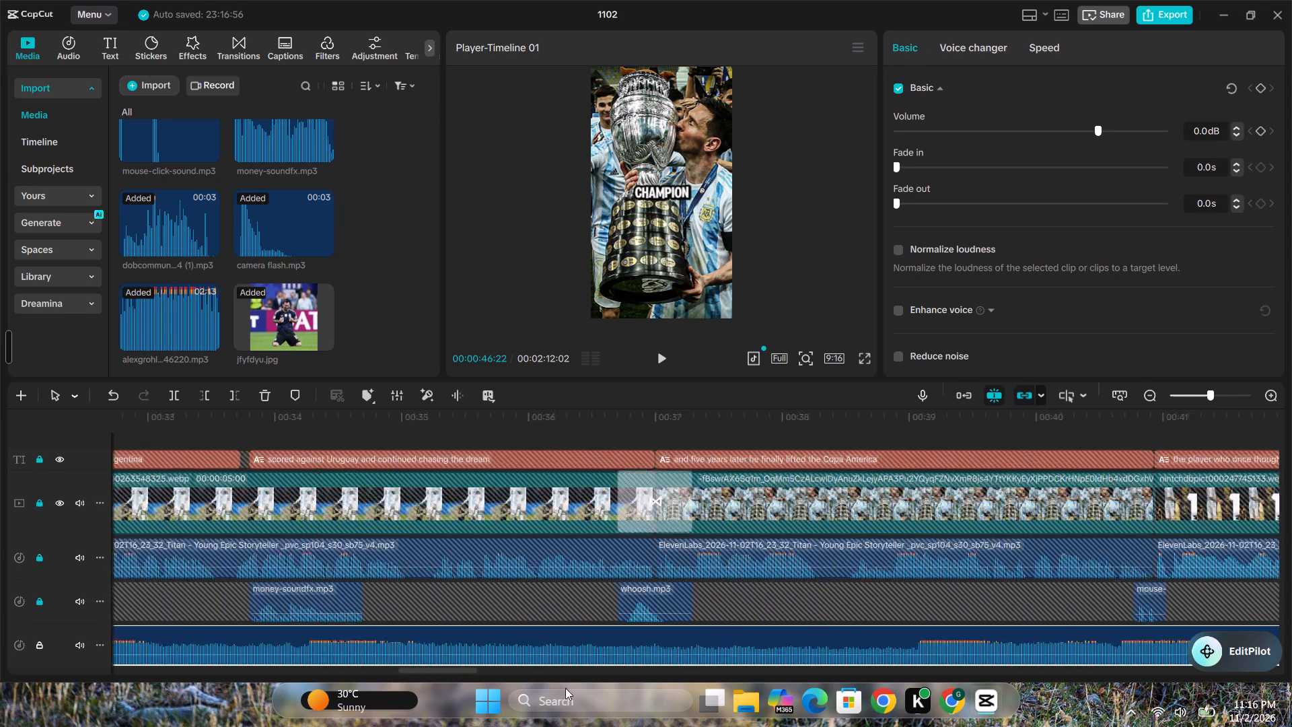
left_click_drag(565, 688, 1291, 691)
left_click_drag(931, 635, 0, 614)
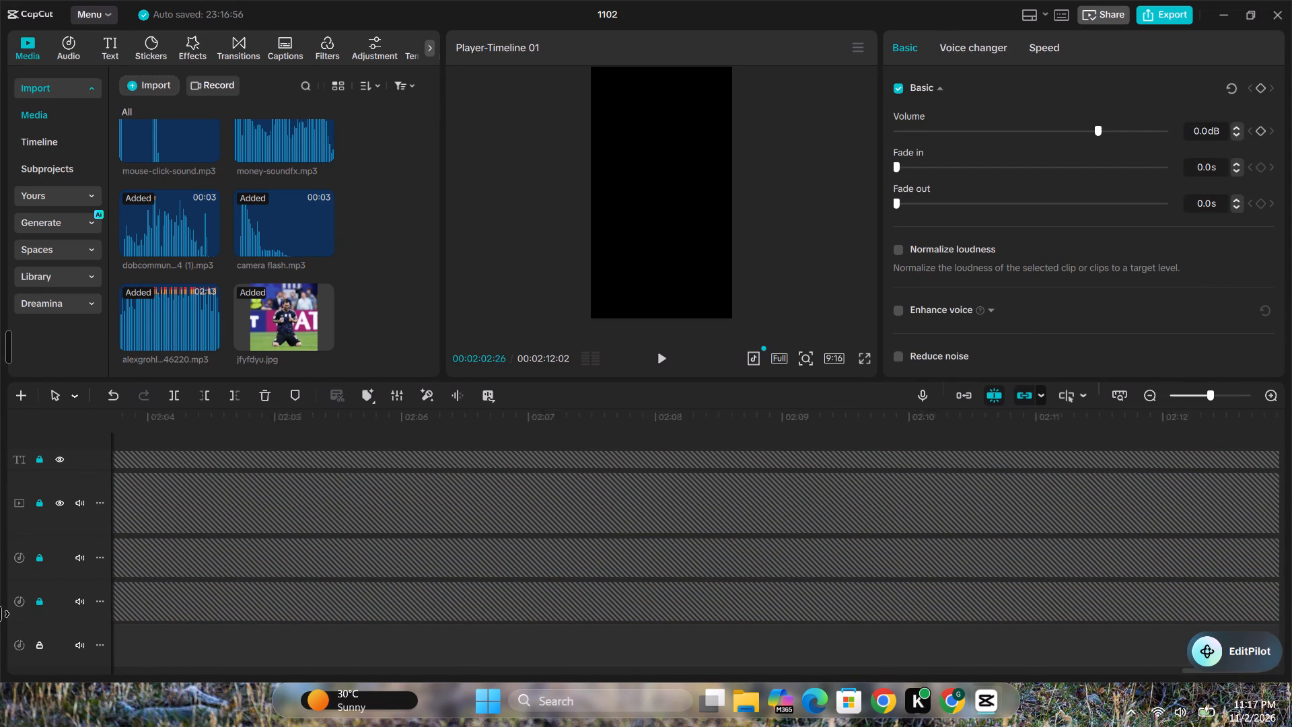
left_click_drag(0, 614, 0, 638)
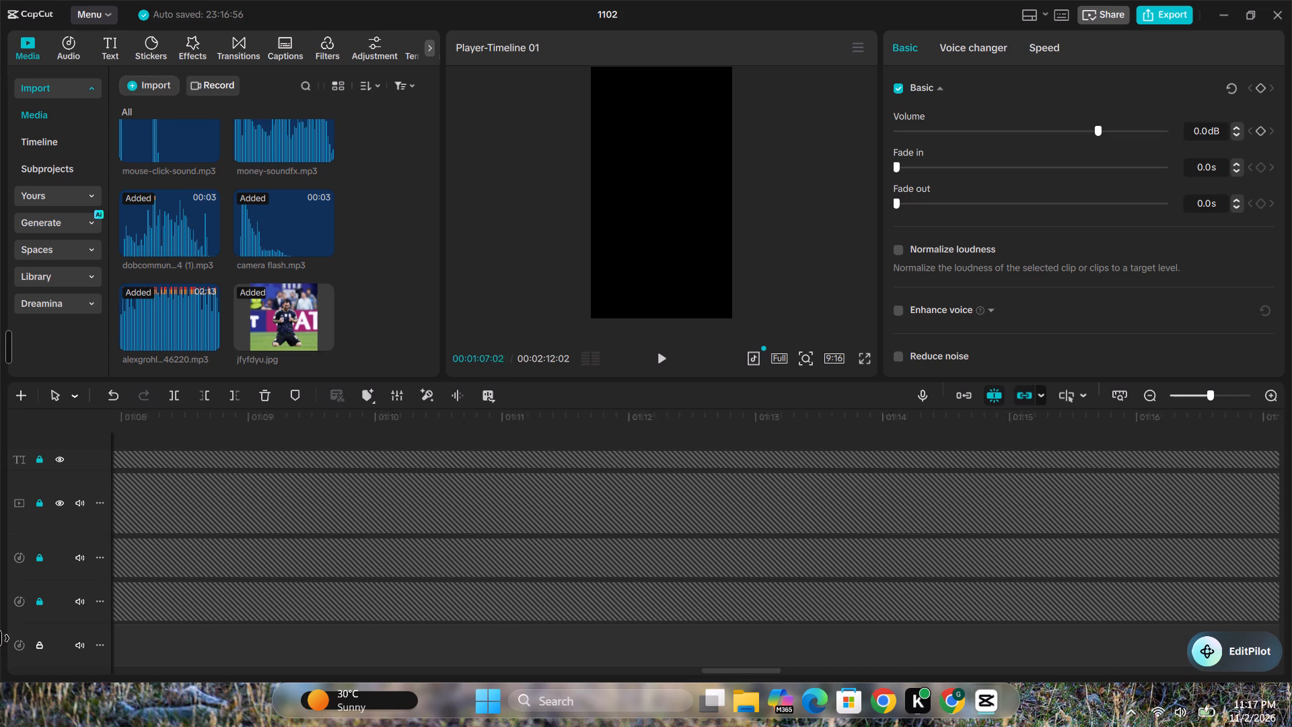
left_click_drag(0, 638, 1104, 618)
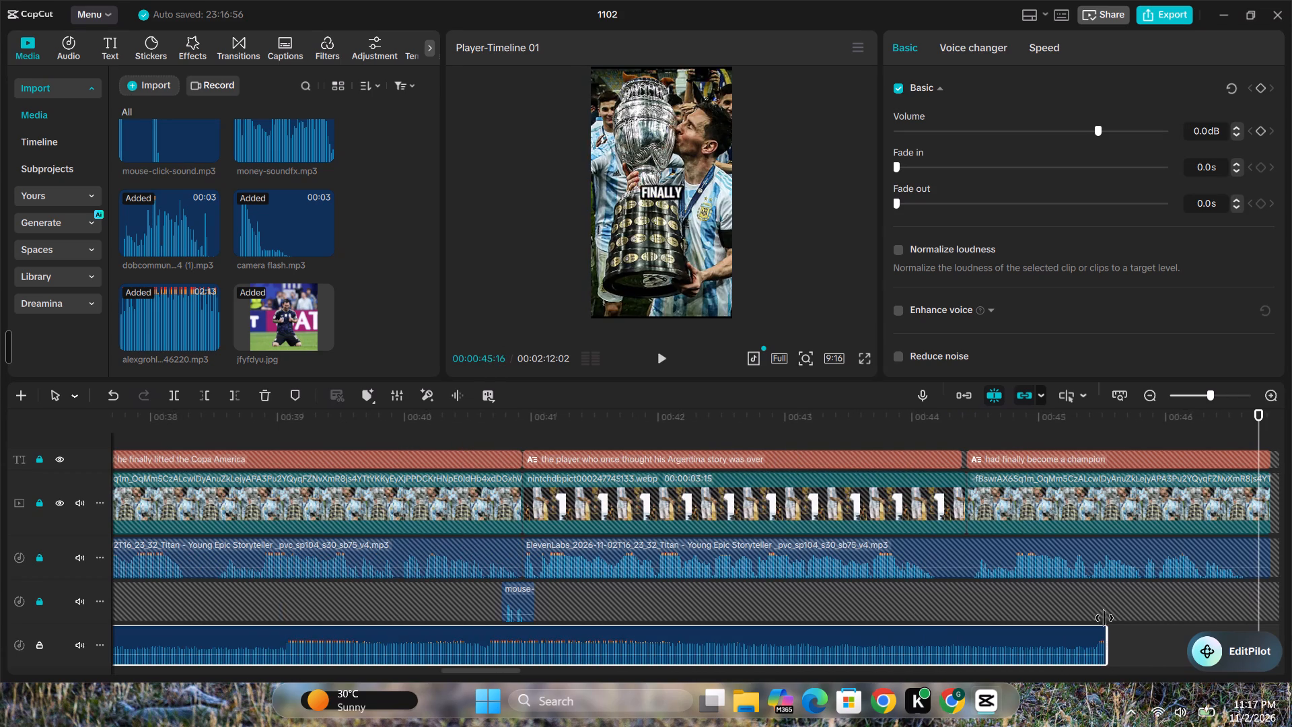
left_click_drag(1104, 618, 369, 644)
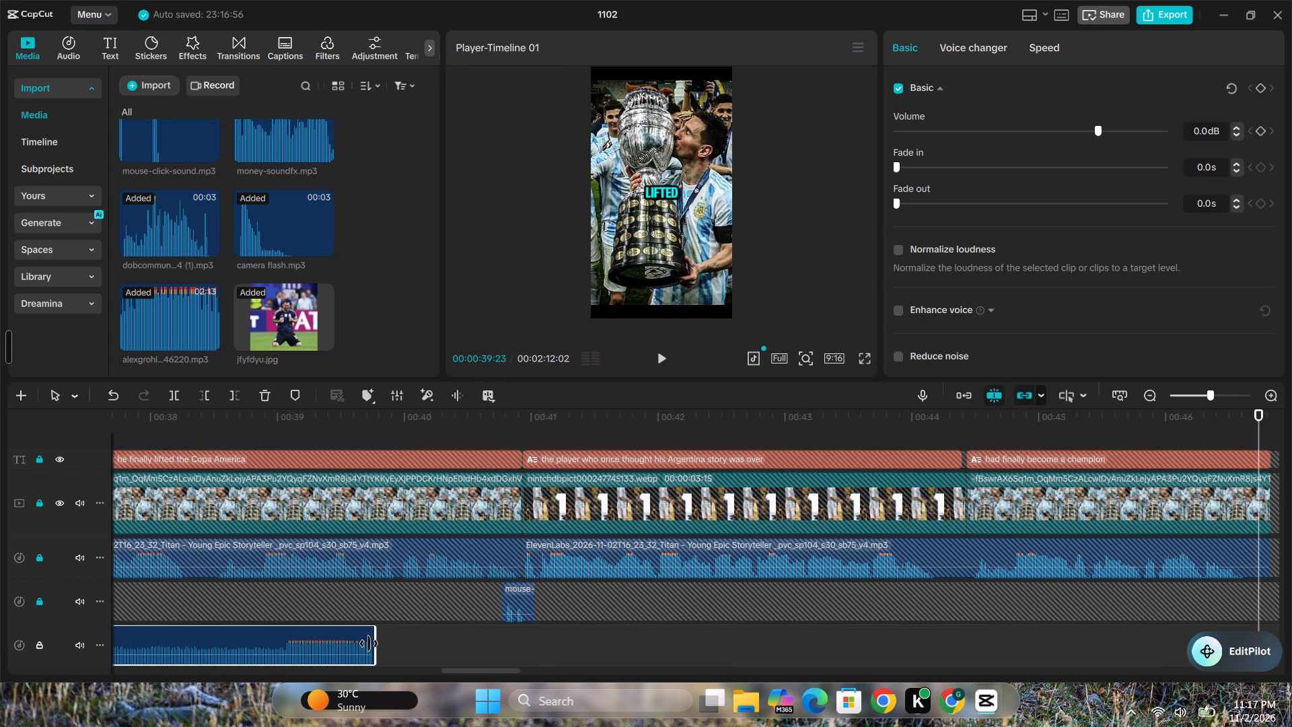
left_click_drag(369, 644, 271, 653)
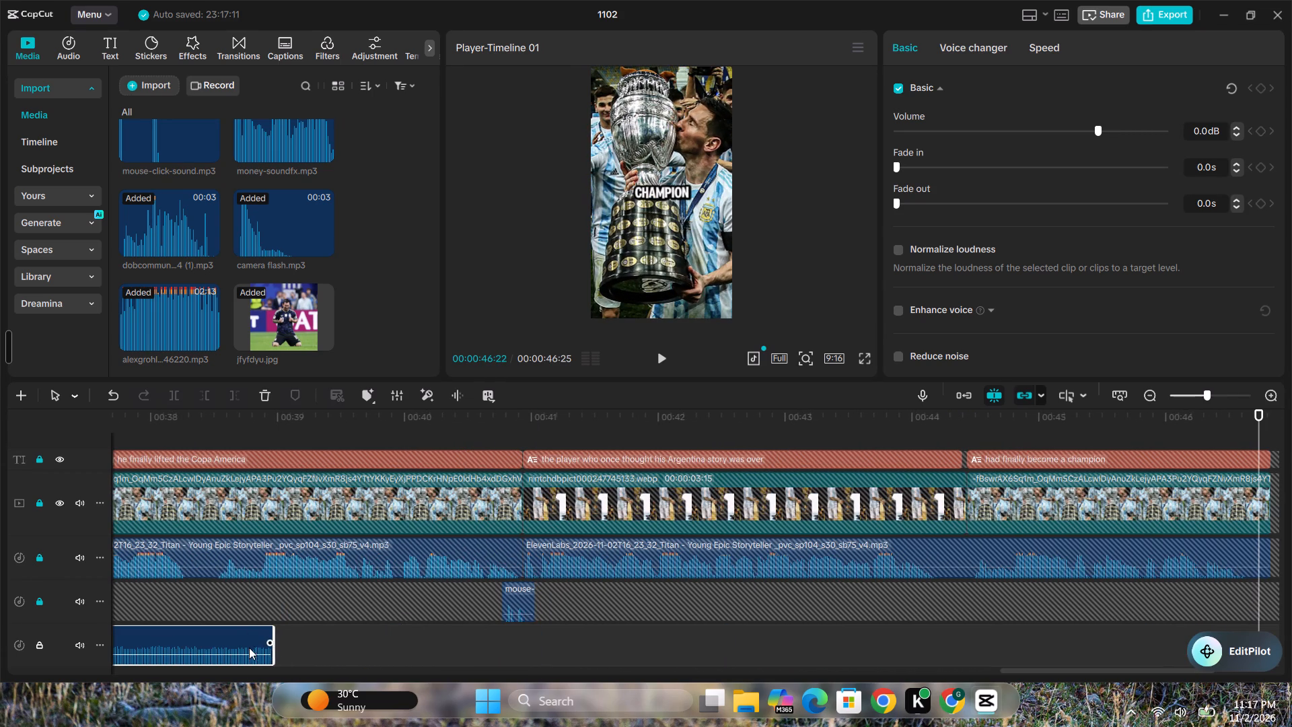
Copy the trimmed background music clip and paste the duplicate directly after it at 00:00:38:29.
left_click(248, 643)
left_click(225, 634)
key("ctrl+c")
left_click(272, 668)
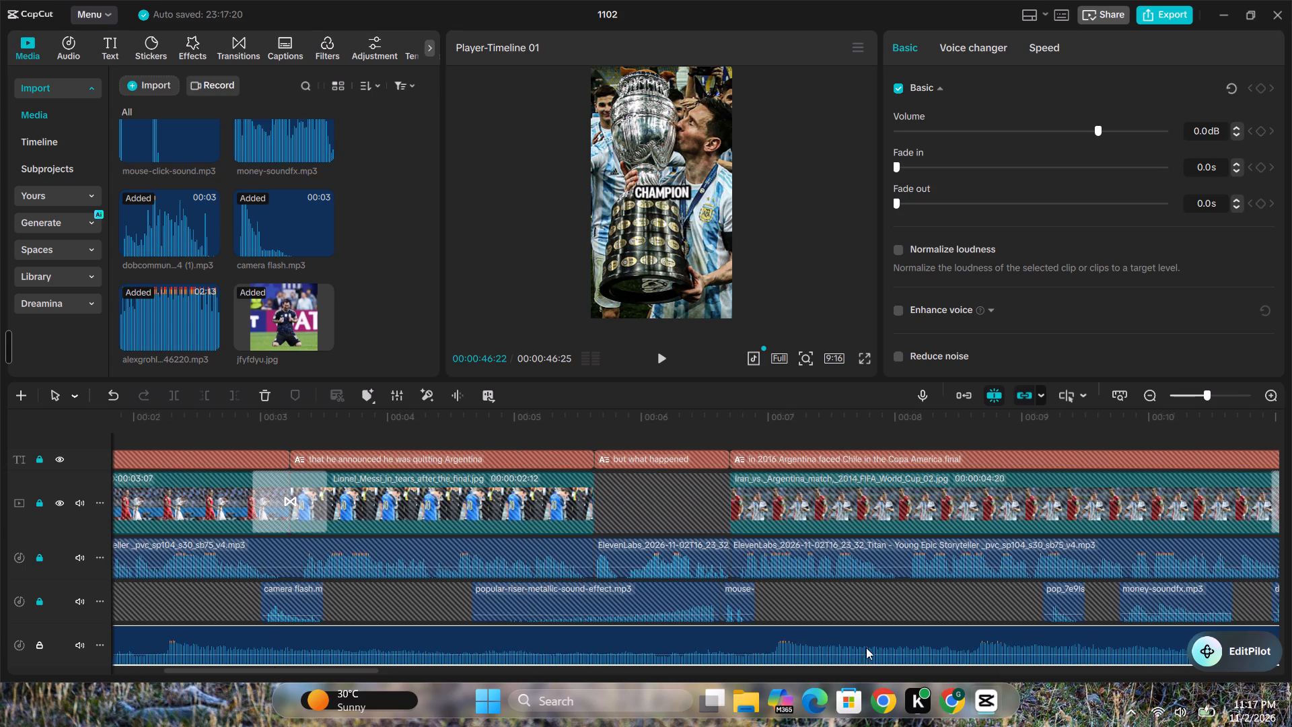
left_click_drag(370, 672, 544, 681)
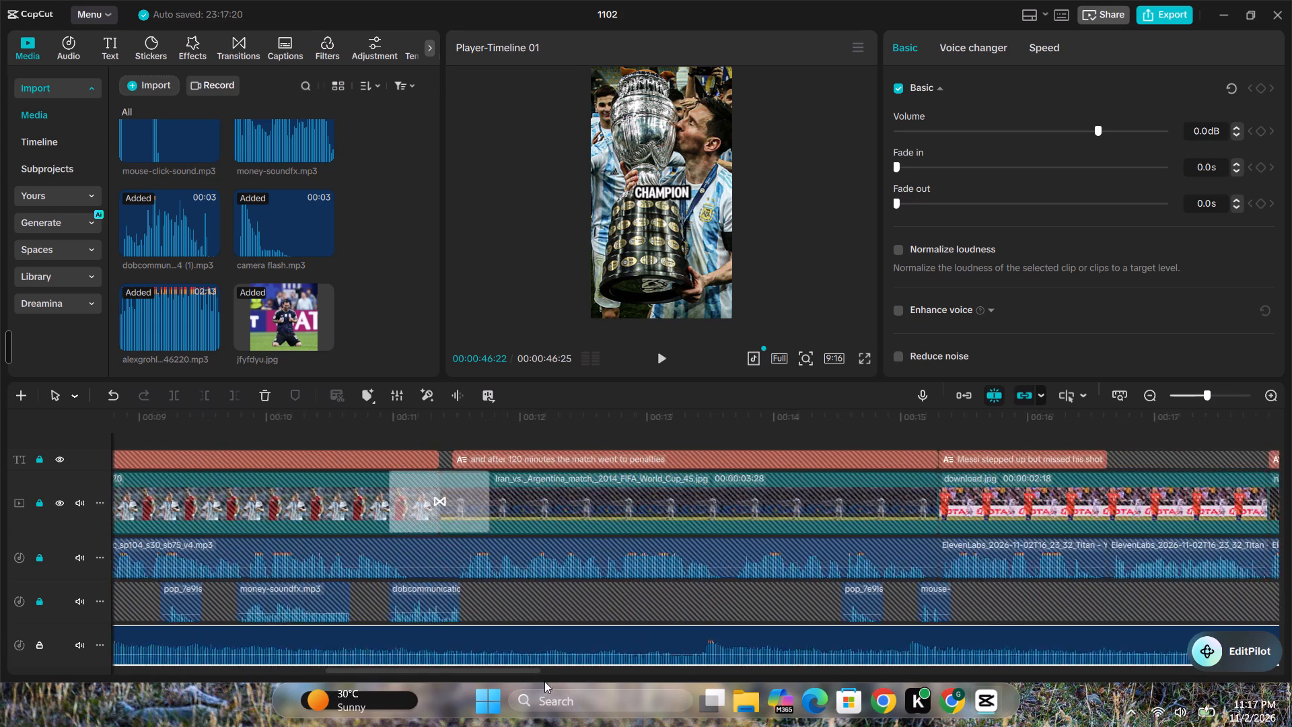
left_click_drag(544, 681, 1176, 689)
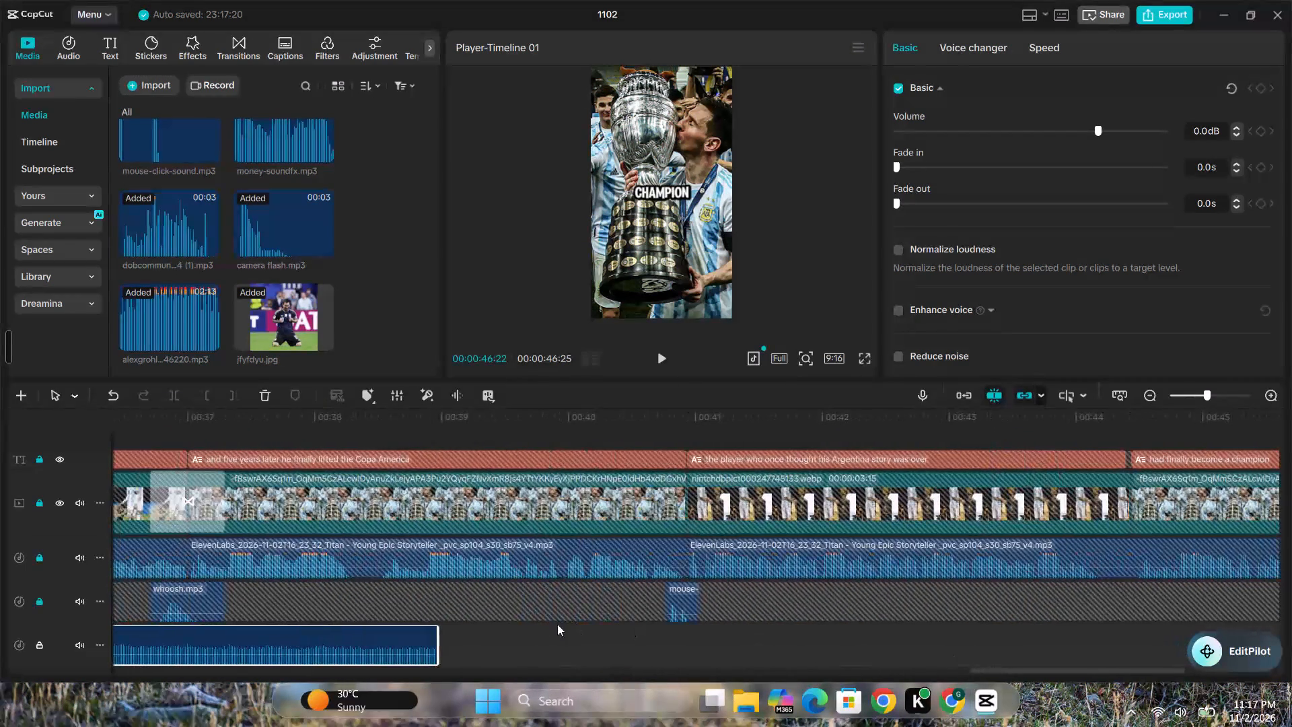
left_click(438, 437)
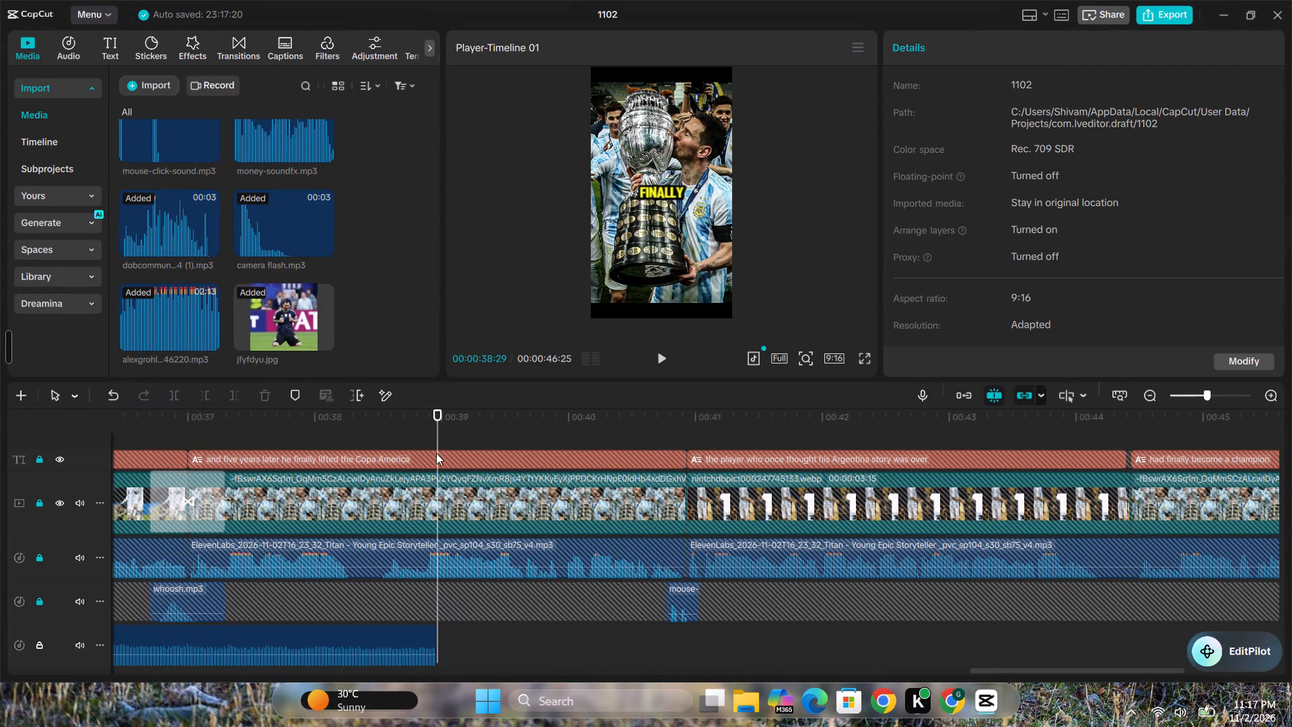
key("ctrl+v")
Trim the end of the second background music clip back to the end of the video at 00:00:46:25.
left_click_drag(657, 668, 717, 671)
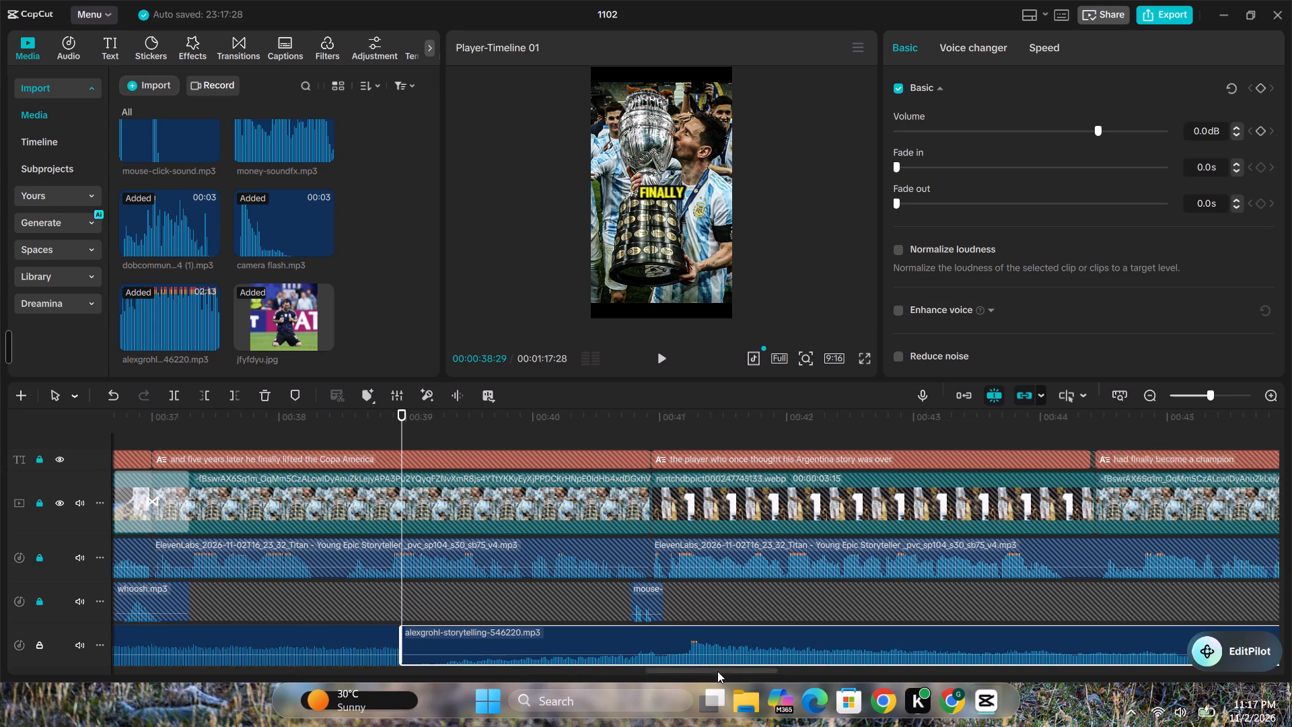
left_click_drag(717, 671, 1233, 657)
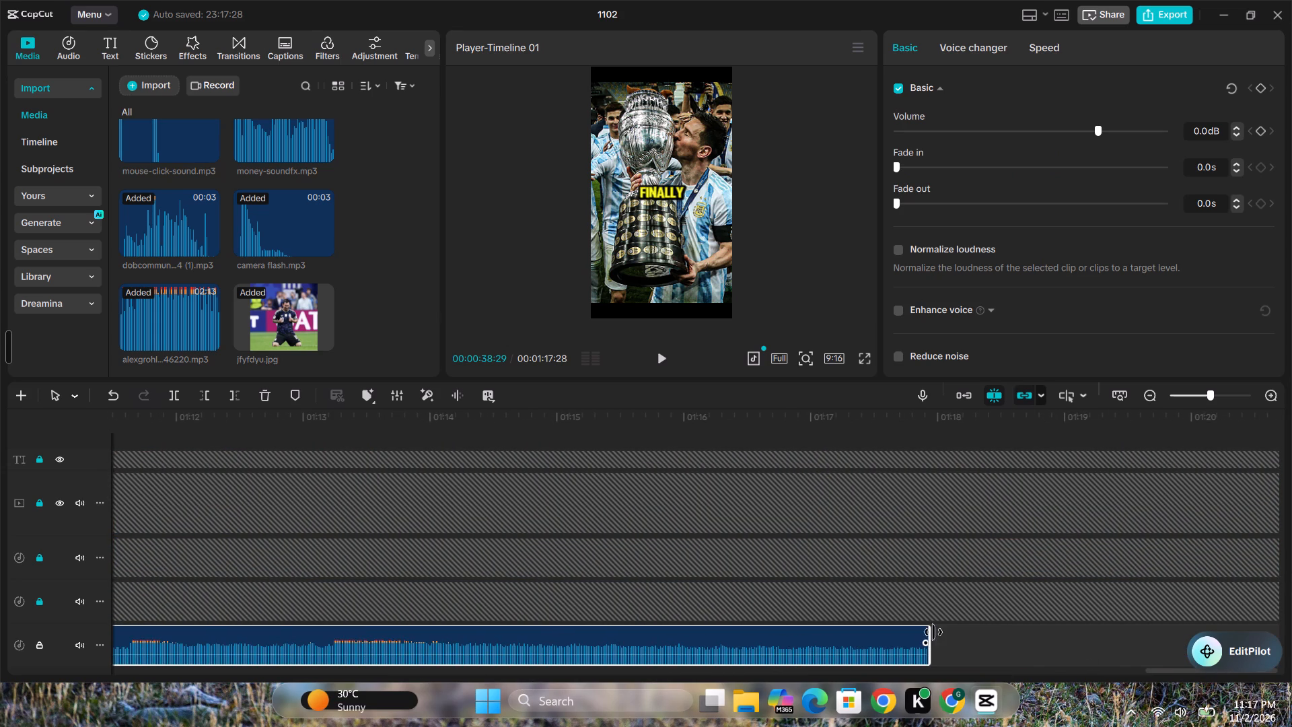
left_click_drag(928, 627, 0, 671)
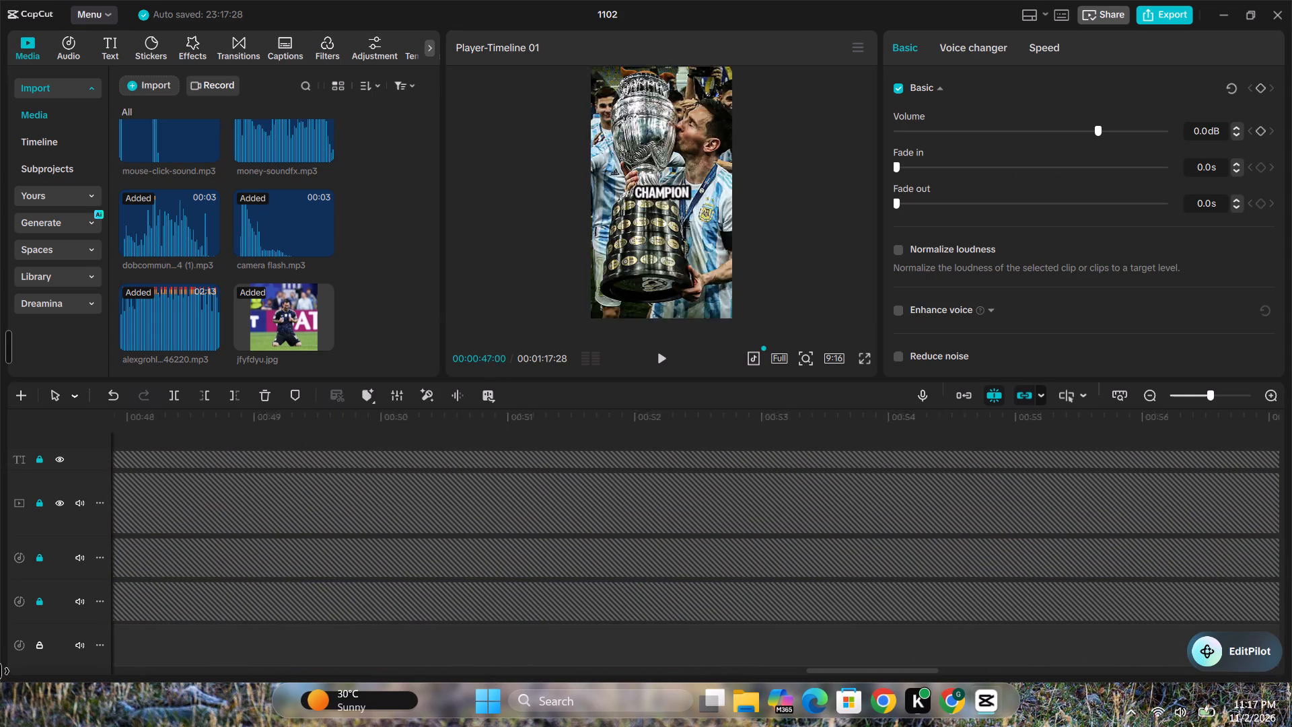
left_click_drag(0, 671, 852, 645)
left_click_drag(1077, 665, 594, 685)
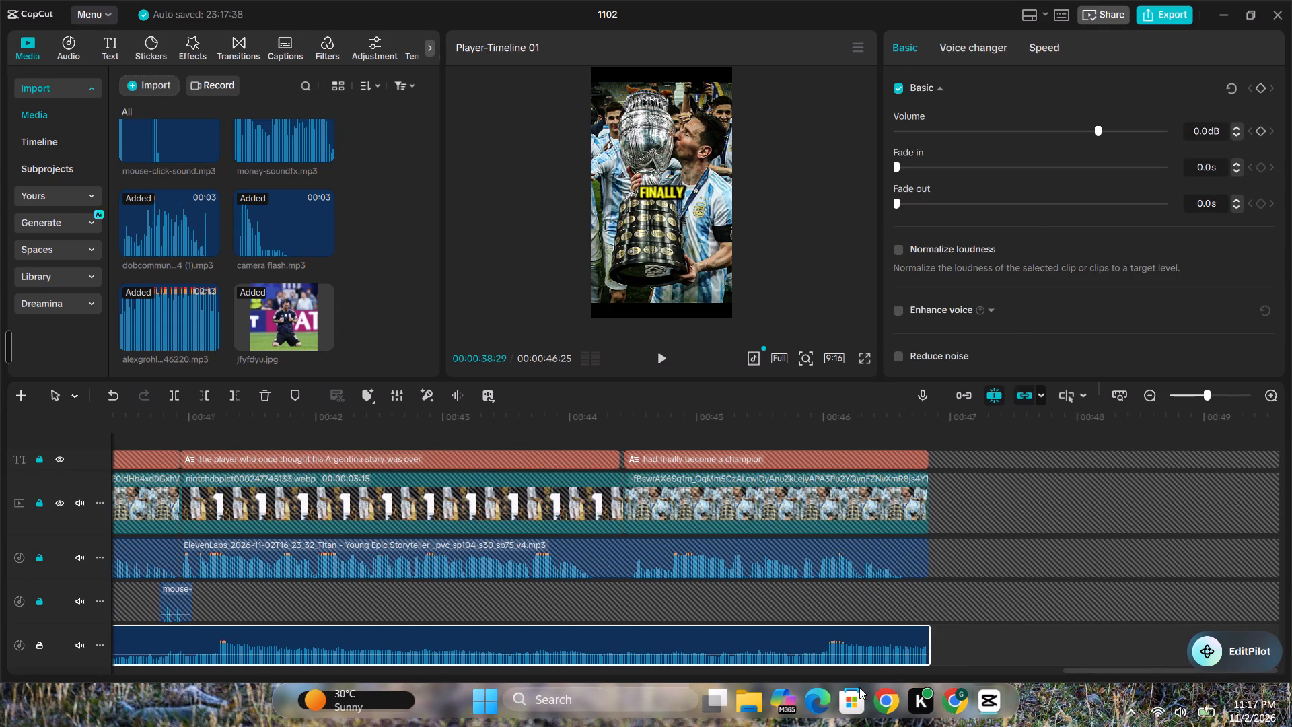
Lower the first background music clip's volume to -21.2 dB and play back the opening to check the balance.
left_click_drag(1145, 671, 161, 714)
left_click(536, 648)
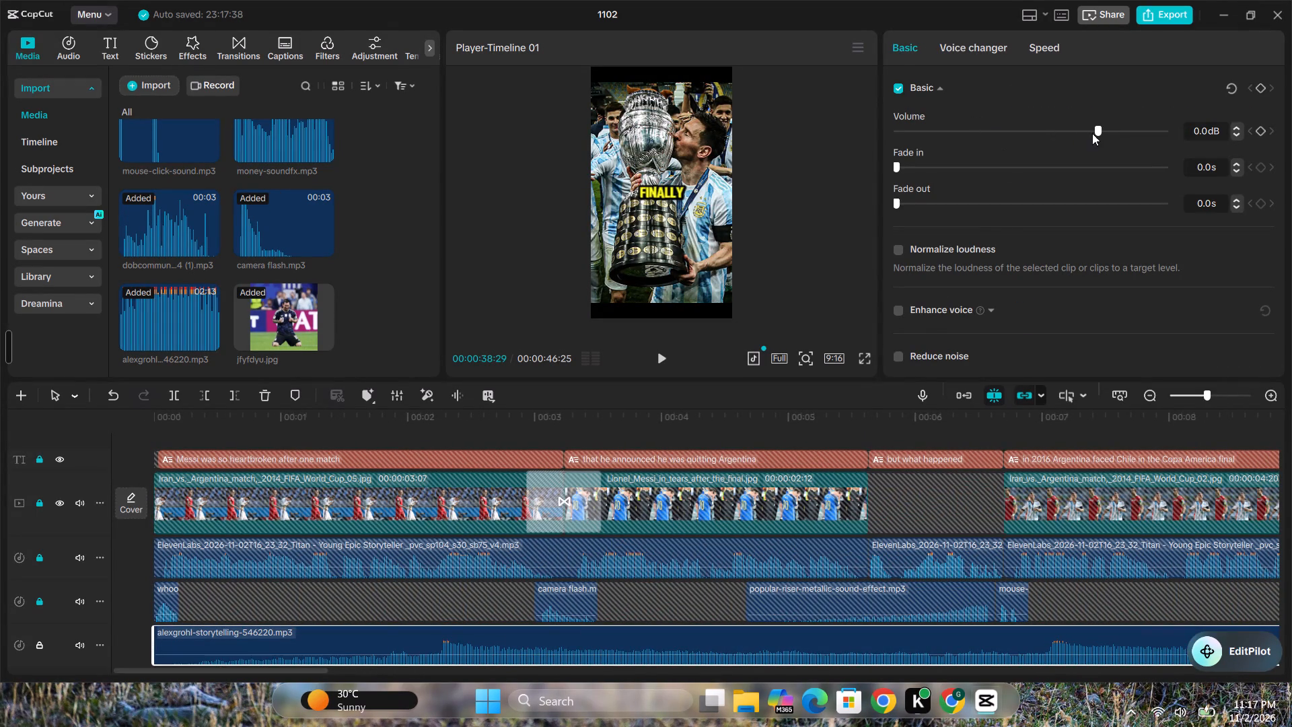
left_click_drag(1096, 129, 1056, 129)
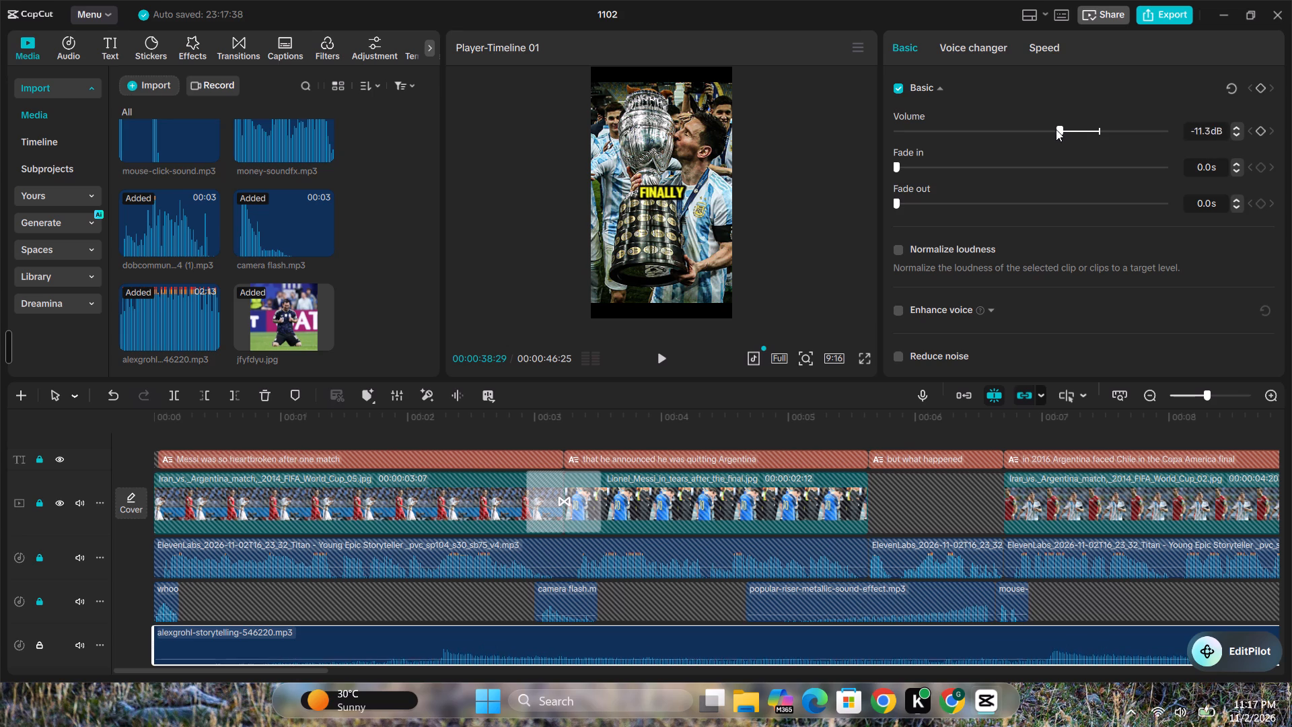
left_click_drag(1056, 129, 1035, 132)
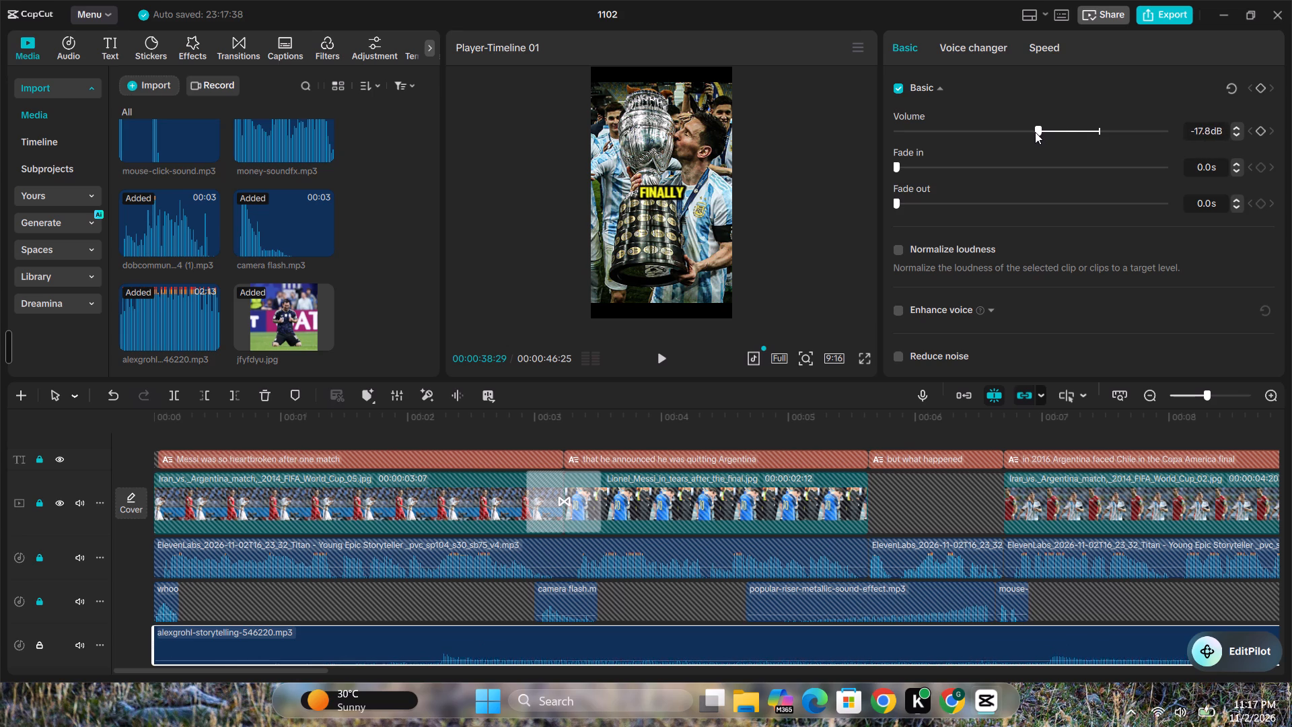
left_click_drag(1035, 132, 1028, 132)
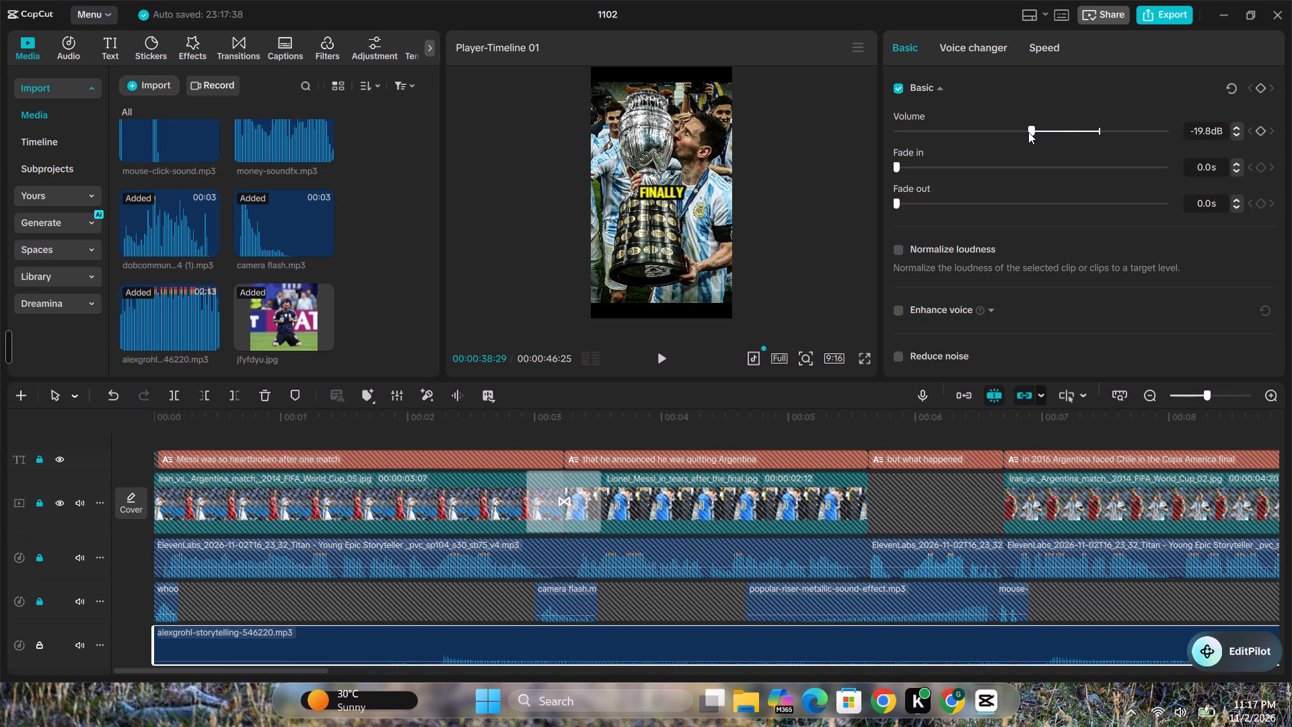
left_click_drag(1028, 132, 1024, 133)
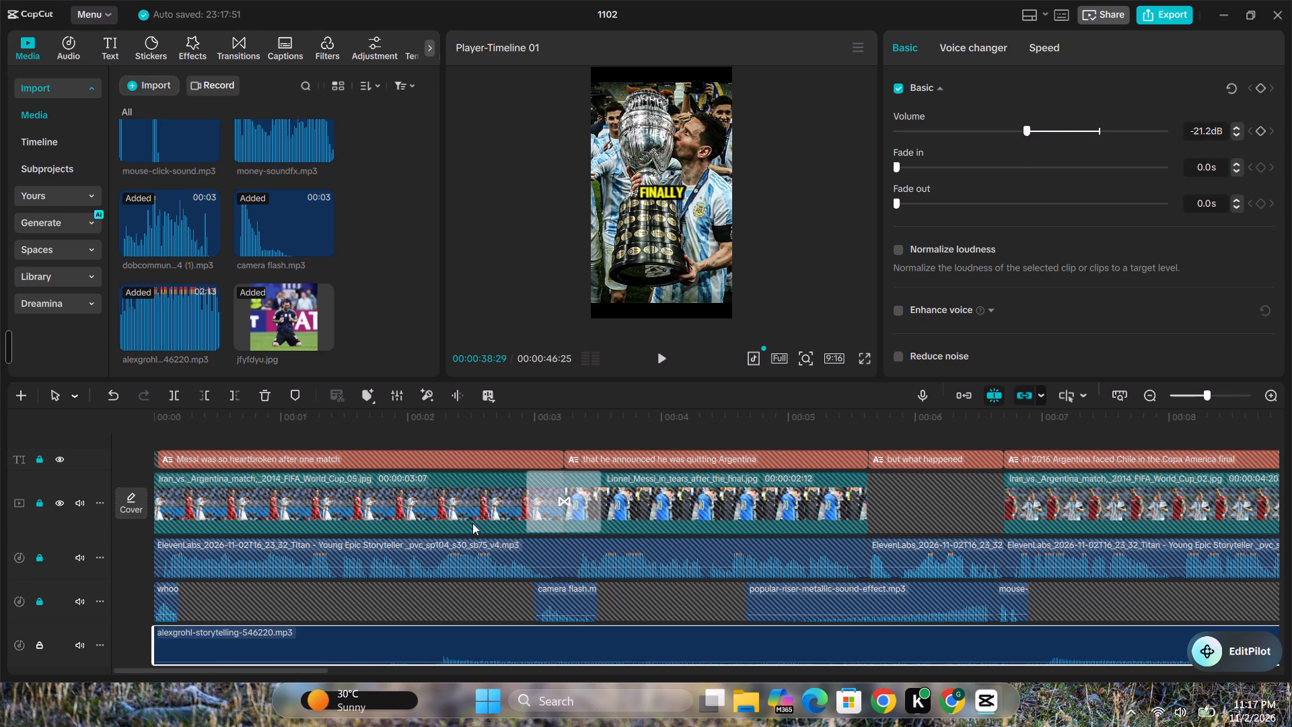
left_click(415, 442)
key("space")
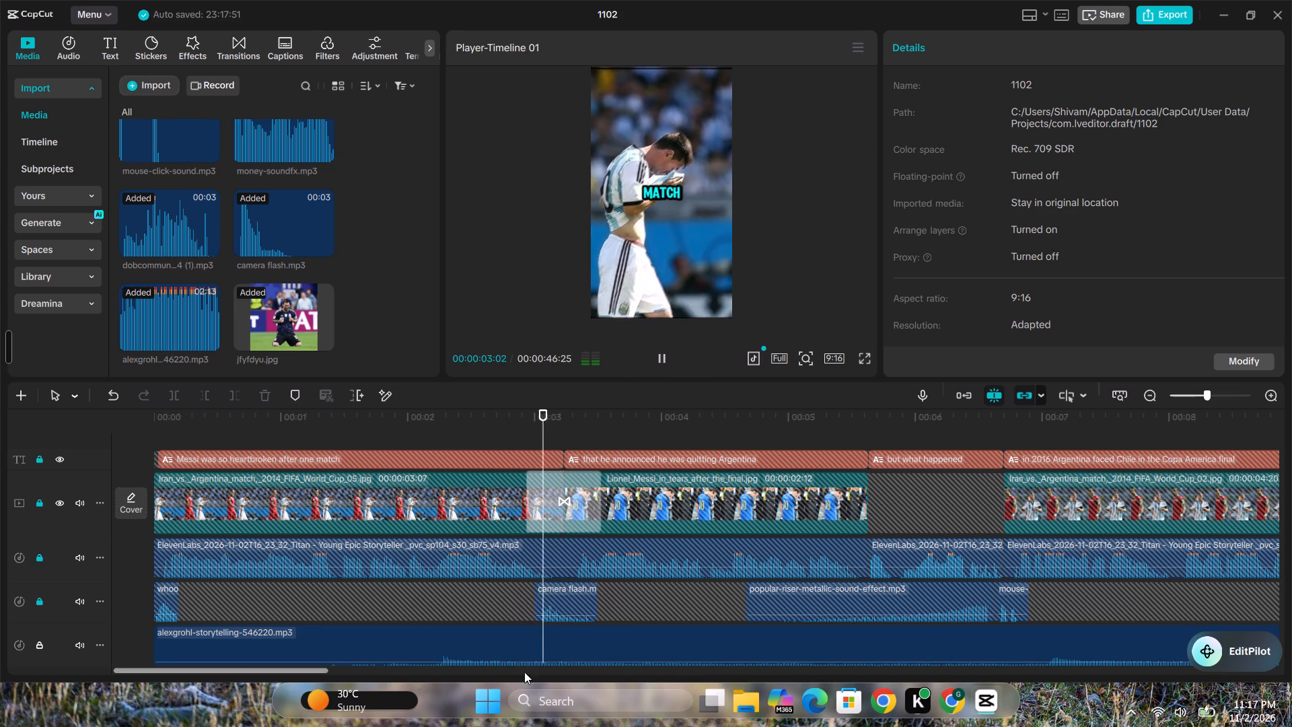
Lower the second background music clip's volume to -21.6 dB and play back the join between the two music clips.
left_click_drag(314, 672, 571, 683)
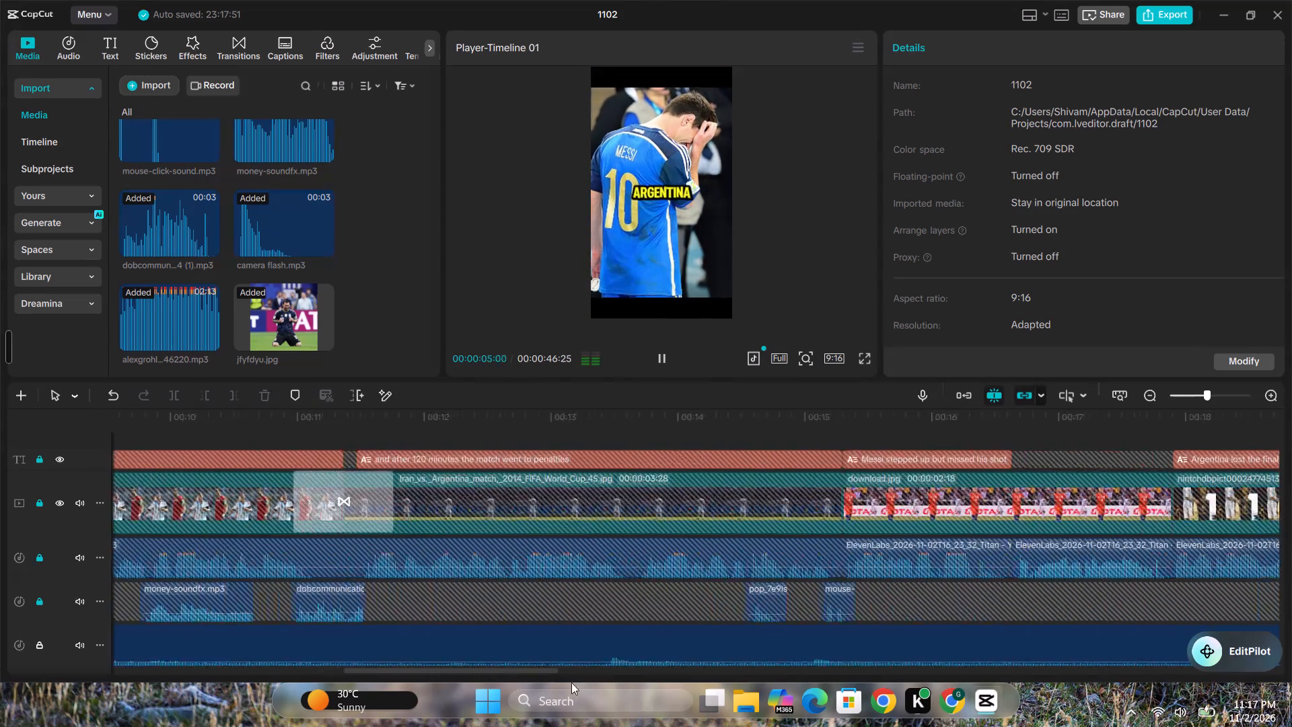
left_click_drag(571, 683, 1196, 673)
left_click(787, 639)
left_click_drag(1096, 127, 1087, 127)
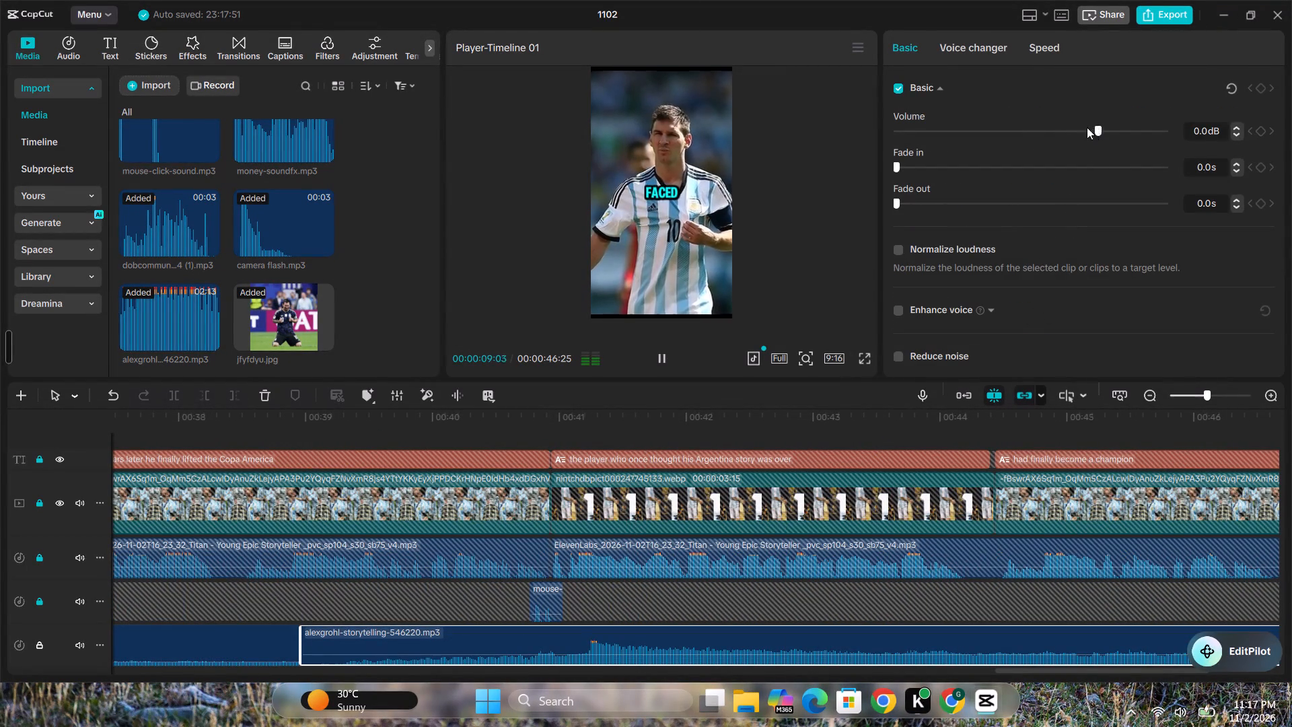
left_click_drag(1087, 127, 1022, 132)
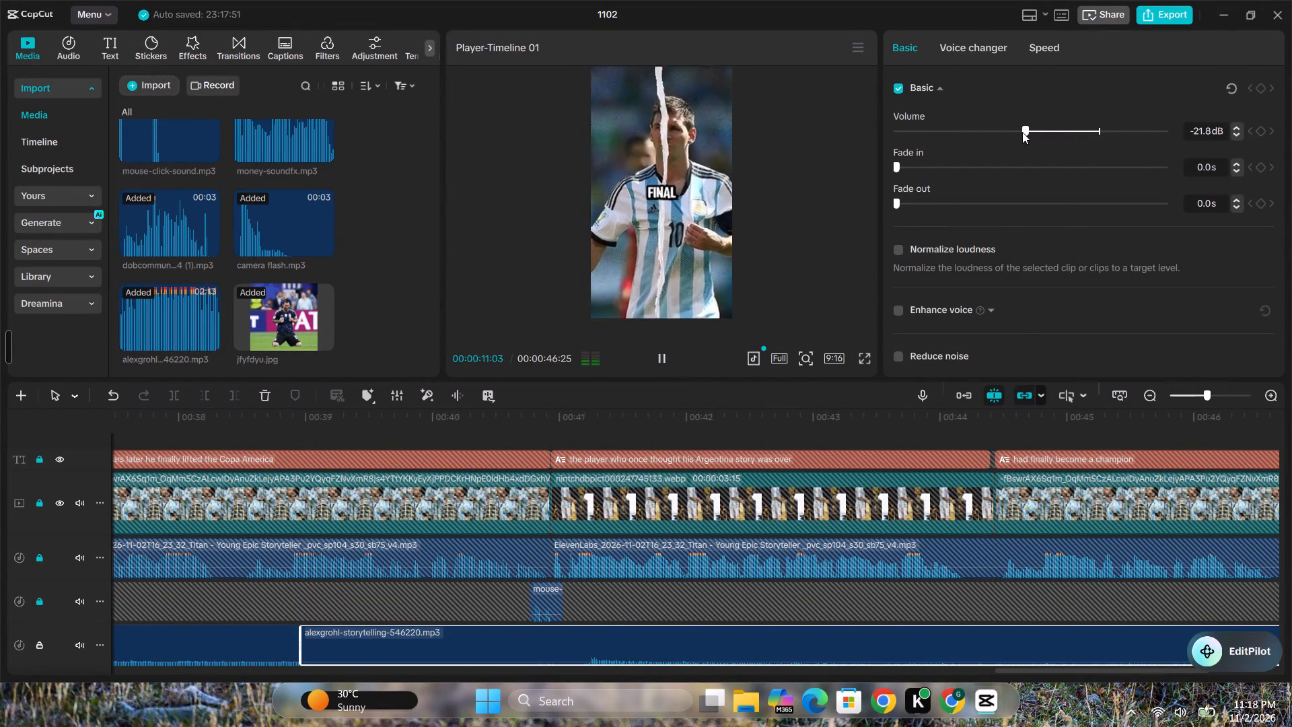
left_click_drag(1022, 132, 1021, 132)
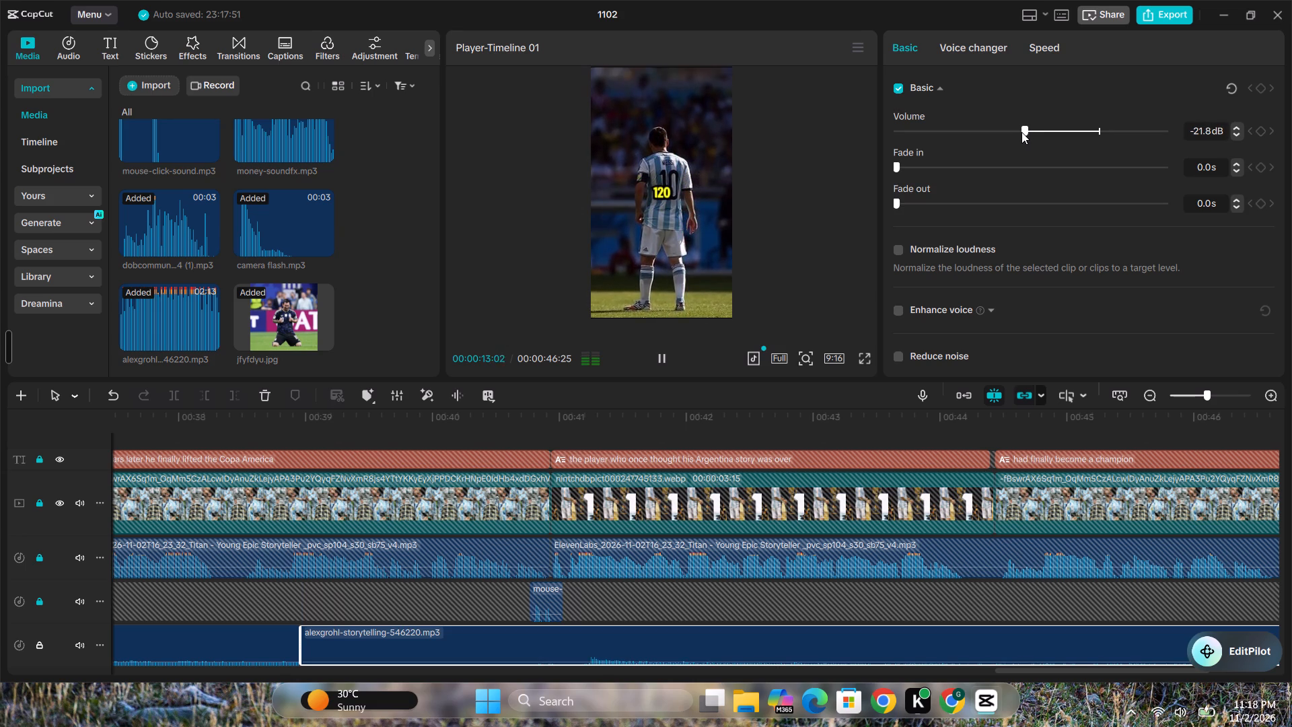
left_click_drag(1021, 132, 1022, 132)
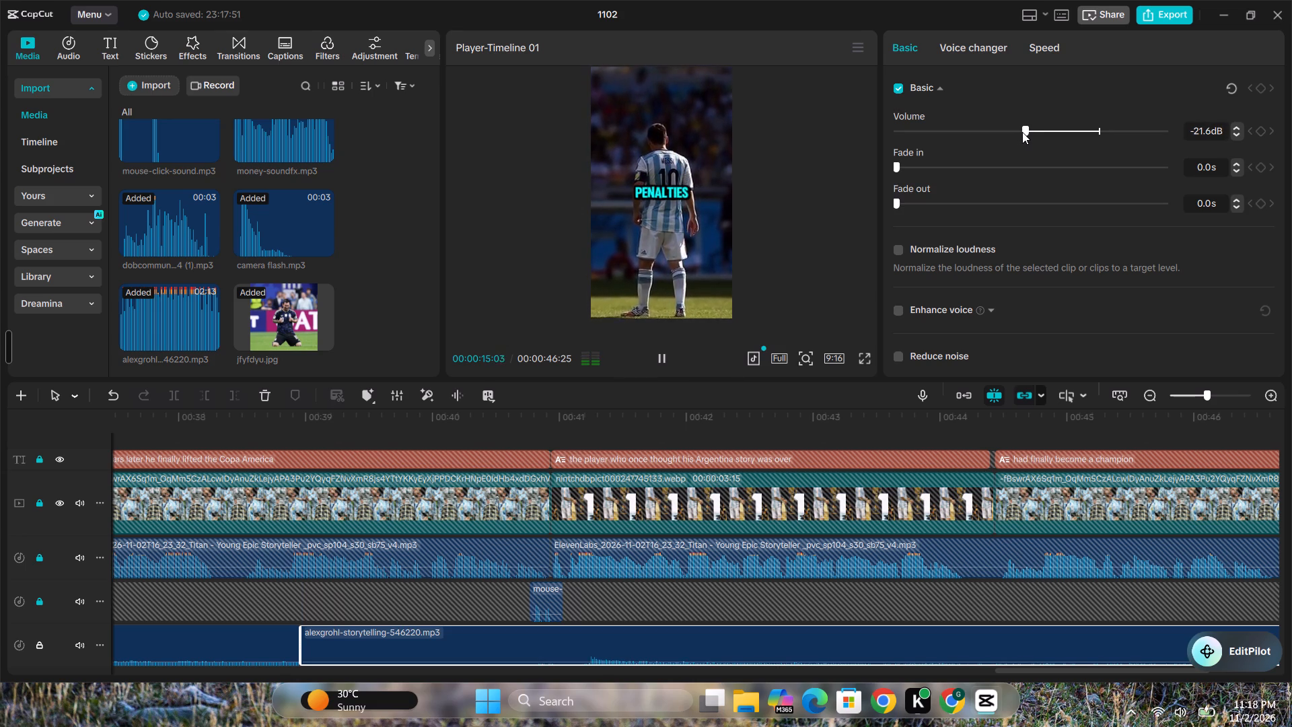
left_click(250, 434)
key("space")
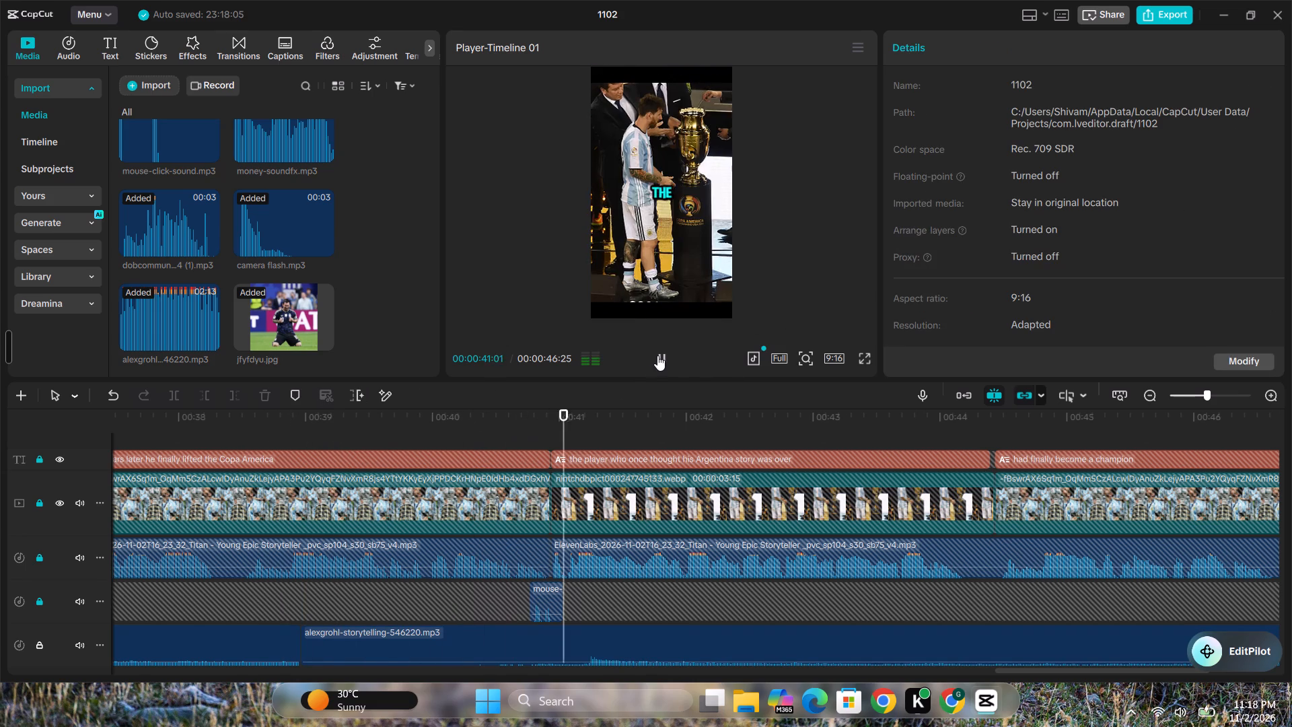
Lock the background music track and check the timeline from start to end.
left_click_drag(1007, 673, 1136, 674)
left_click_drag(1134, 674, 31, 679)
left_click(36, 643)
left_click_drag(120, 672, 1223, 627)
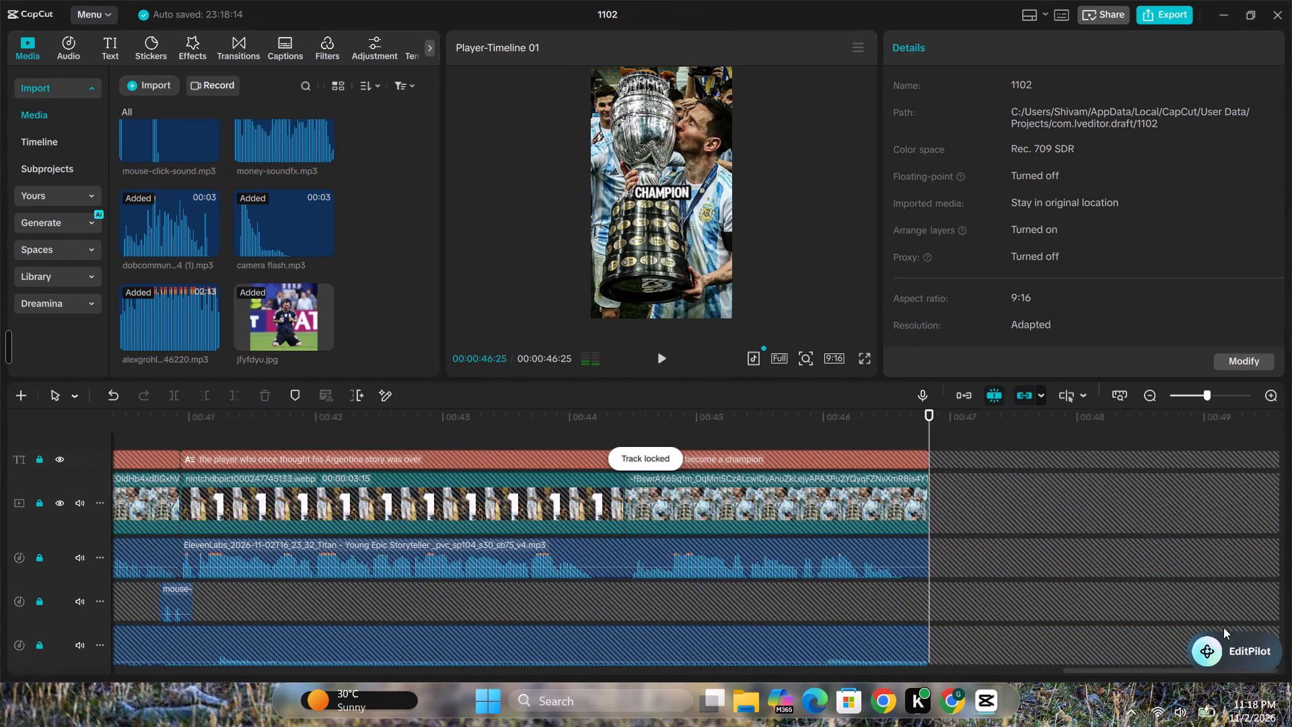
left_click_drag(1223, 627, 101, 662)
left_click(1176, 17)
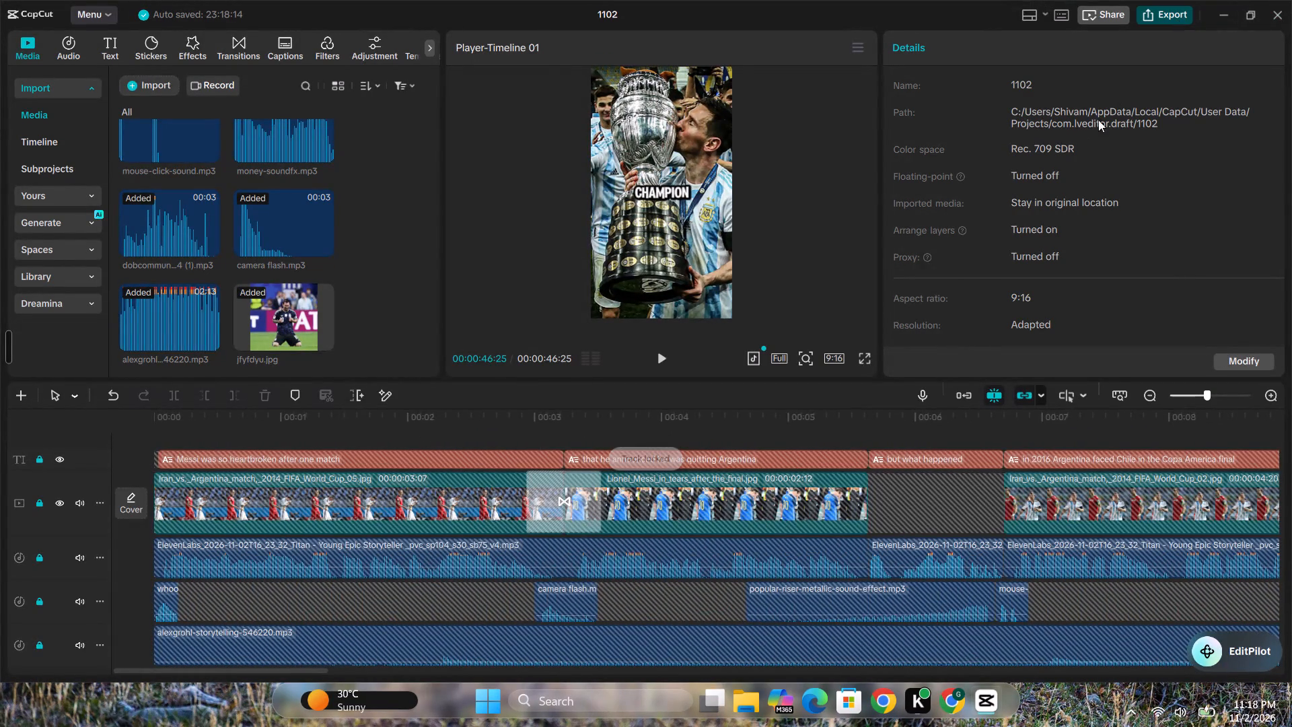